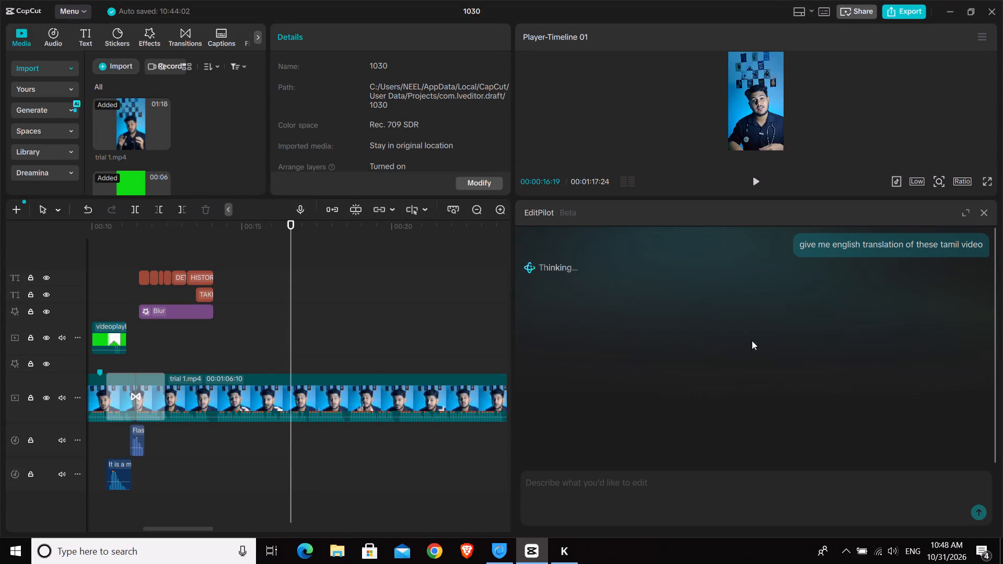
Close the EditPilot assistant and widen the timeline area, narrowing the player to roughly the width of the vertical video.
left_click(985, 208)
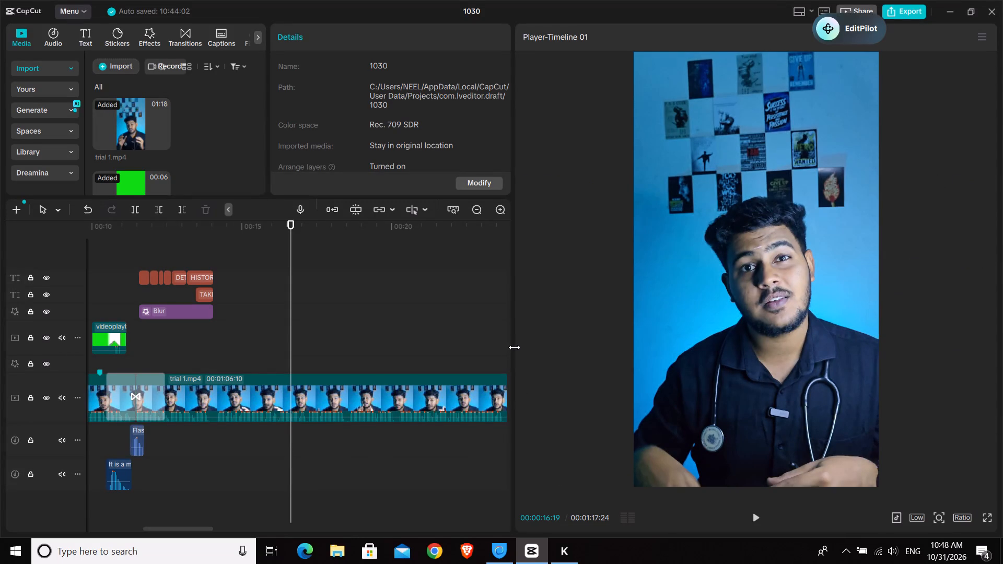
left_click_drag(514, 347, 658, 333)
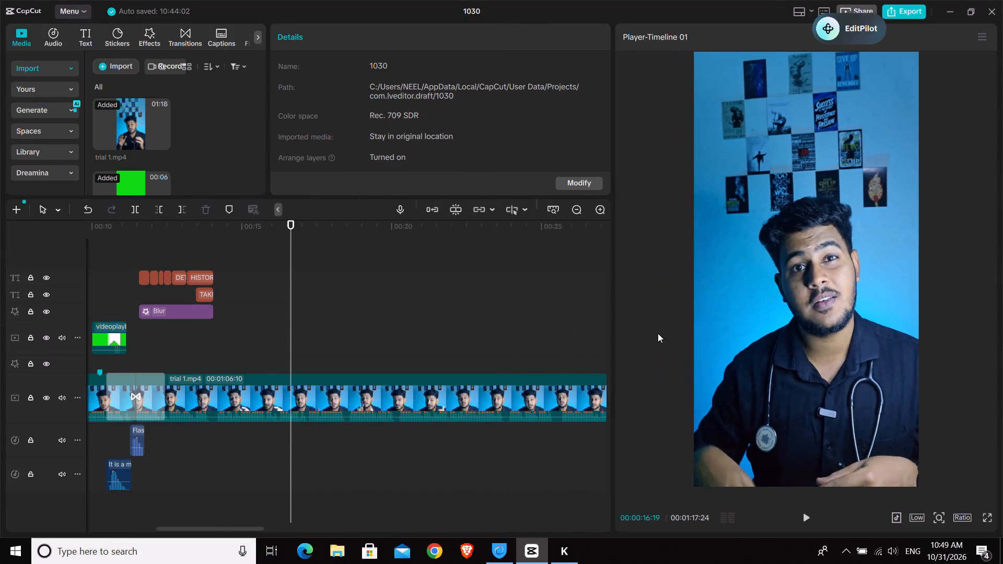
left_click_drag(658, 333, 703, 347)
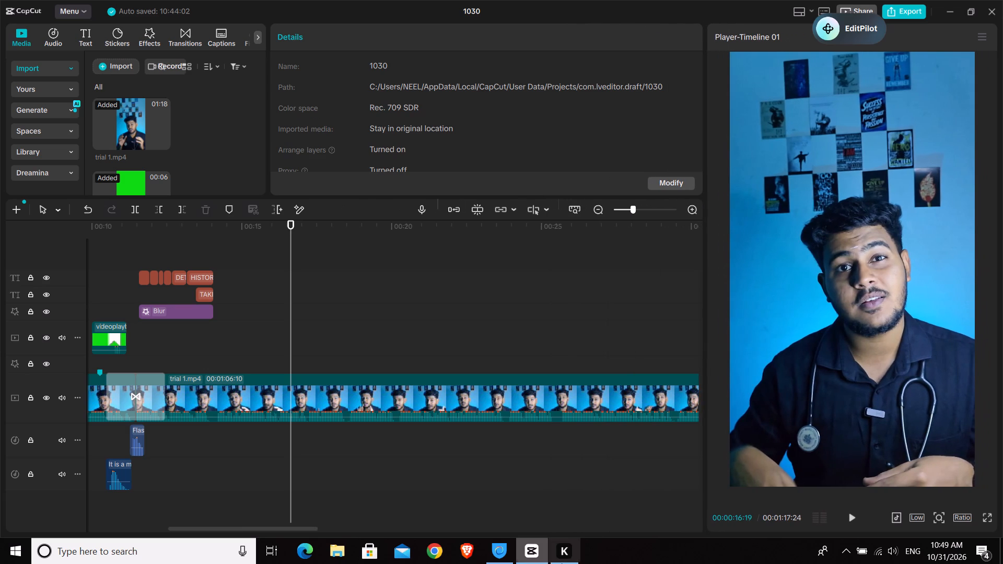
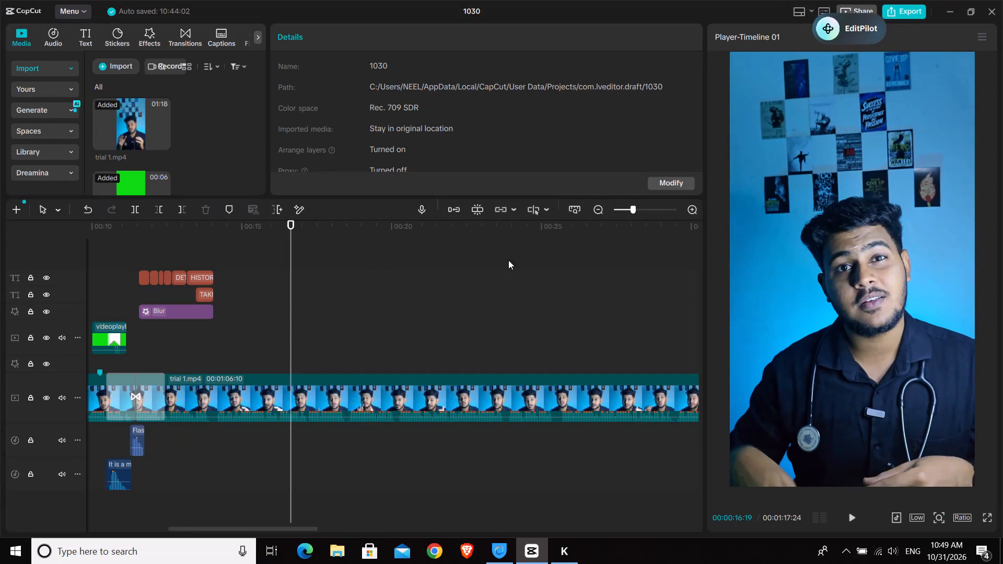
Move the playhead back to 00:00:14:00, at the end of the HISTORY text and Blur effect clips.
left_click(241, 442)
left_click(219, 442)
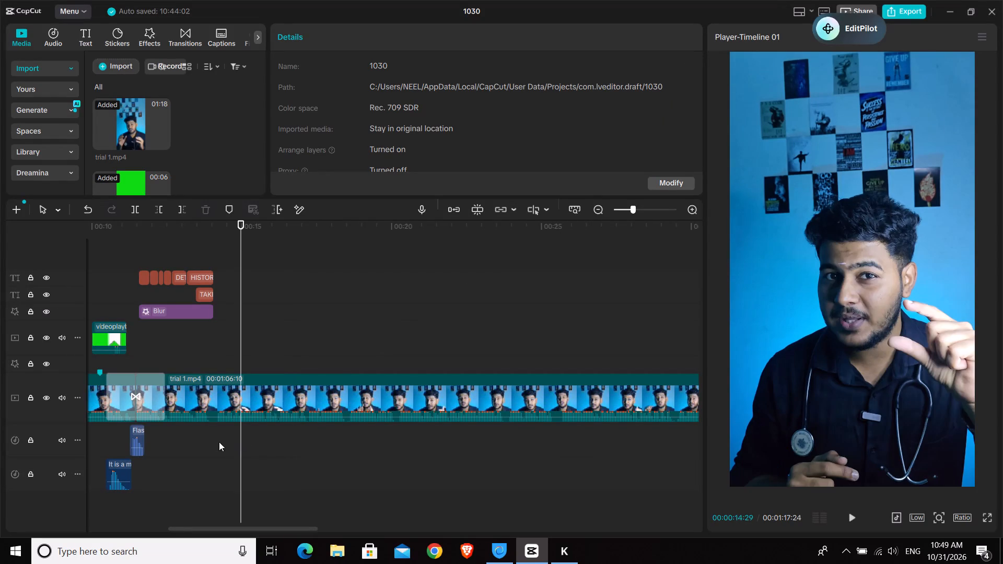
left_click(212, 442)
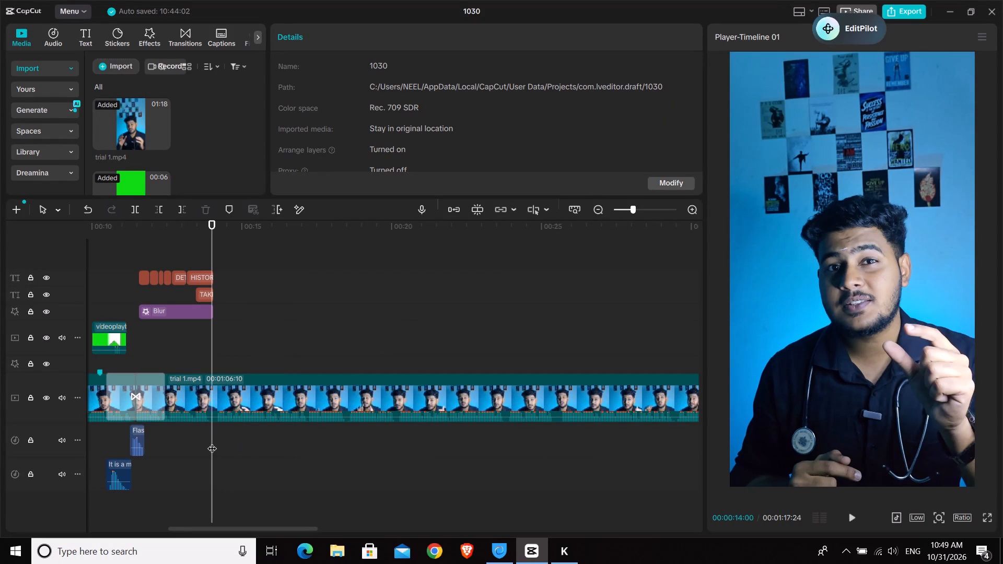
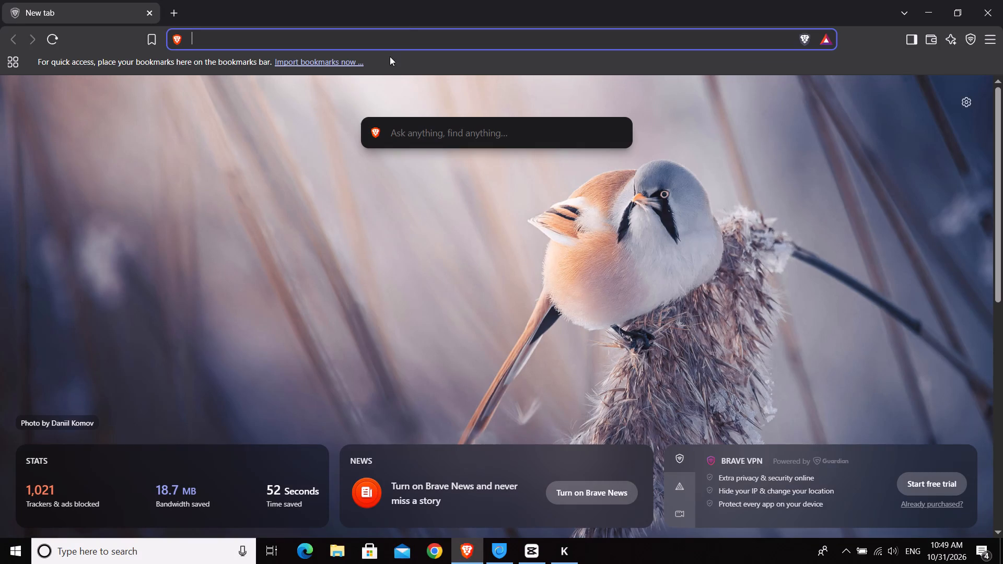
In the Brave browser, search the web for "tamil video translation to english".
type("tamilvideo tr")
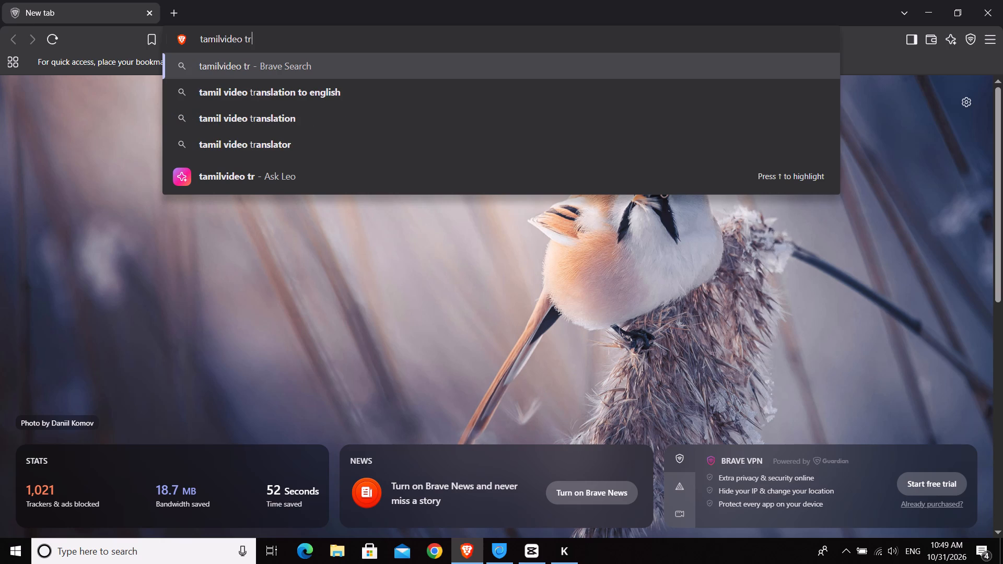
key("Down")
key("Return")
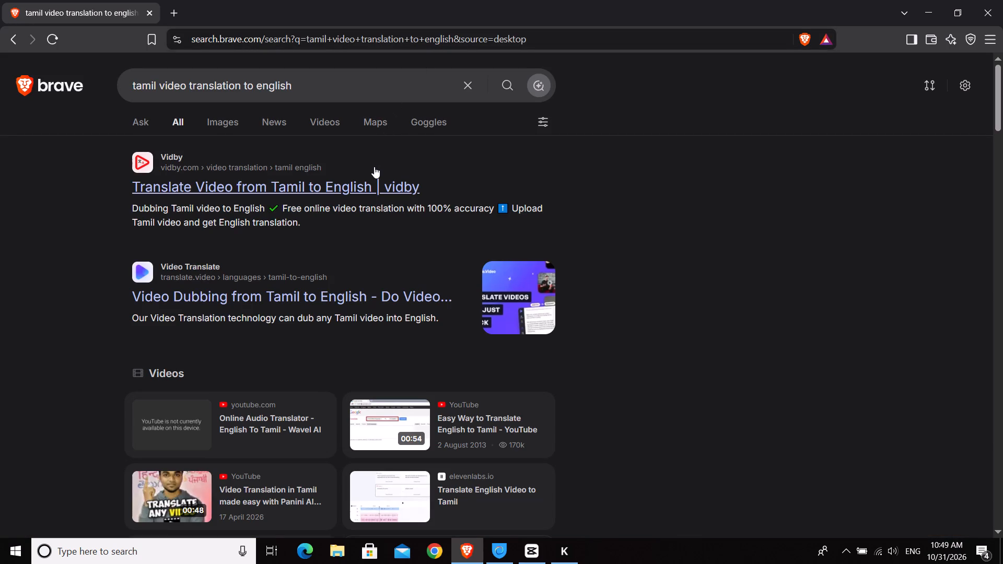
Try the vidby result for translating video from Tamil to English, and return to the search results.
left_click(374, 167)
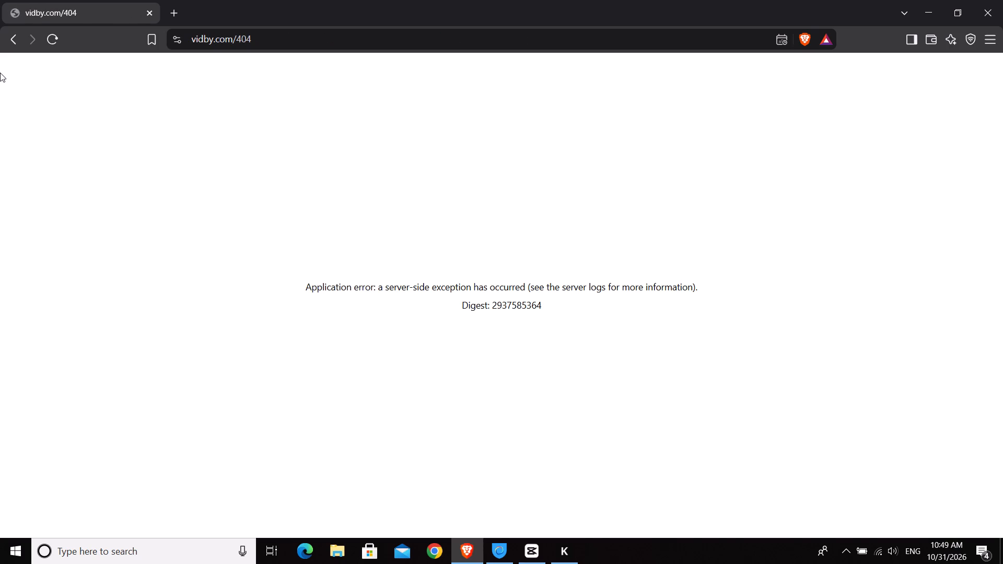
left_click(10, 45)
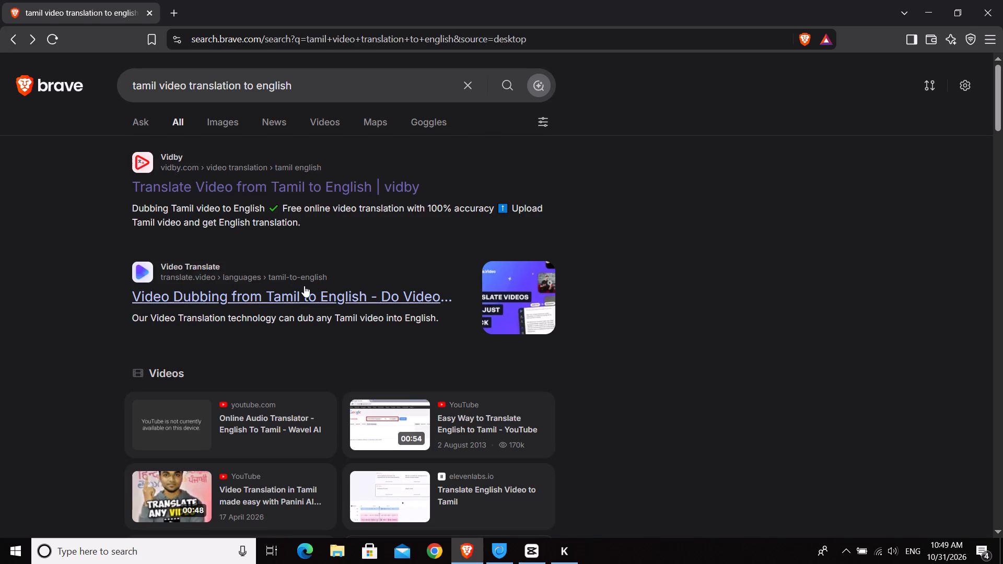
Open the Video Translate result for dubbing Tamil video into English and start a video translation there.
left_click(304, 286)
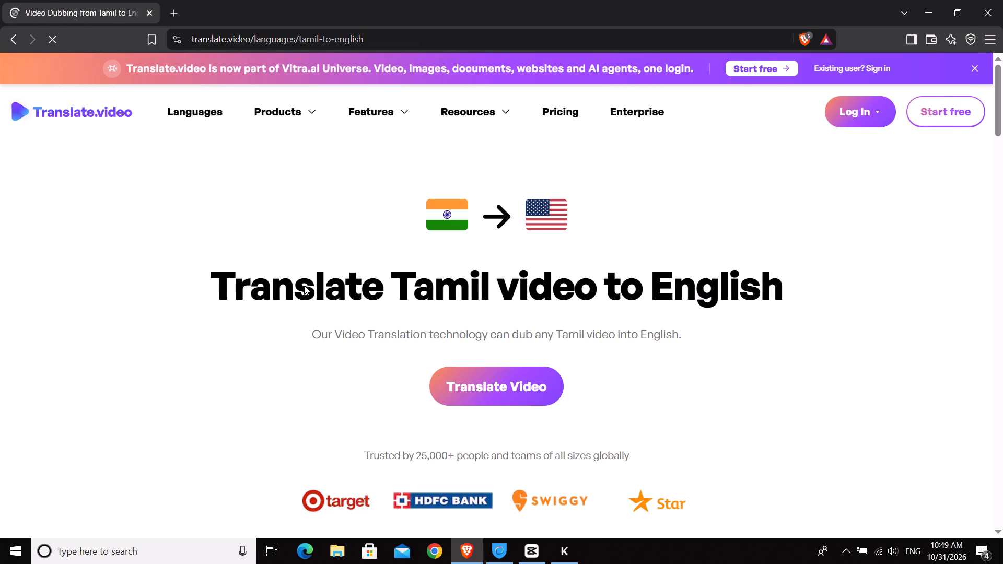
left_click(525, 388)
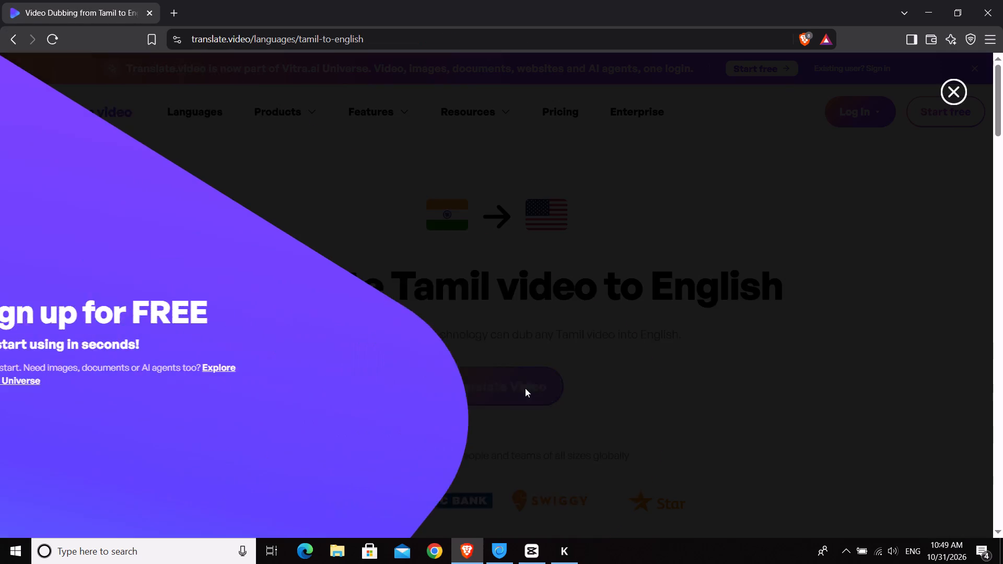
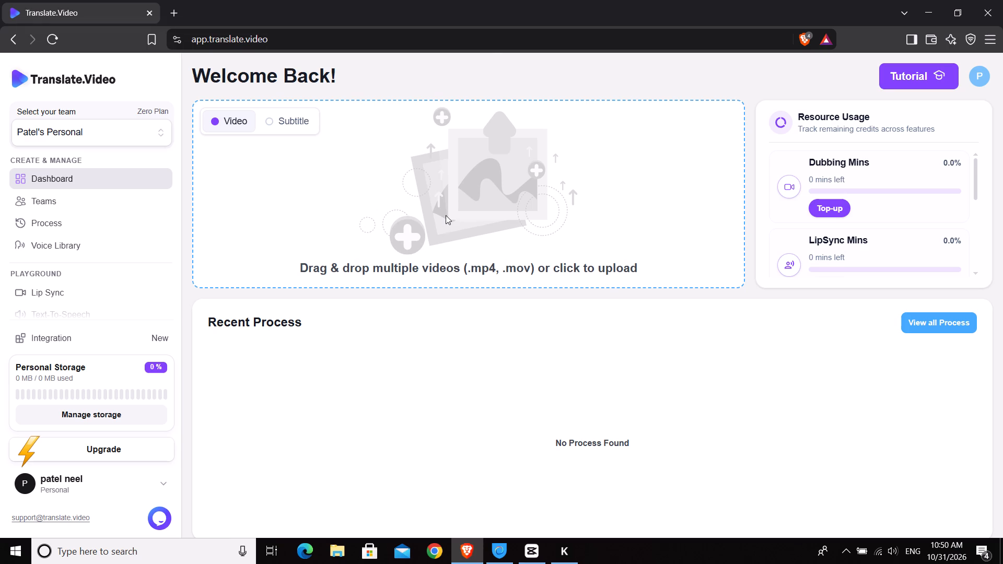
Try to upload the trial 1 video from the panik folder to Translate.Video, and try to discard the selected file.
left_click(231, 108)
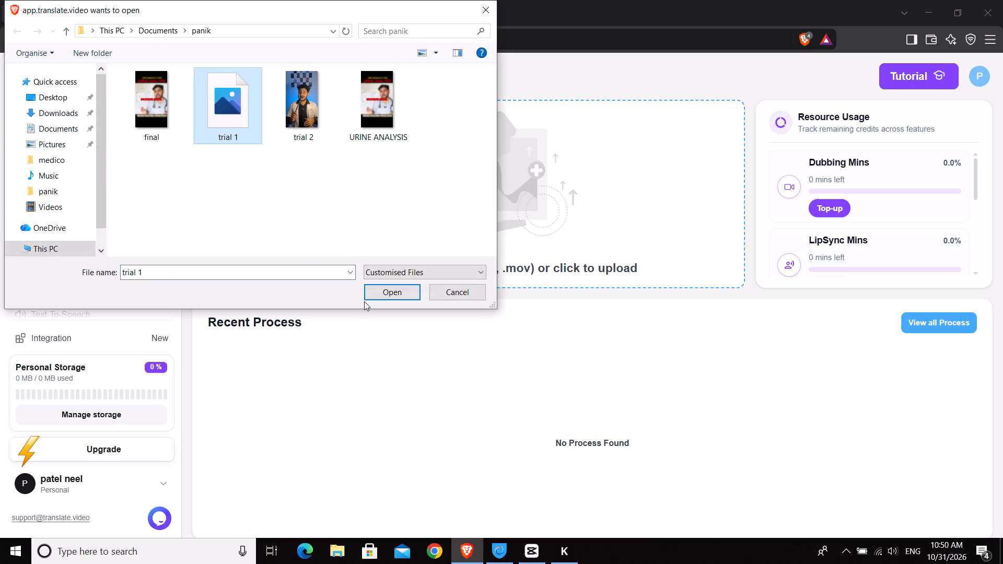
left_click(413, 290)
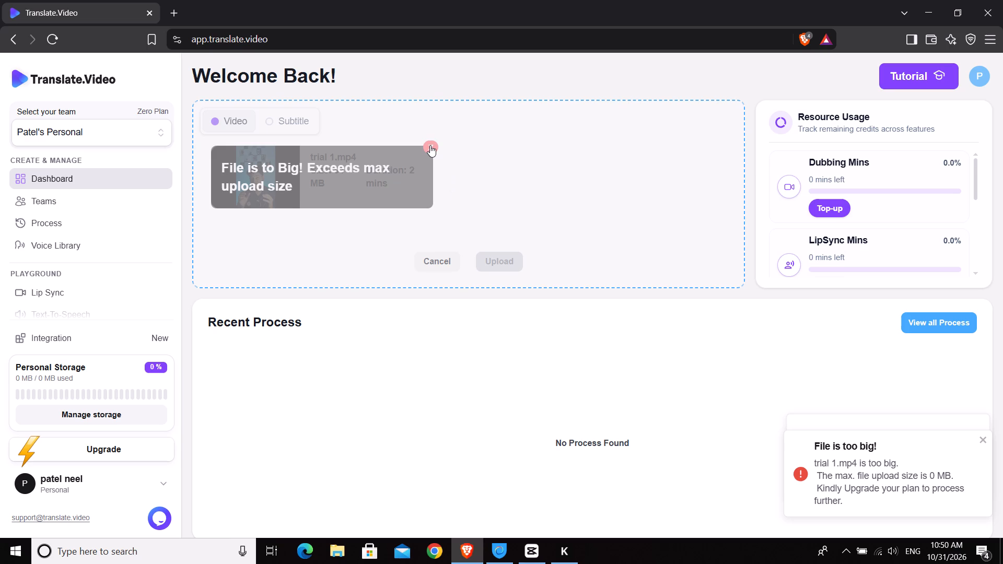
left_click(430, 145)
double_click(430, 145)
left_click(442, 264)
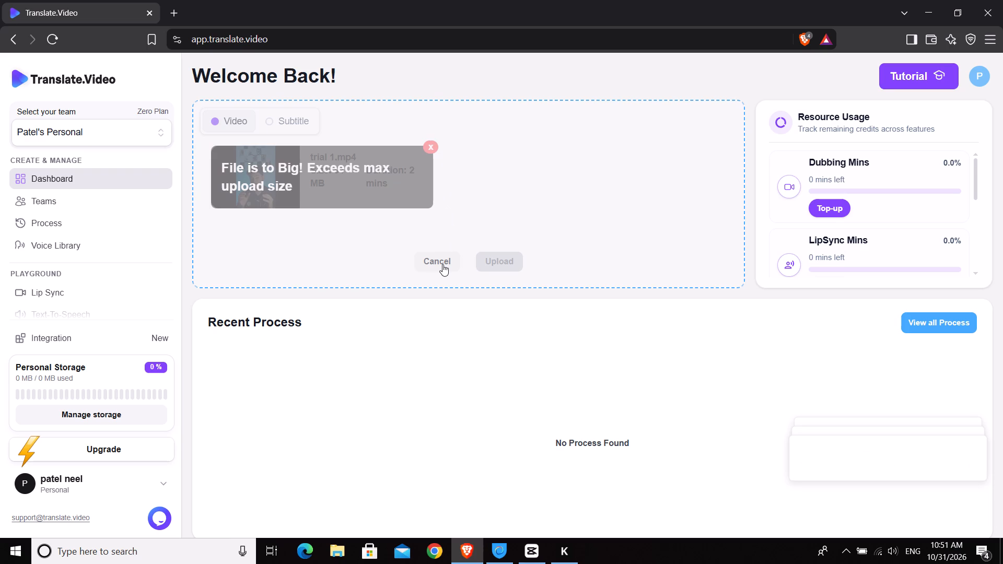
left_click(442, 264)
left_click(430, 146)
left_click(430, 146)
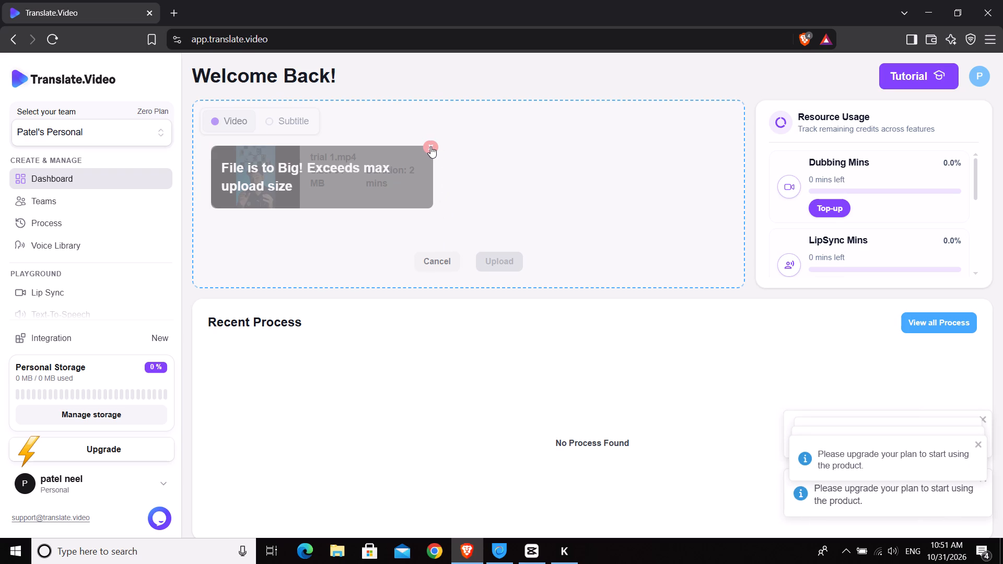
Go back to the web search results and open the PERSO.ai result for Tamil to English video translation.
left_click(14, 36)
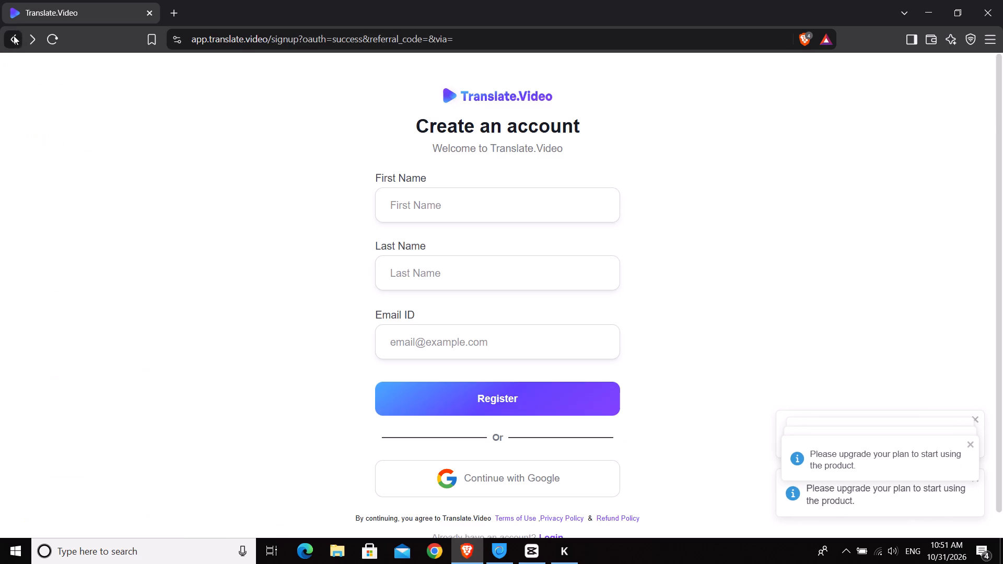
left_click(14, 36)
left_click(14, 36)
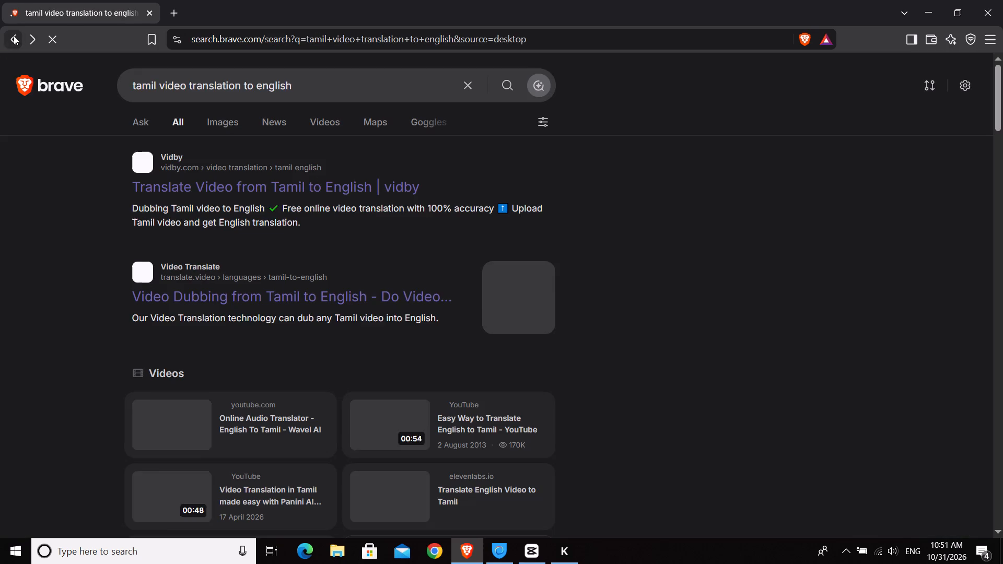
scroll(323, 193, "down", 3)
scroll(323, 193, "up", 1)
scroll(323, 193, "down", 7)
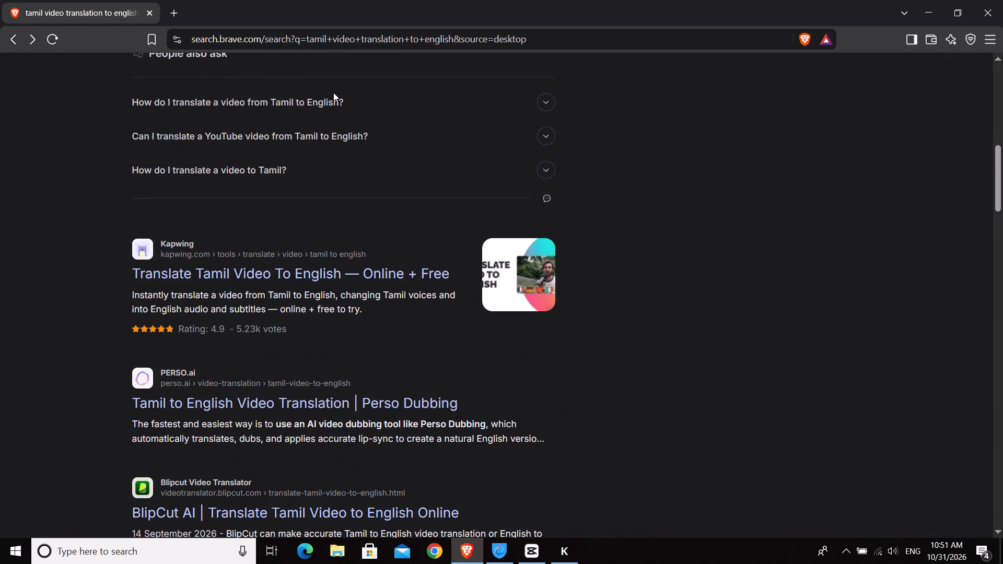
left_click(288, 407)
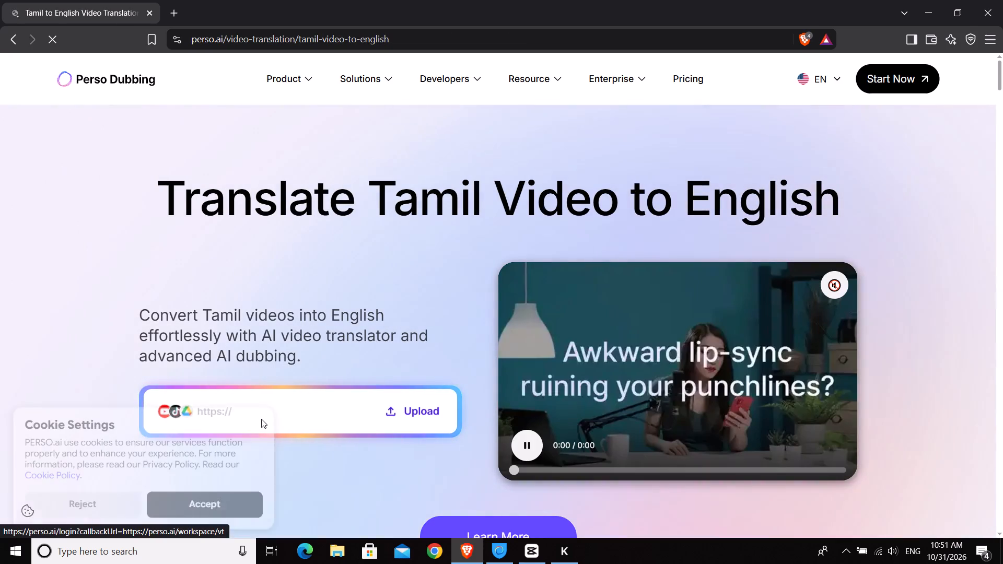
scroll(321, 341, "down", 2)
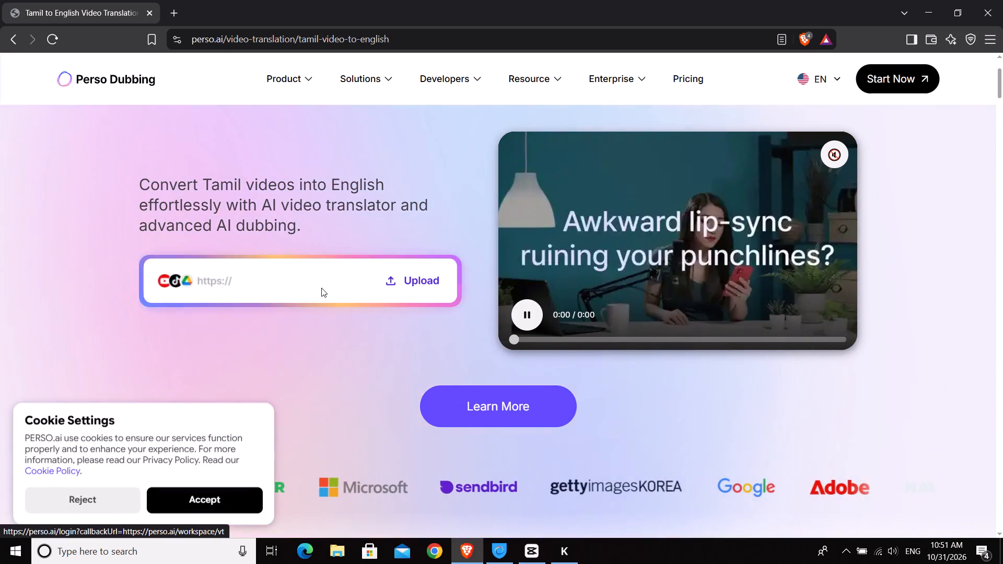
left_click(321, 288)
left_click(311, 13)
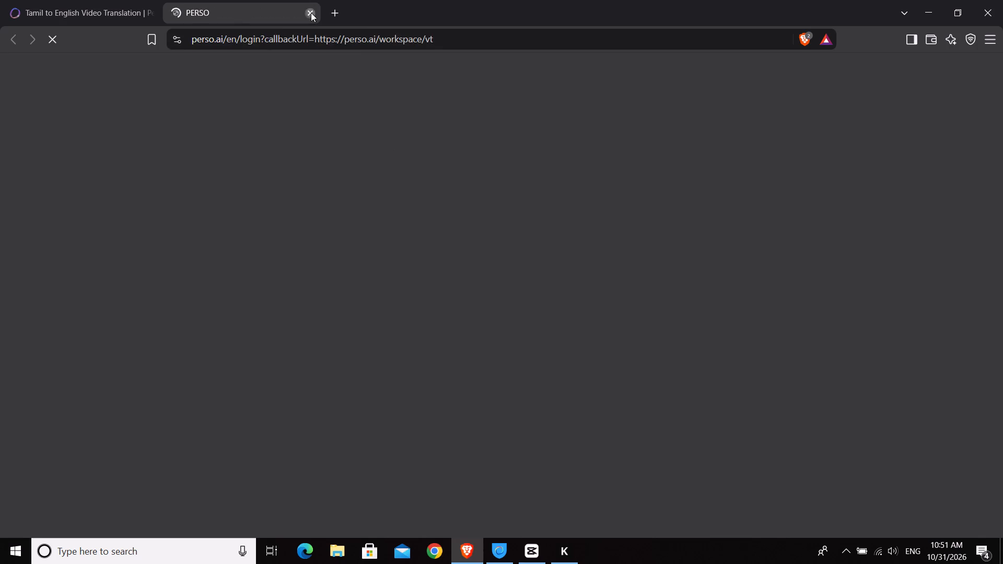
Accept the cookies on the Perso Dubbing page and start a video upload for Tamil-to-English translation.
scroll(427, 283, "down", 3)
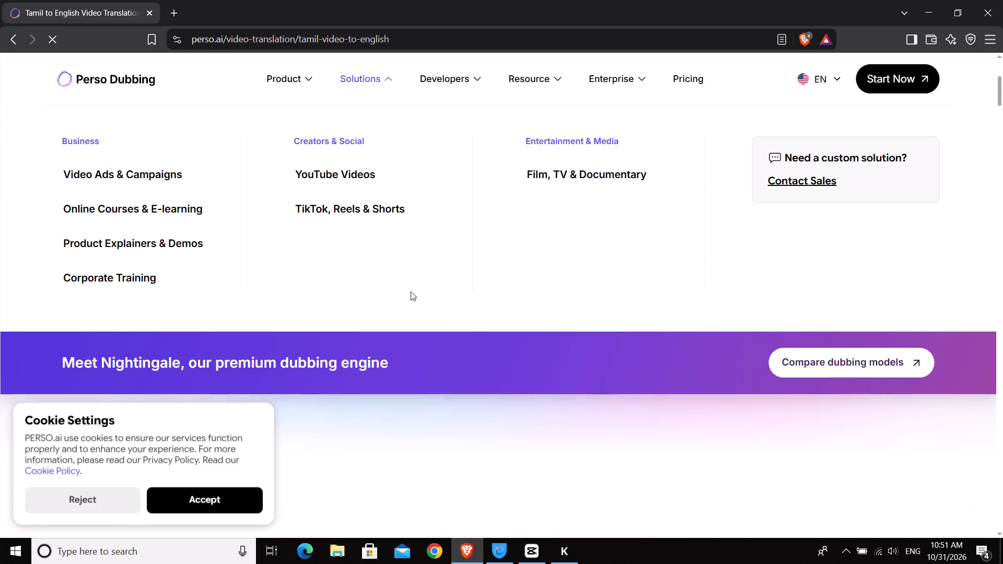
left_click(215, 499)
scroll(306, 403, "up", 4)
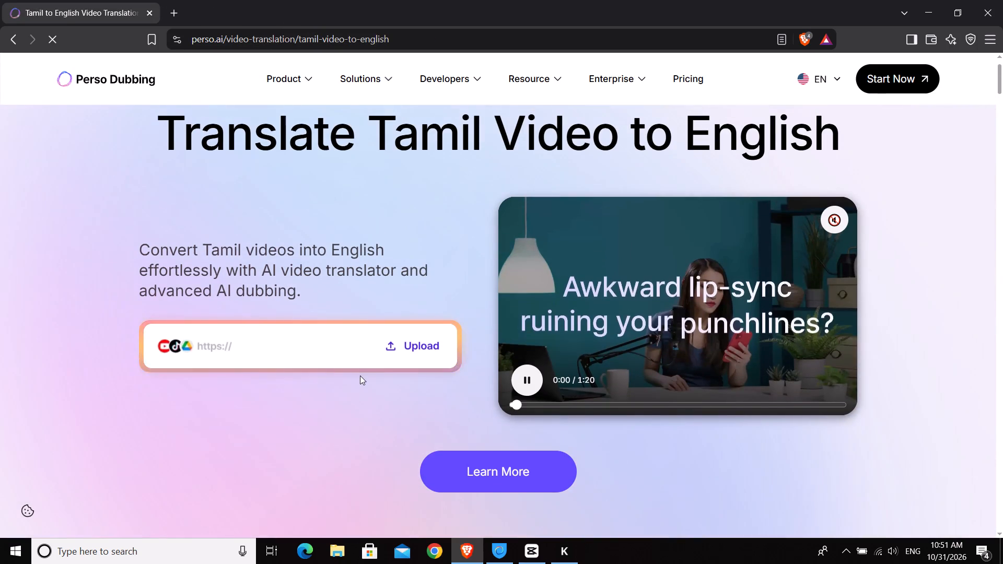
left_click(404, 351)
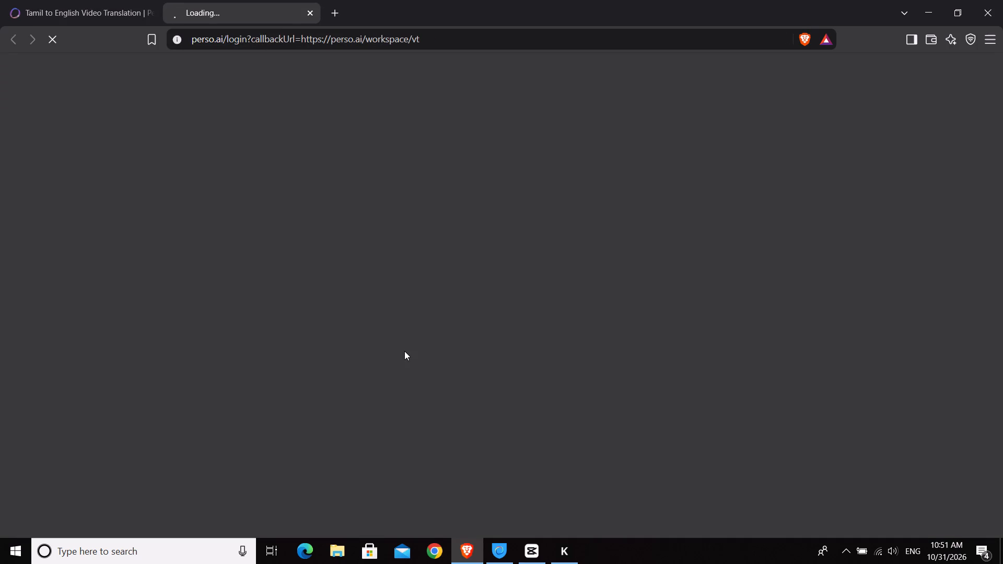
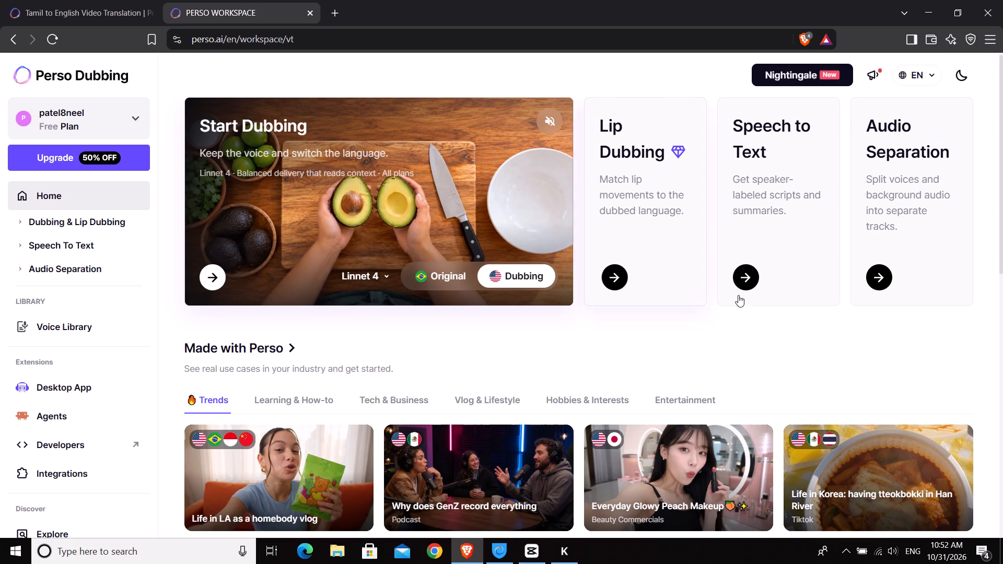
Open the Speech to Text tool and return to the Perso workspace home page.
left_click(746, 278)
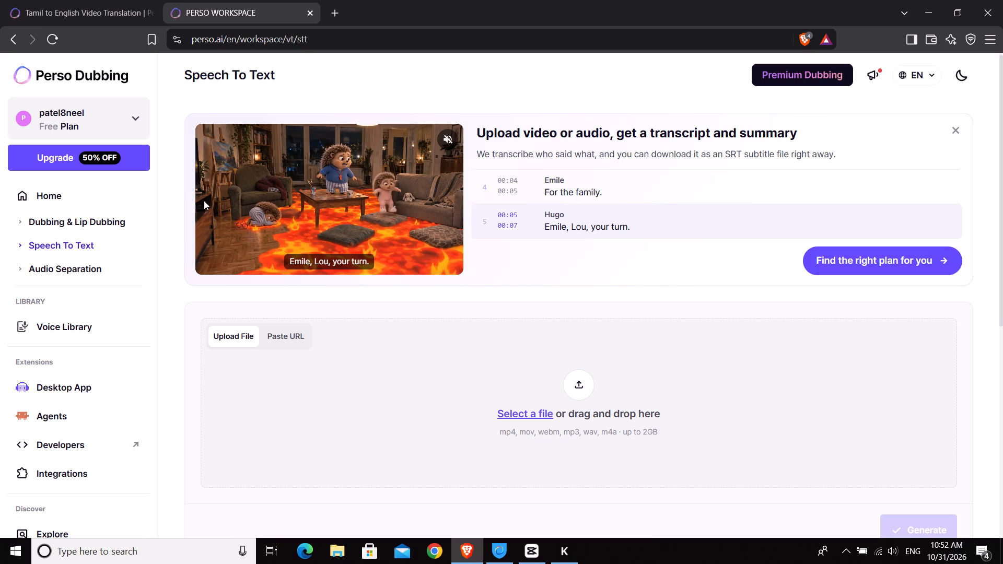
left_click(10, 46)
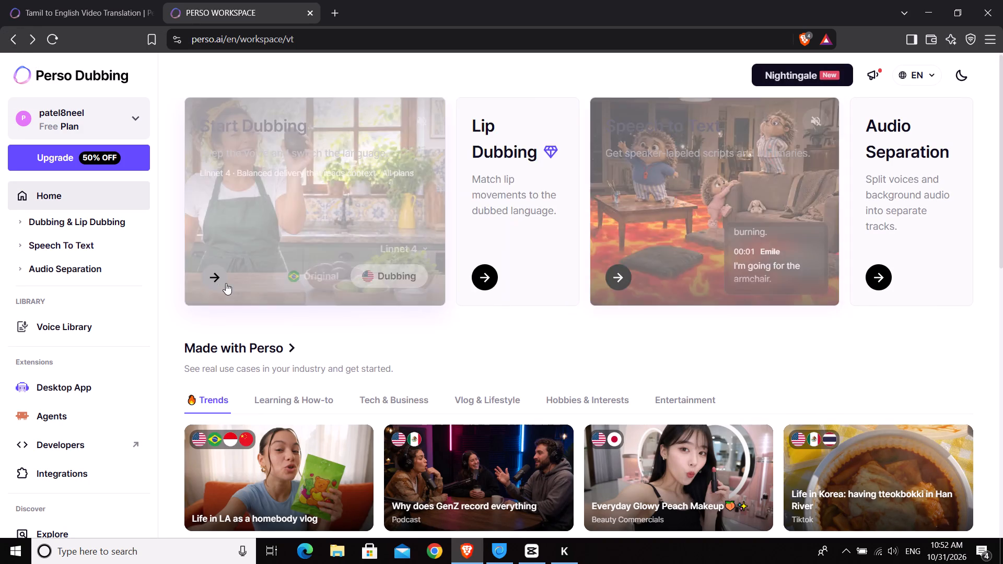
Start a dubbing project and upload the trial 1 video from the panik folder.
left_click(226, 283)
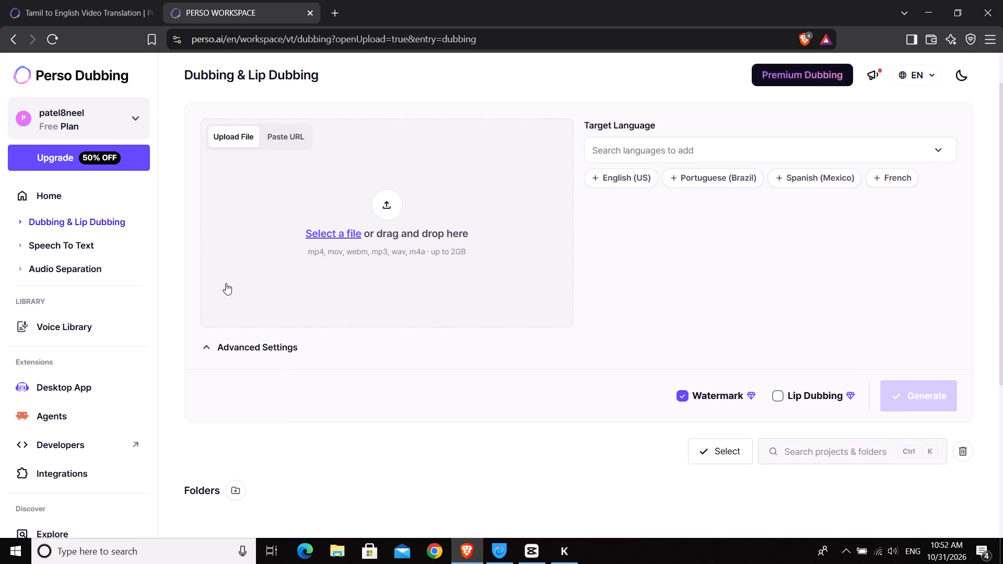
left_click(370, 255)
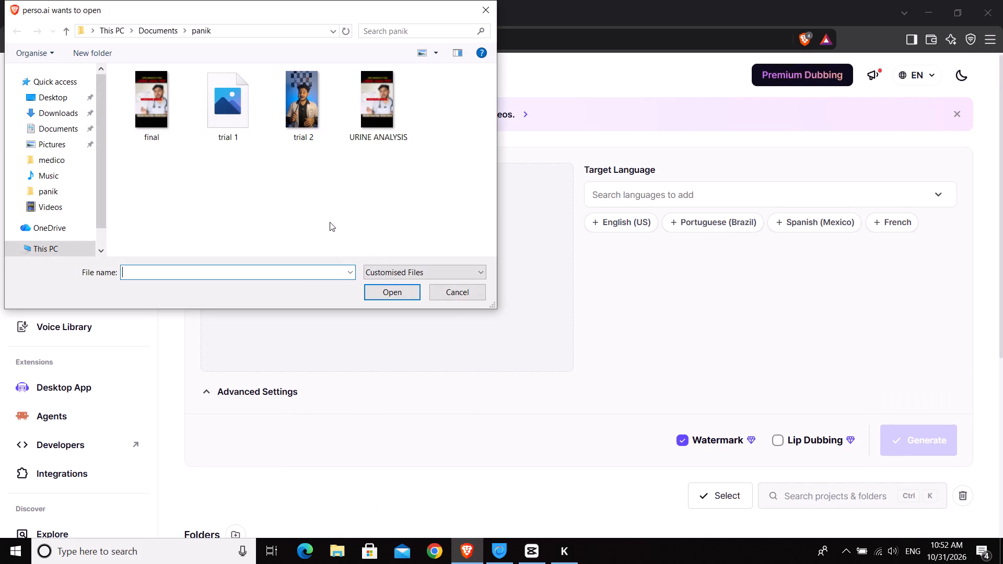
left_click(247, 144)
left_click(245, 122)
left_click(404, 296)
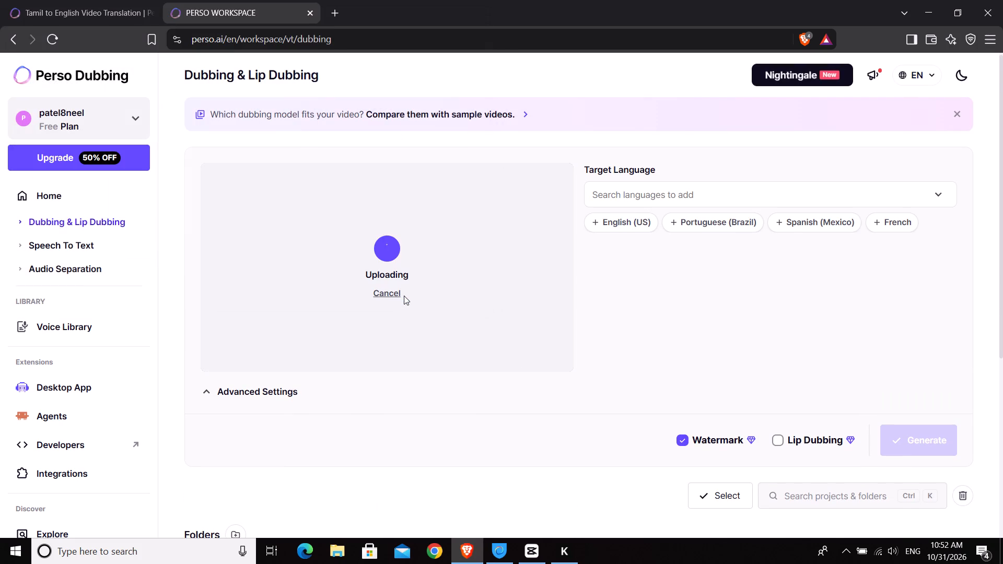
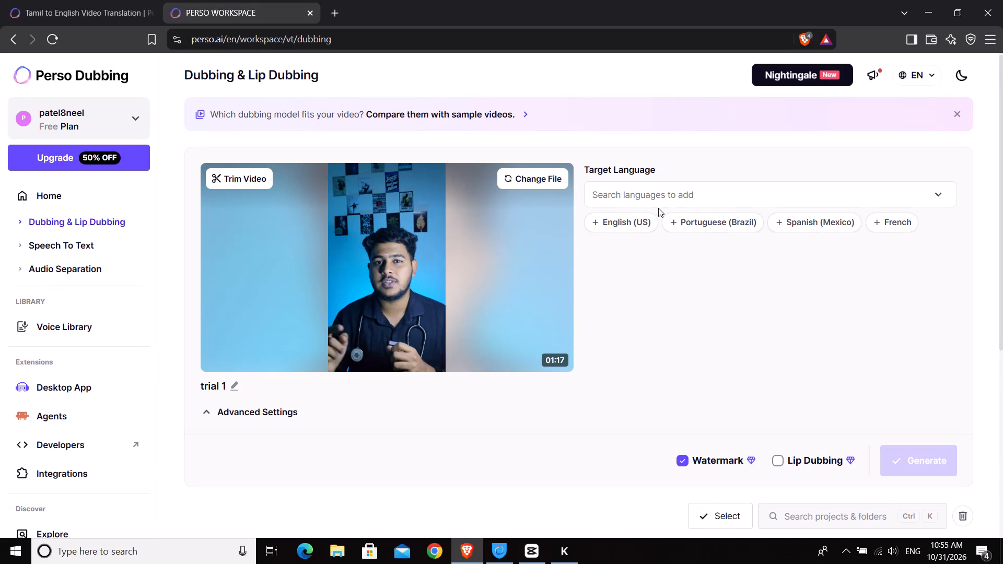
Generate an English (US) dub of the trial 1 video, accepting the usage rights notice and choosing not to show it again.
left_click(623, 221)
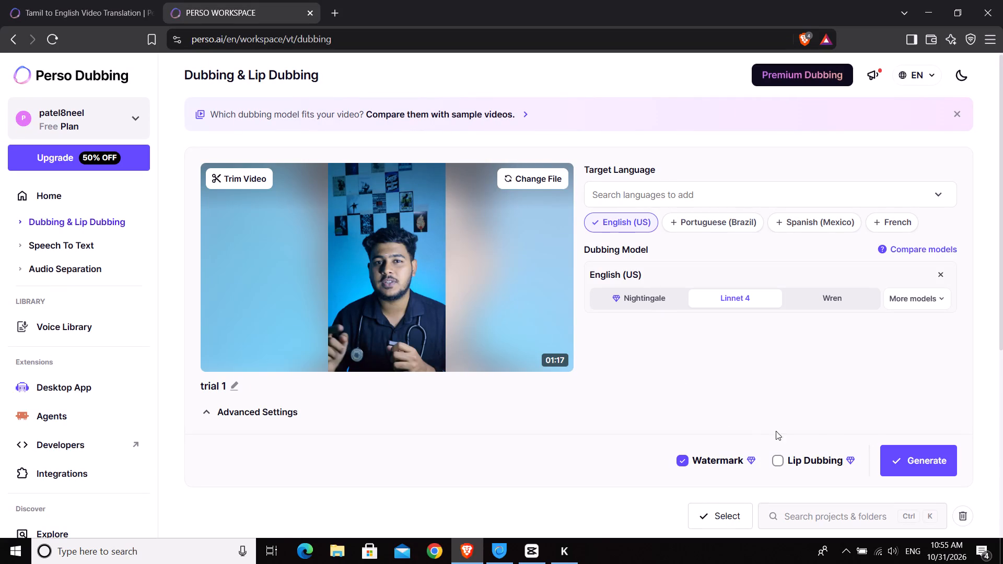
left_click(918, 462)
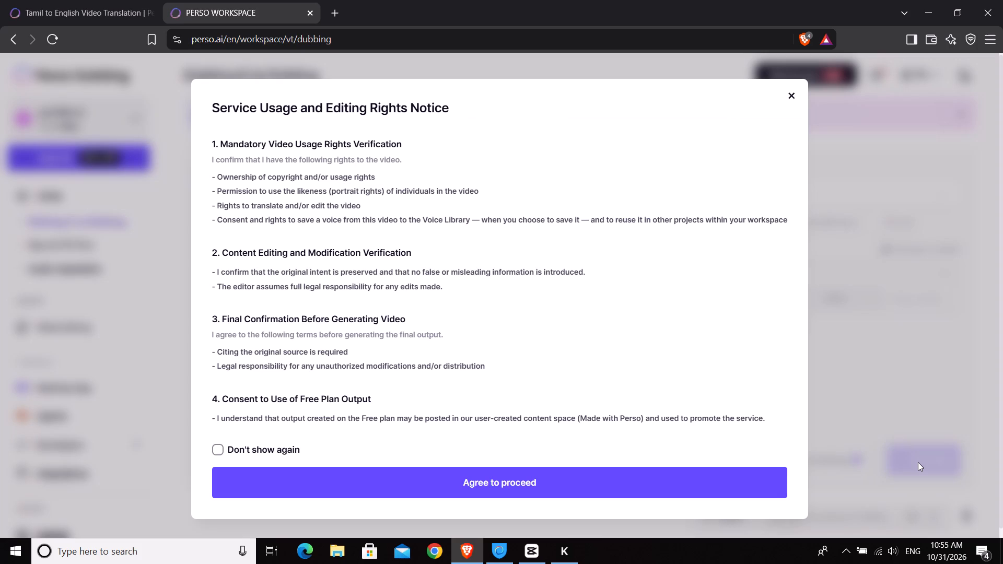
left_click(221, 444)
left_click(320, 488)
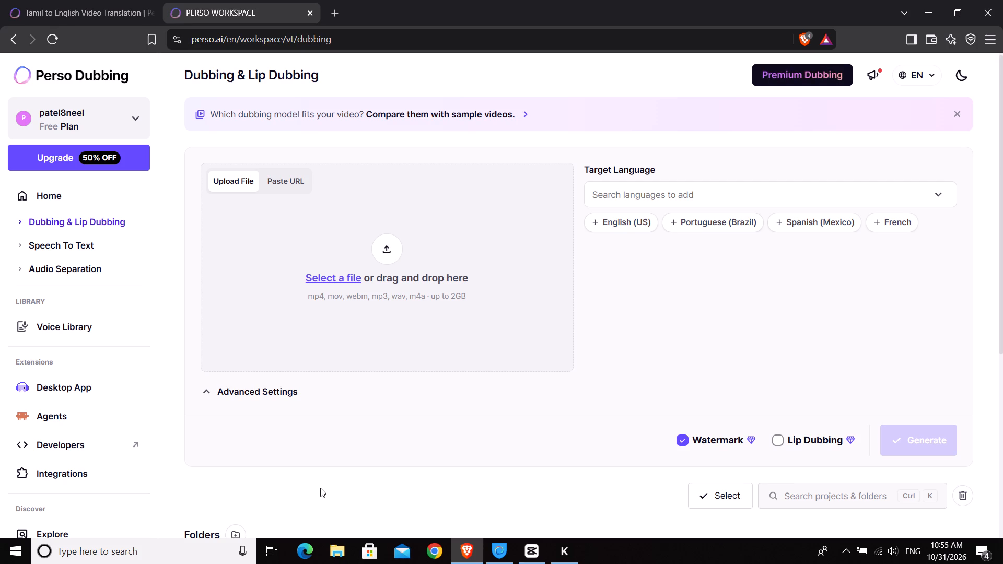
Check the dubbing progress of the trial 1 project in the workspace's projects list.
left_click(115, 1)
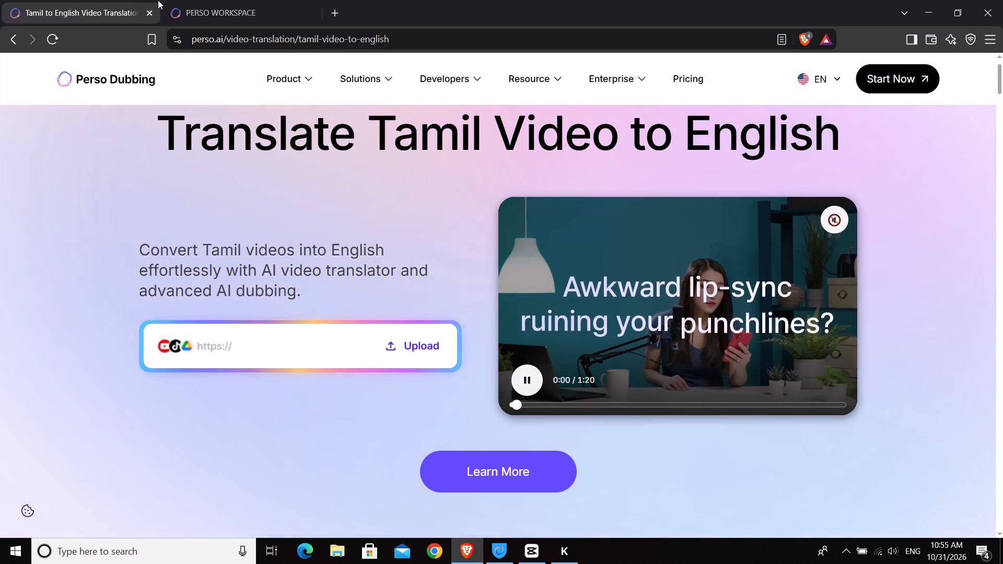
left_click(251, 0)
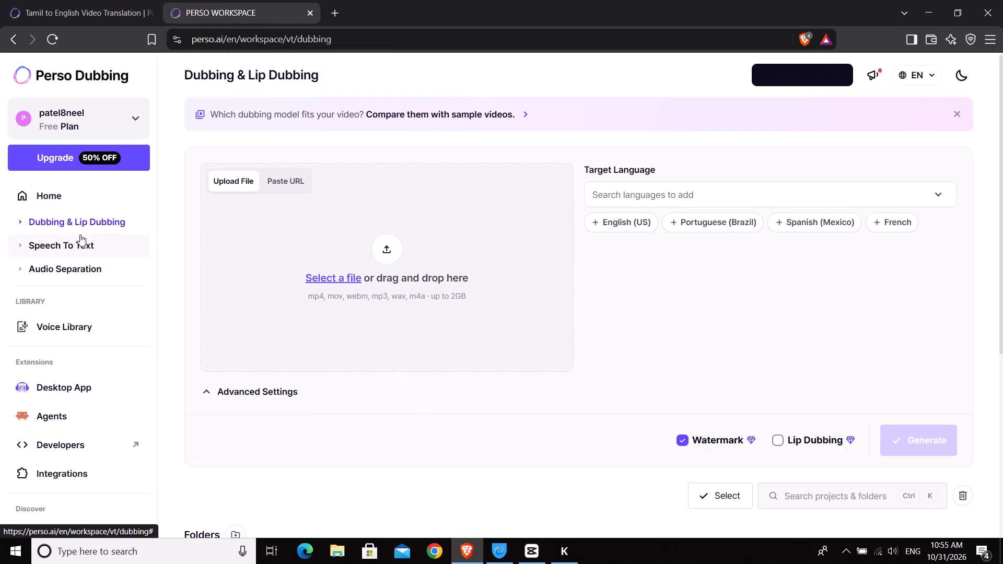
scroll(86, 145, "down", 3)
scroll(73, 356, "down", 2)
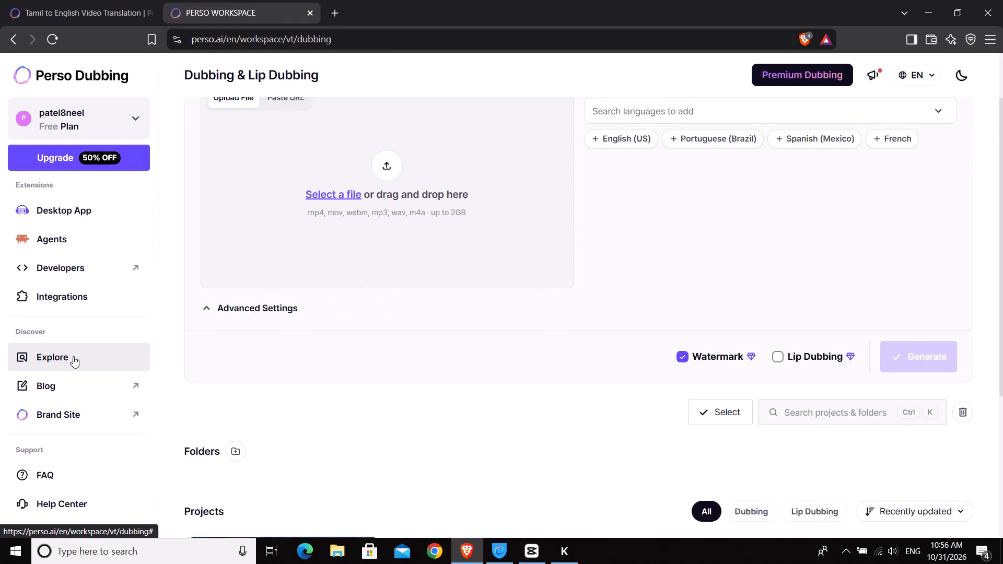
scroll(73, 356, "up", 3)
scroll(73, 356, "down", 4)
scroll(259, 390, "down", 2)
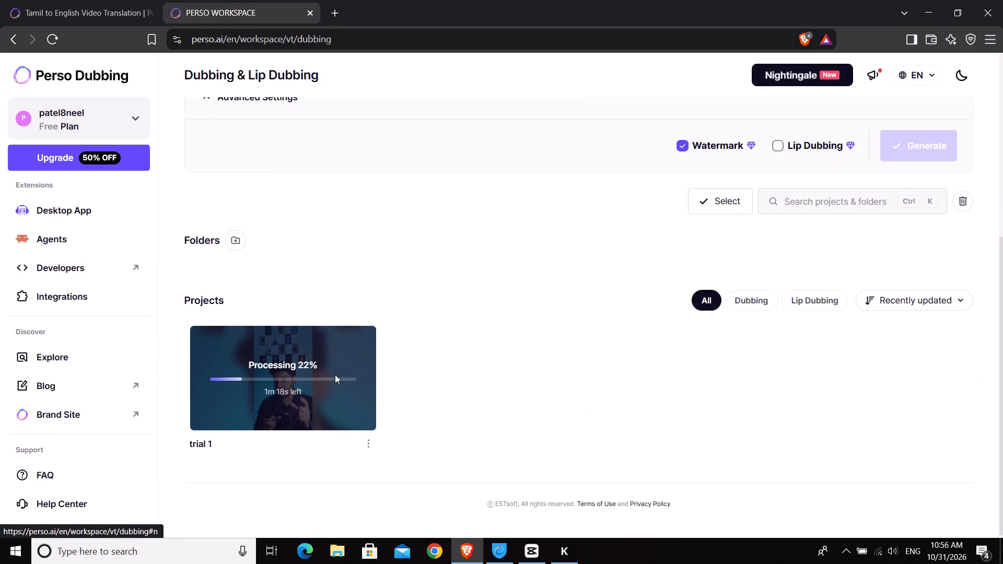
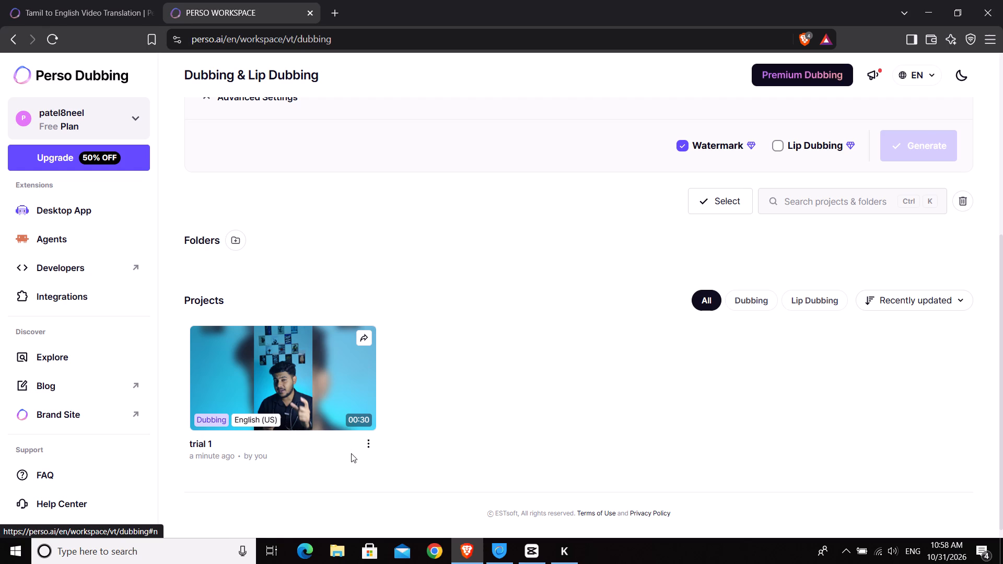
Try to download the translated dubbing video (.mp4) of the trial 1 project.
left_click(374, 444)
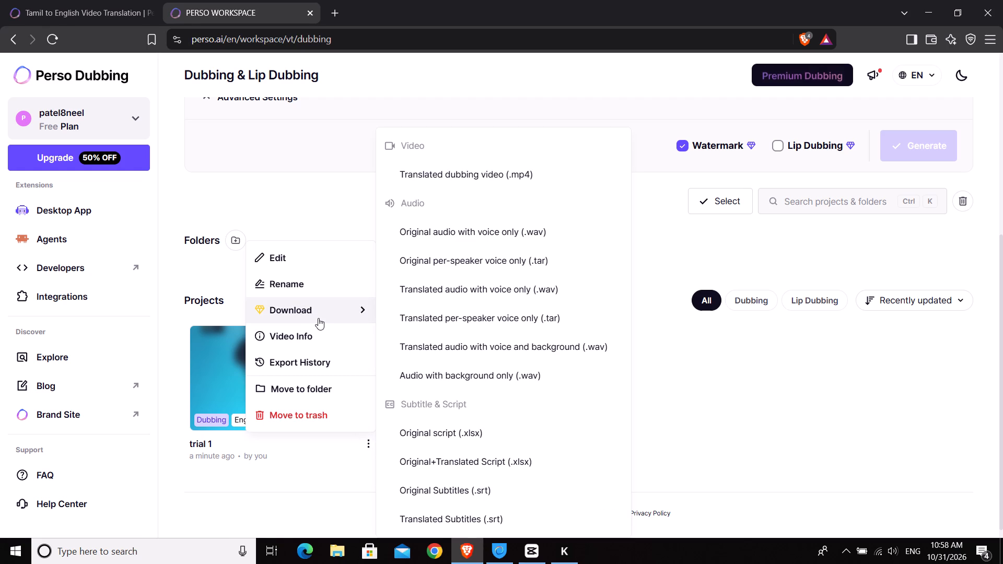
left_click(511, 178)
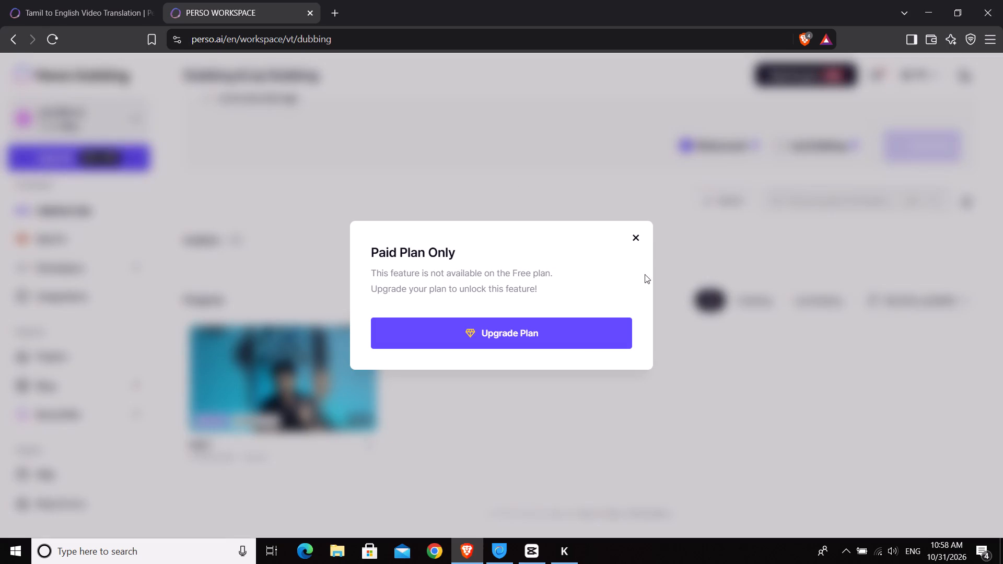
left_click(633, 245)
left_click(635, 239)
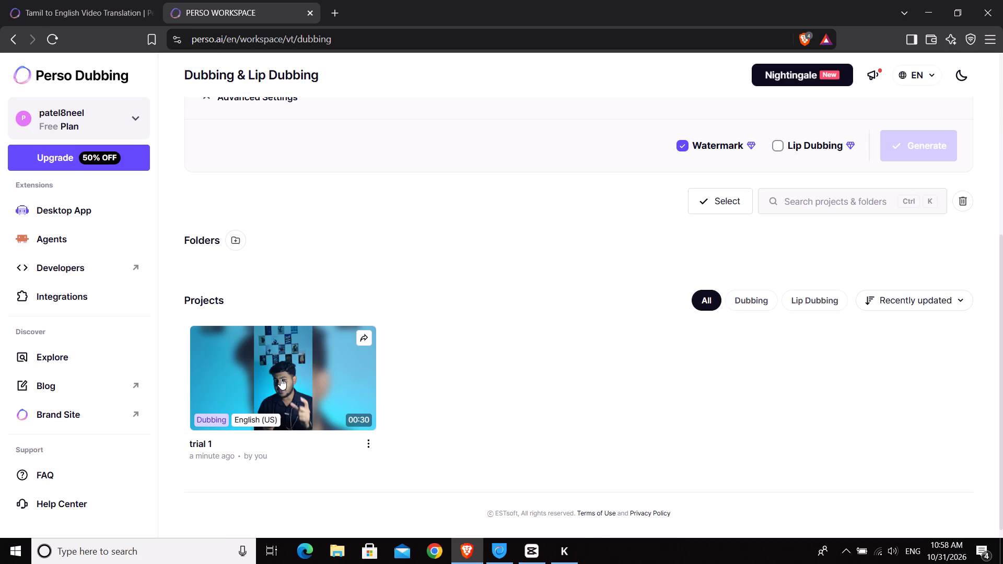
Open the trial 1 project from the projects list and play its translated video through.
left_click(281, 378)
left_click(281, 378)
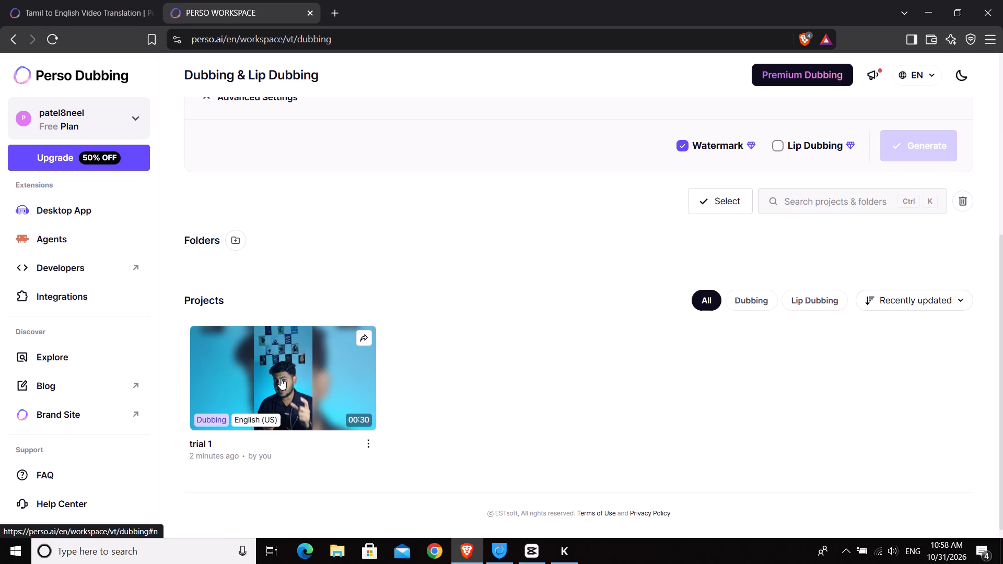
left_click(281, 378)
triple_click(281, 378)
scroll(272, 360, "down", 4)
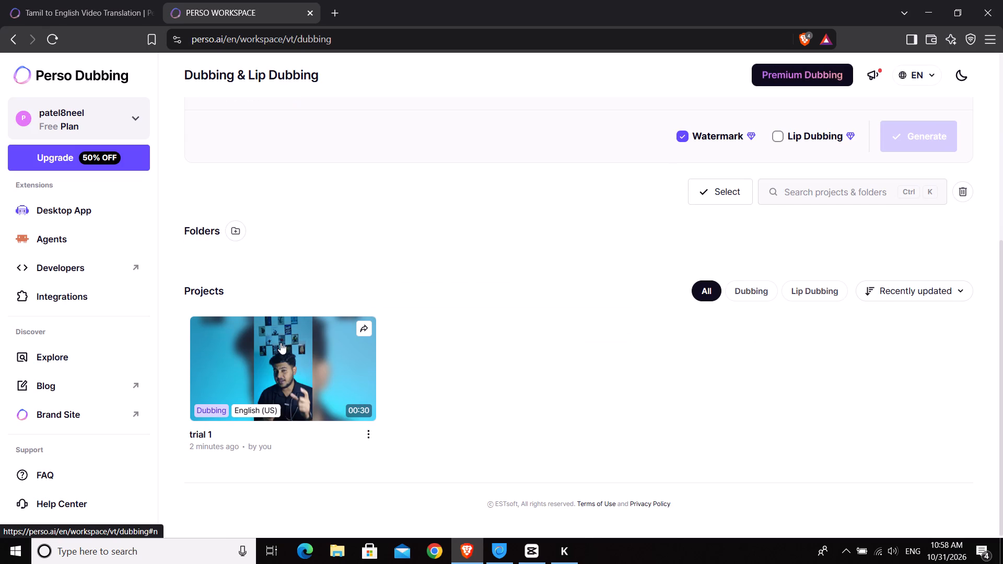
scroll(281, 343, "down", 1)
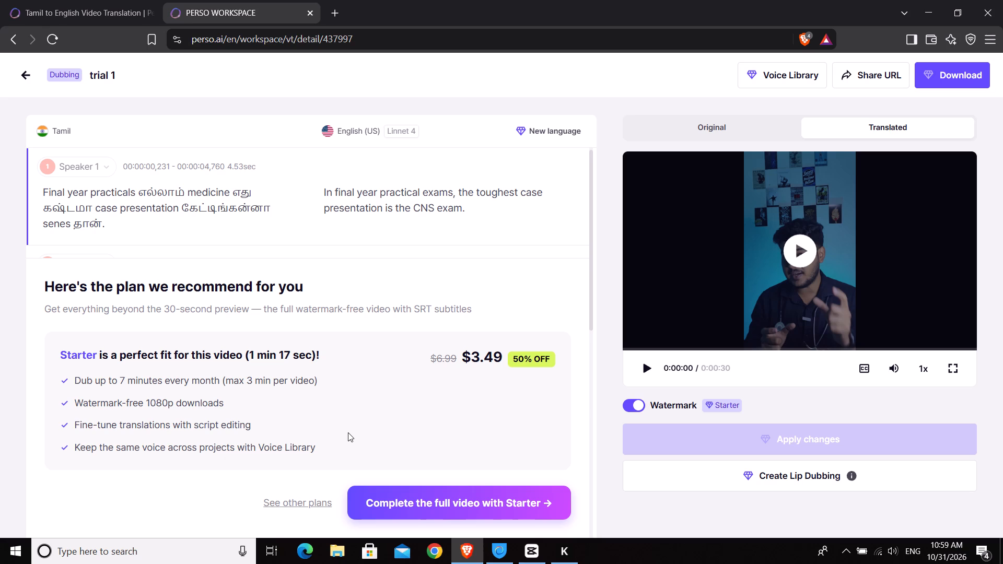
left_click(820, 251)
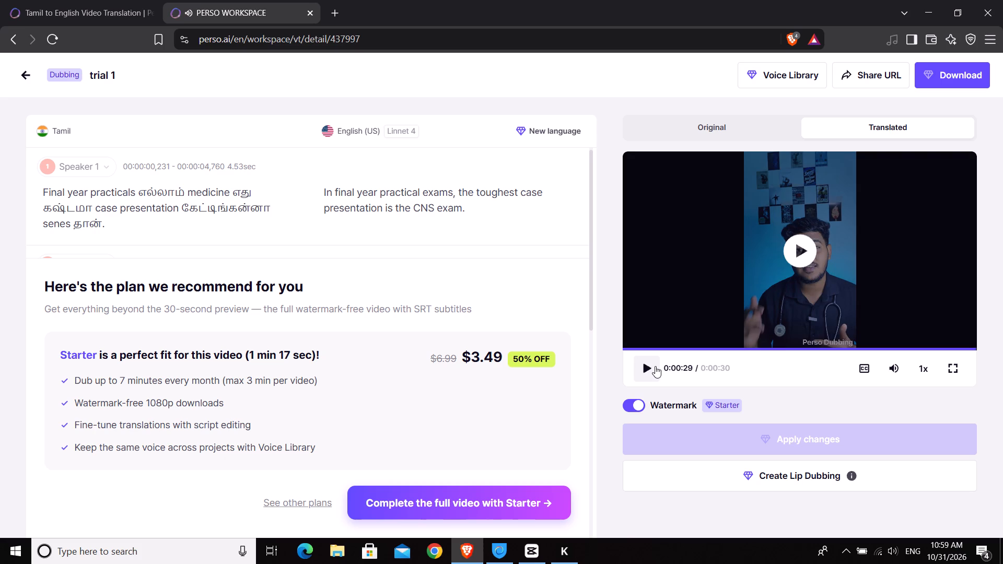
Read through the Tamil script segments and compare them with their English (US) translations.
scroll(430, 253, "down", 2)
scroll(430, 253, "up", 1)
scroll(431, 253, "down", 1)
scroll(431, 253, "up", 1)
scroll(412, 229, "down", 7)
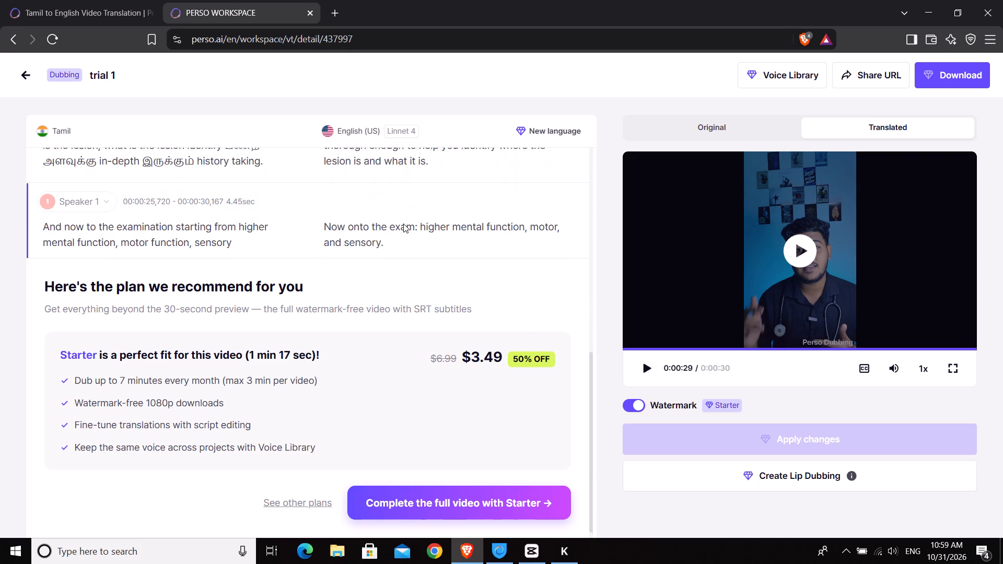
scroll(403, 224, "down", 5)
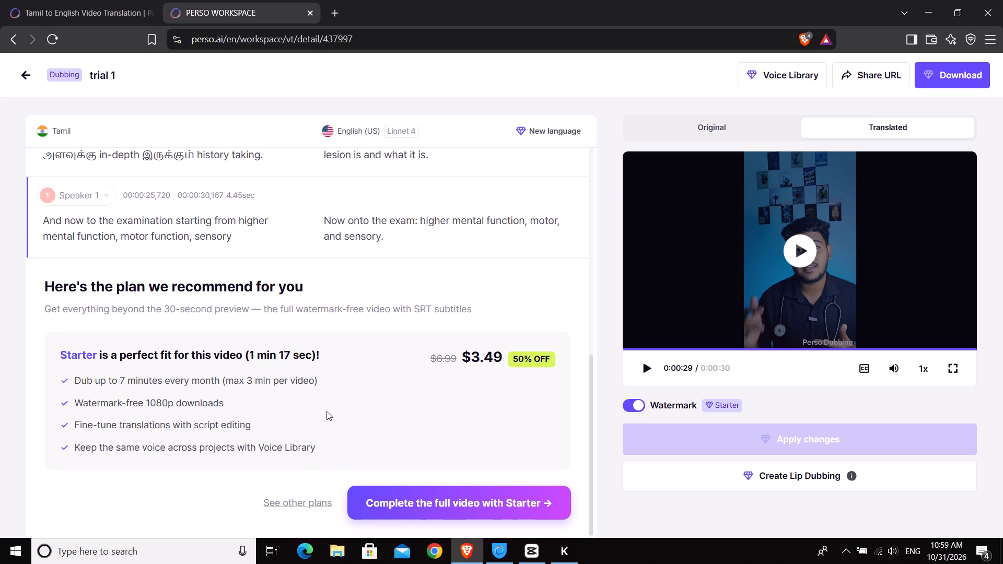
scroll(369, 183, "down", 3)
scroll(369, 183, "up", 1)
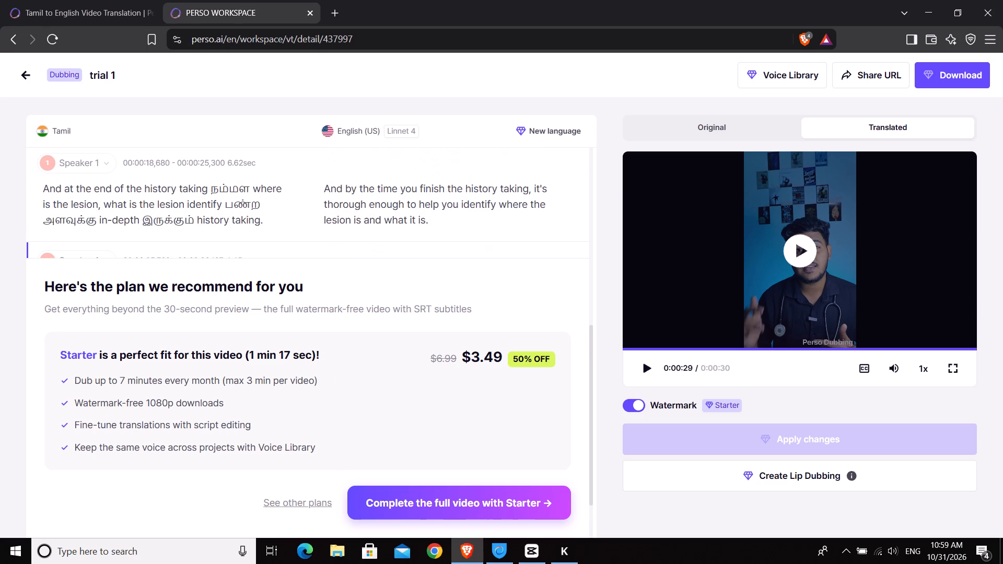
scroll(369, 183, "down", 2)
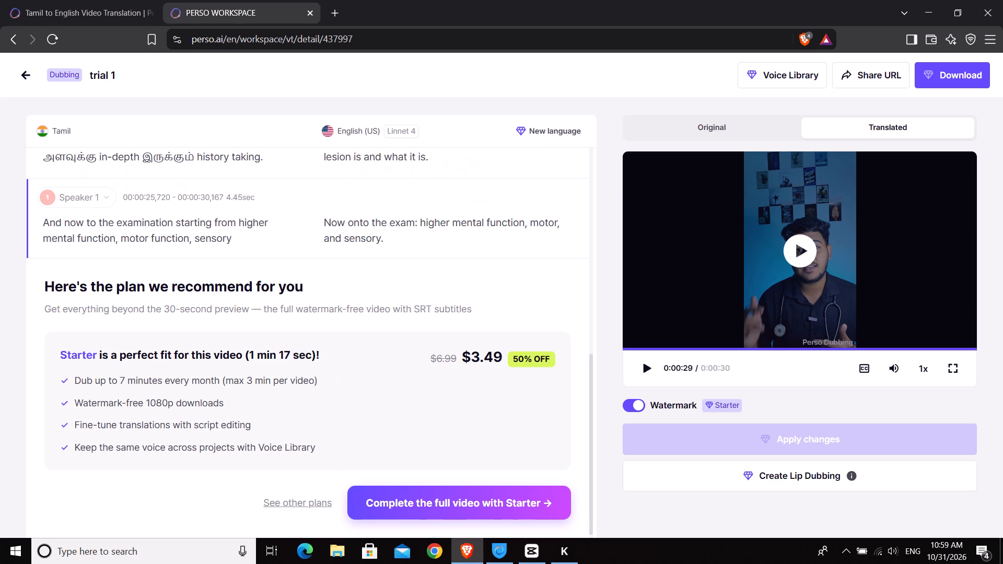
scroll(409, 238, "up", 5)
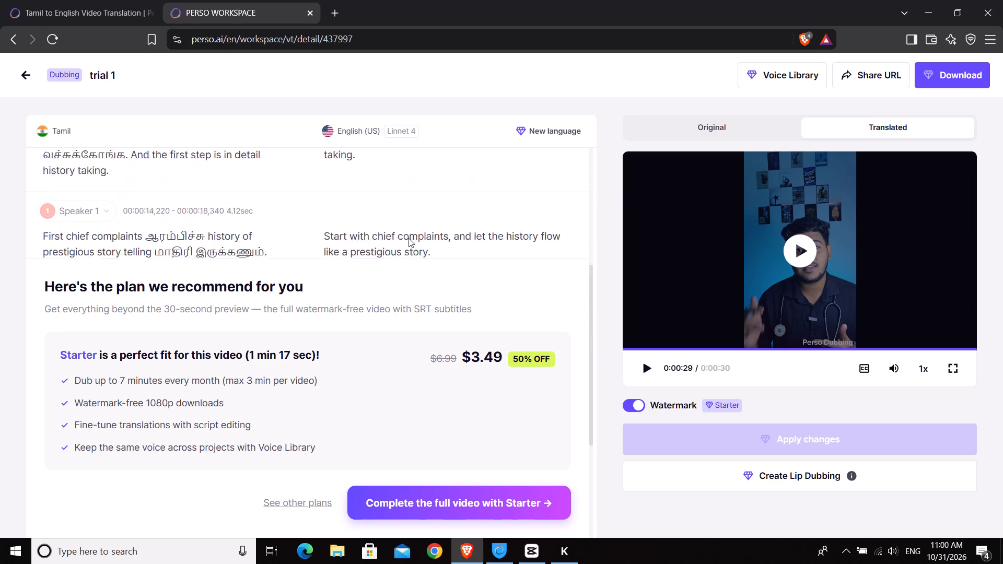
scroll(409, 238, "up", 4)
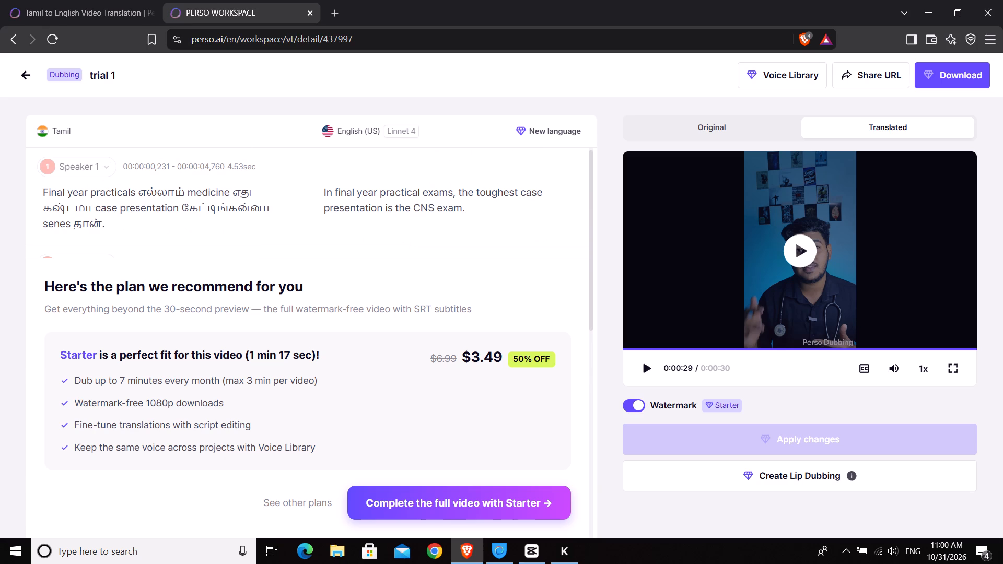
scroll(496, 192, "down", 1)
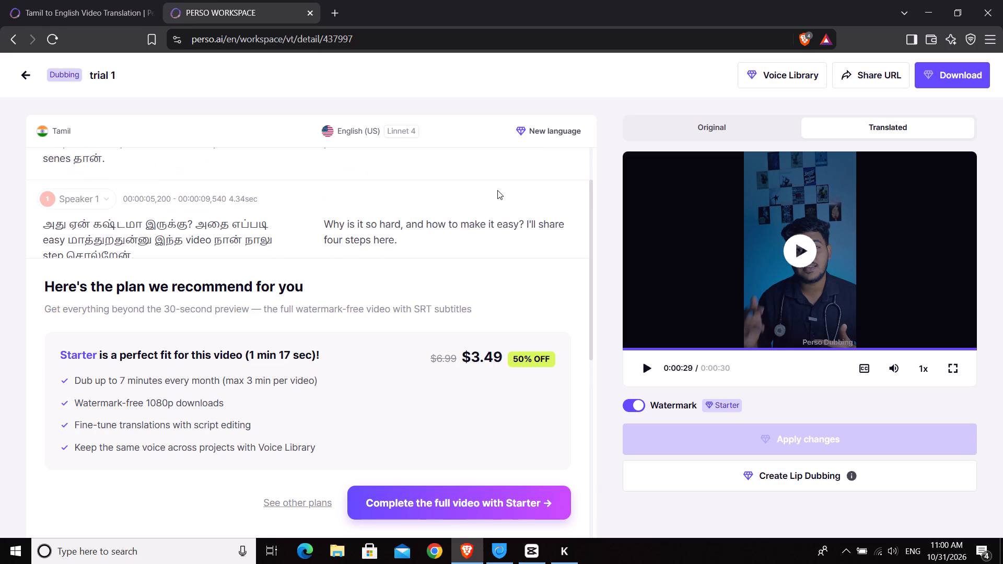
scroll(497, 190, "down", 1)
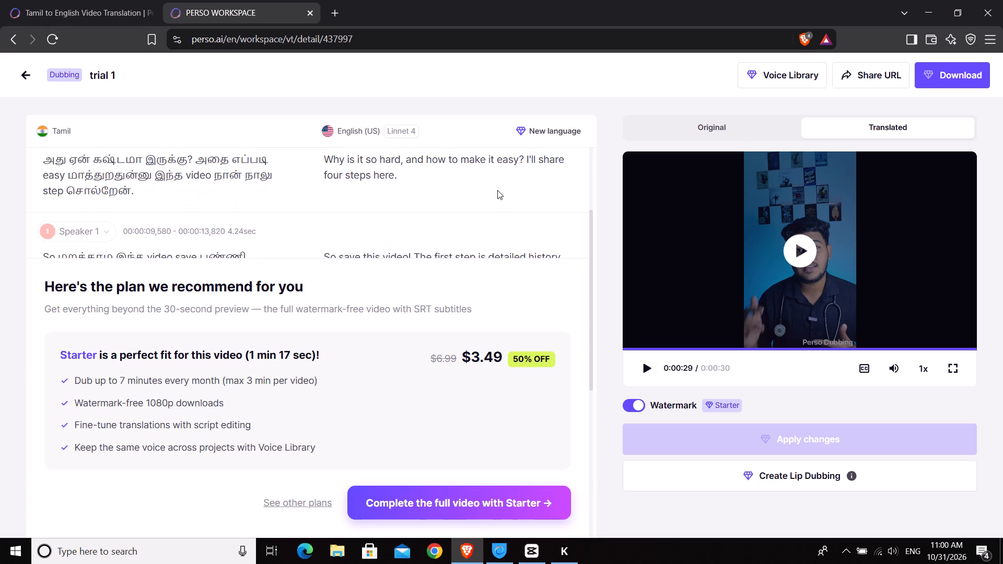
Replay the first few seconds of the translated video and pause it.
left_click(795, 249)
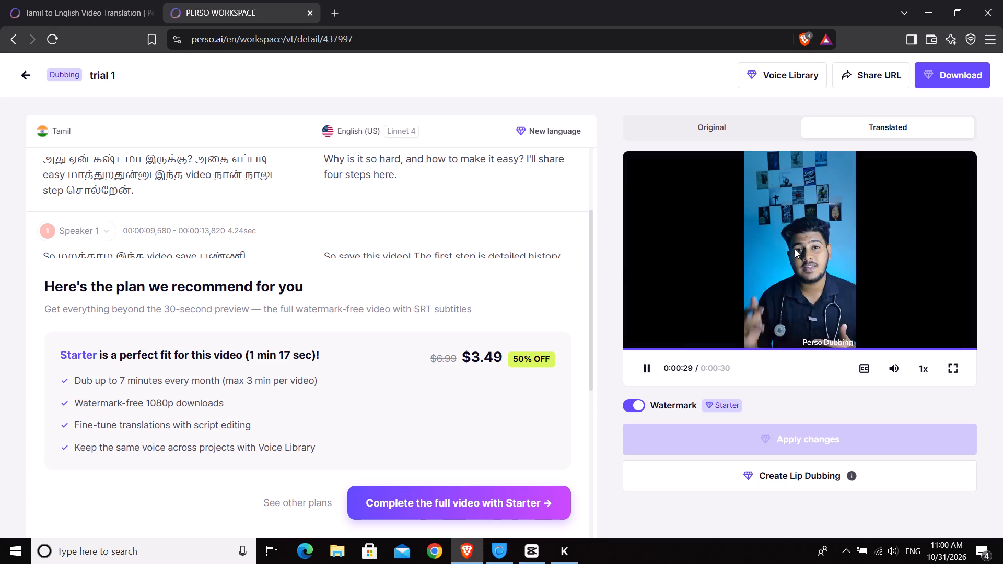
left_click(645, 375)
Switch to CapCut and play project 1030's timeline from the start in short stretches to about 9 seconds.
left_click(531, 563)
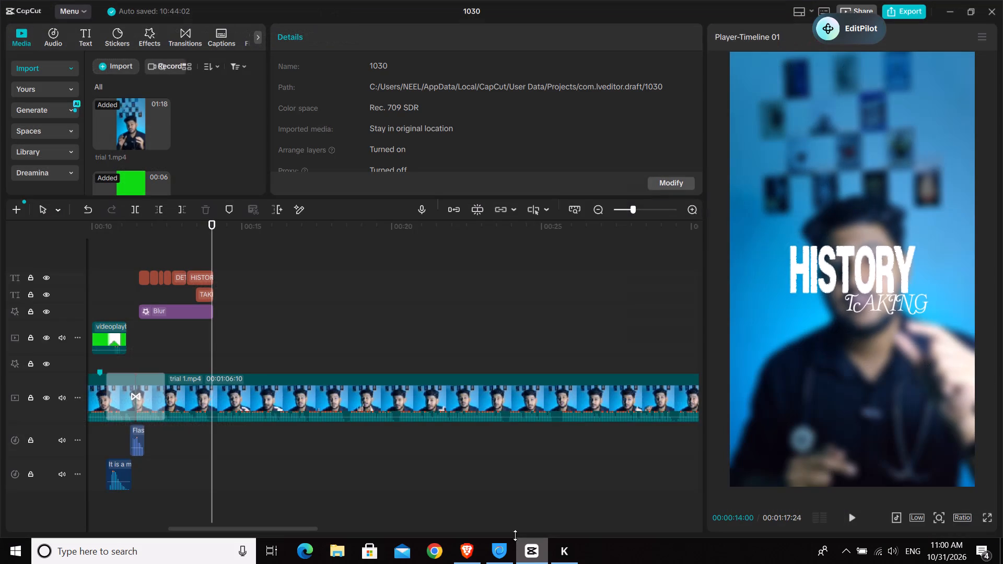
left_click_drag(211, 468, 120, 480)
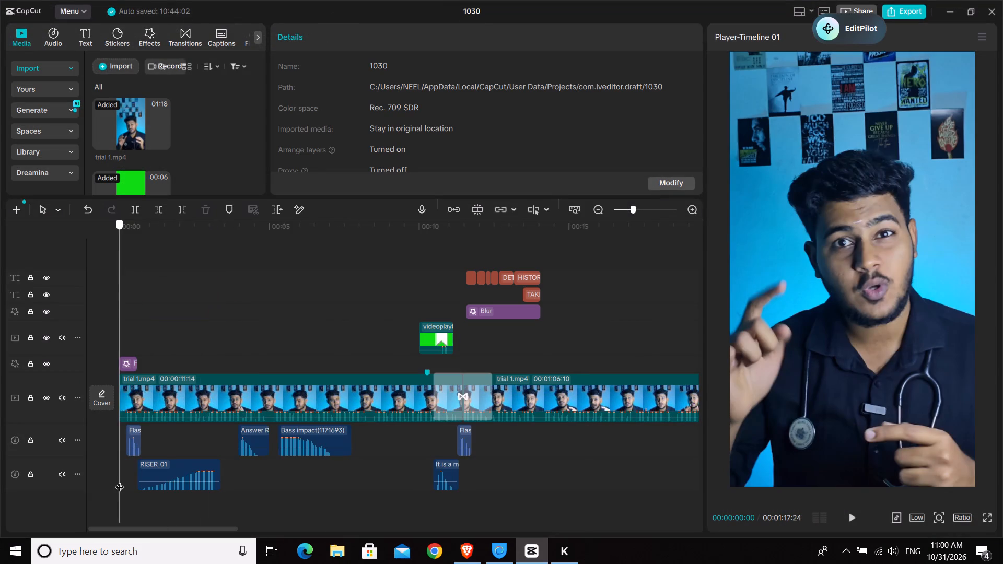
left_click_drag(120, 480, 124, 480)
key("space")
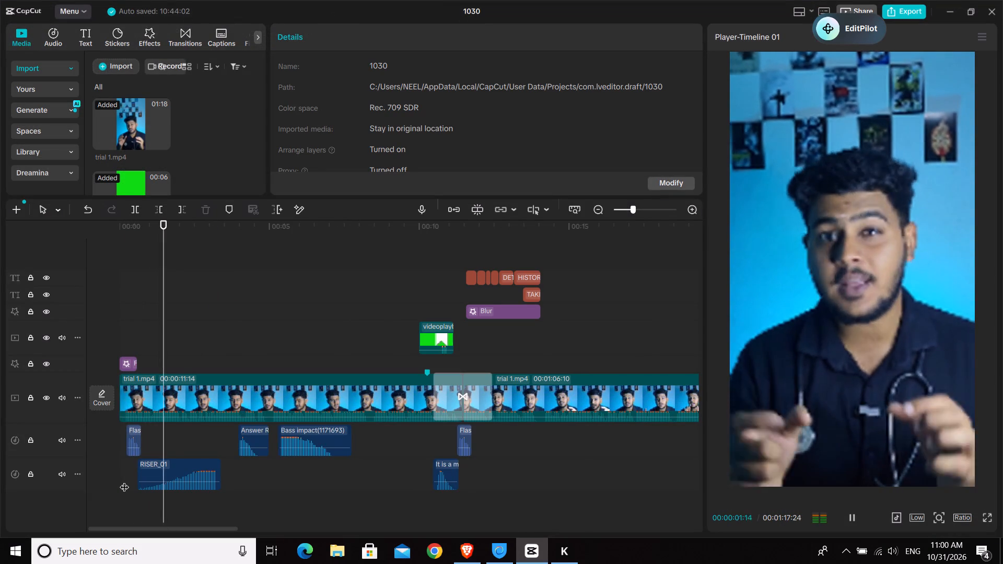
key("space")
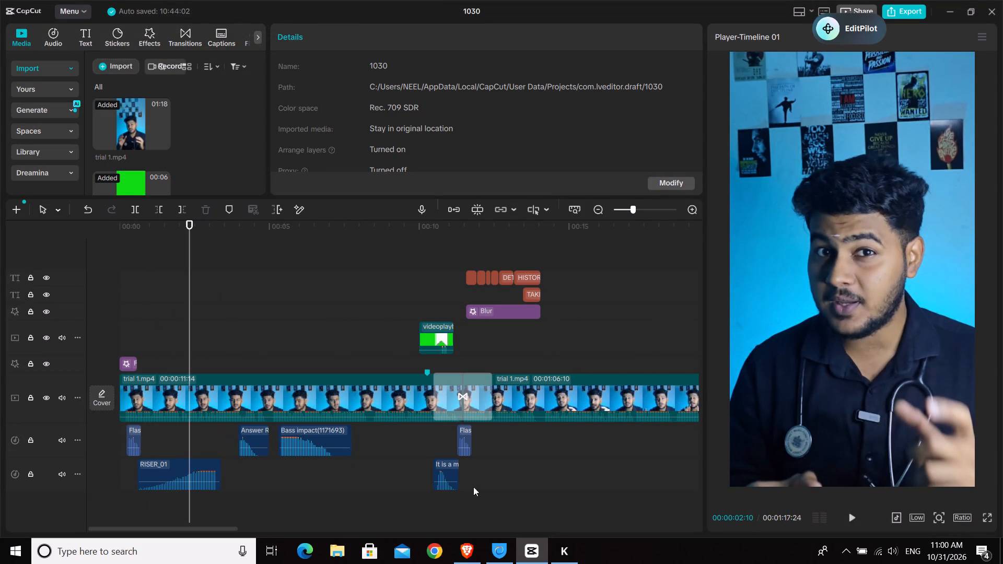
key("space")
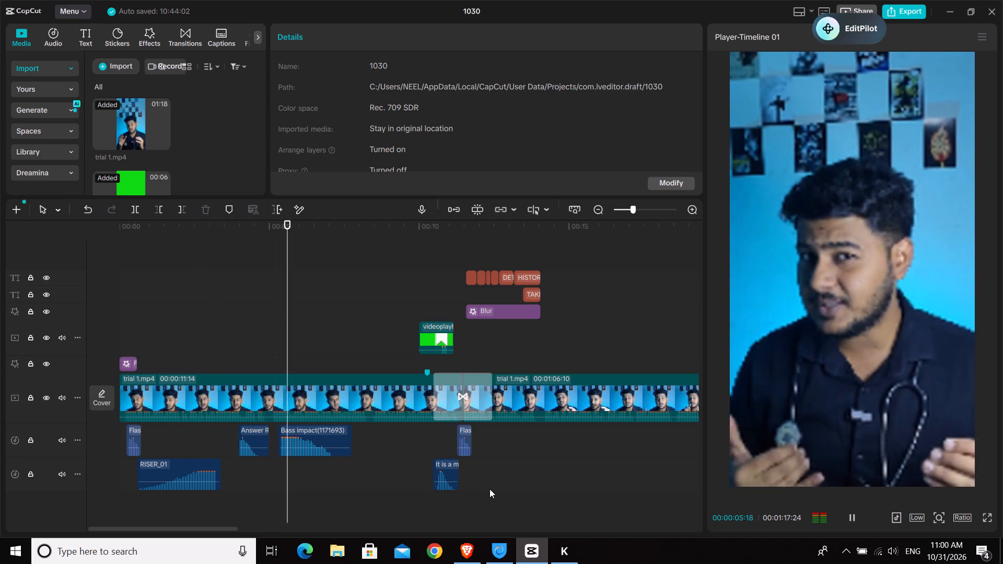
key("space")
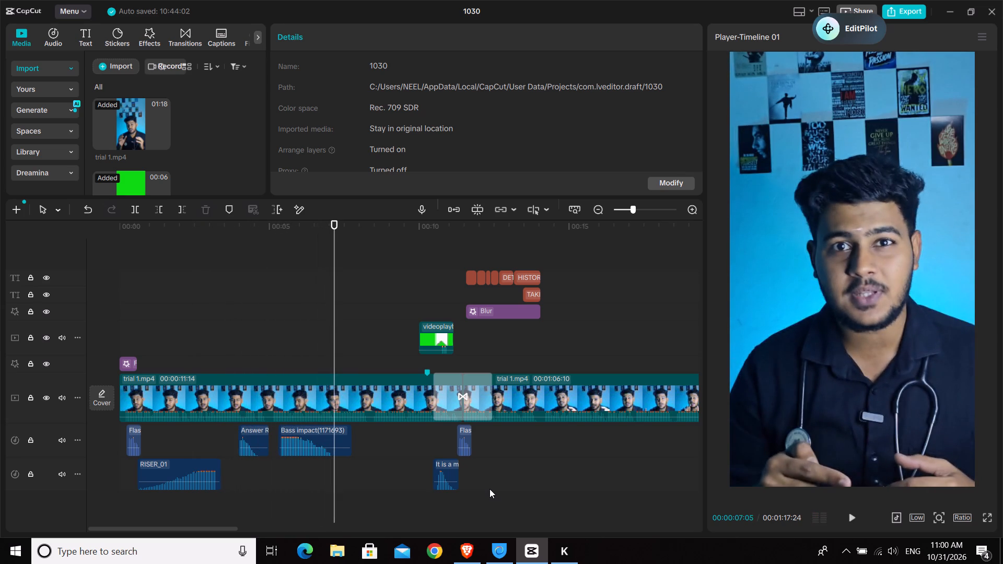
key("space")
key("space")
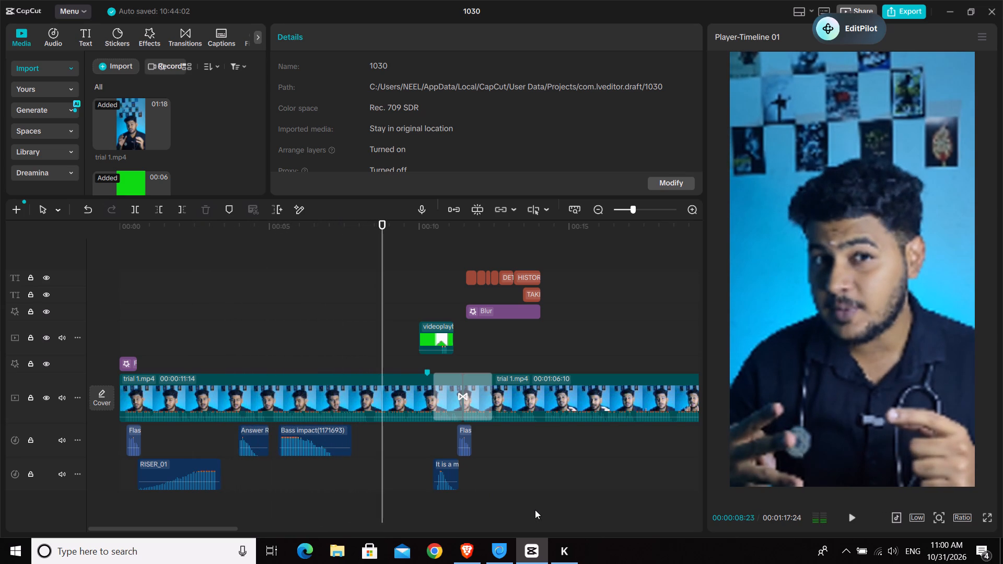
Return to the trial 1 dubbing page in Brave and check the English script lines for the segments just played.
left_click(462, 547)
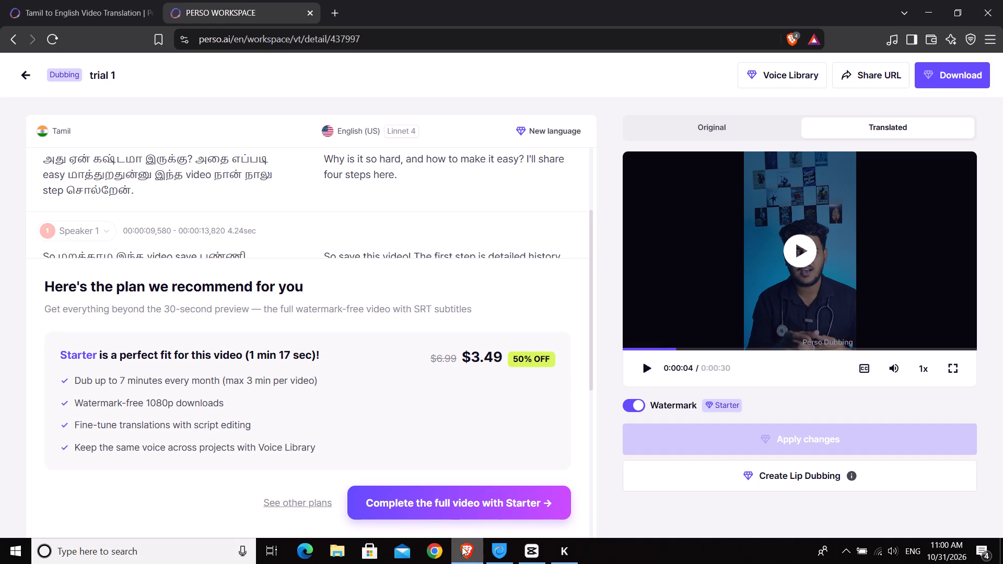
scroll(406, 212, "down", 1)
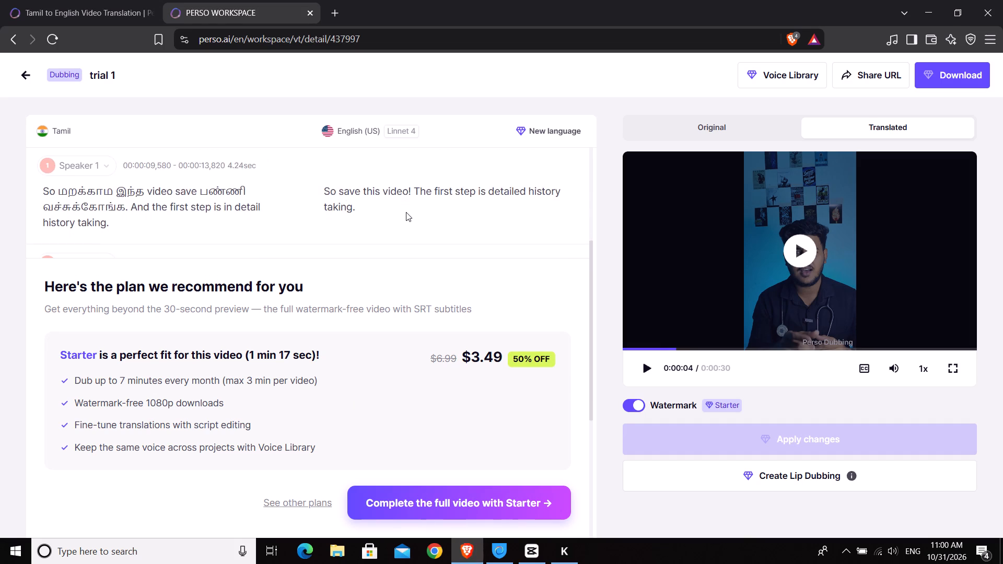
scroll(406, 212, "down", 1)
scroll(406, 212, "up", 5)
scroll(406, 212, "down", 2)
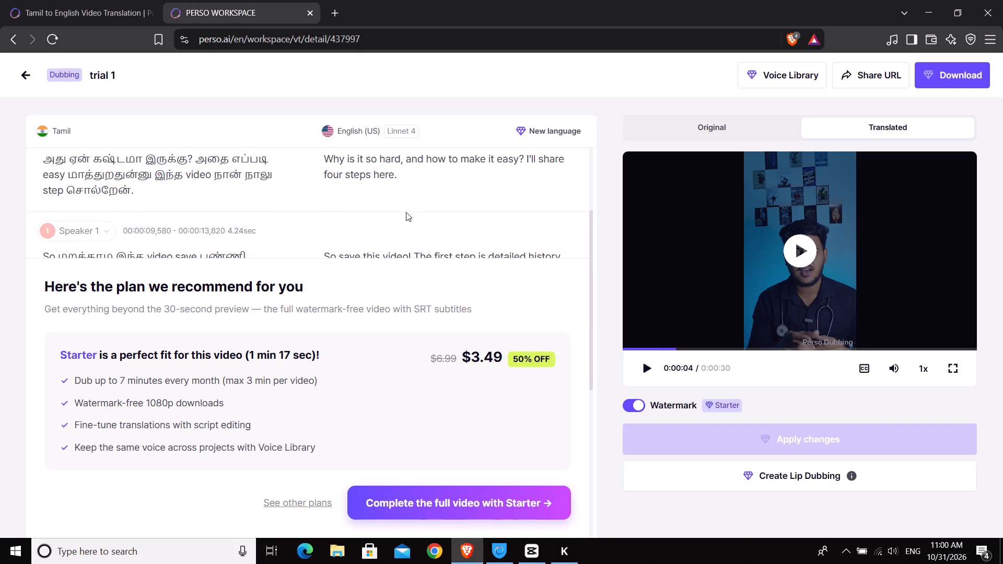
Switch to CapCut and continue playing the 1030 timeline in short stretches to about 23 seconds.
left_click(532, 563)
key("space")
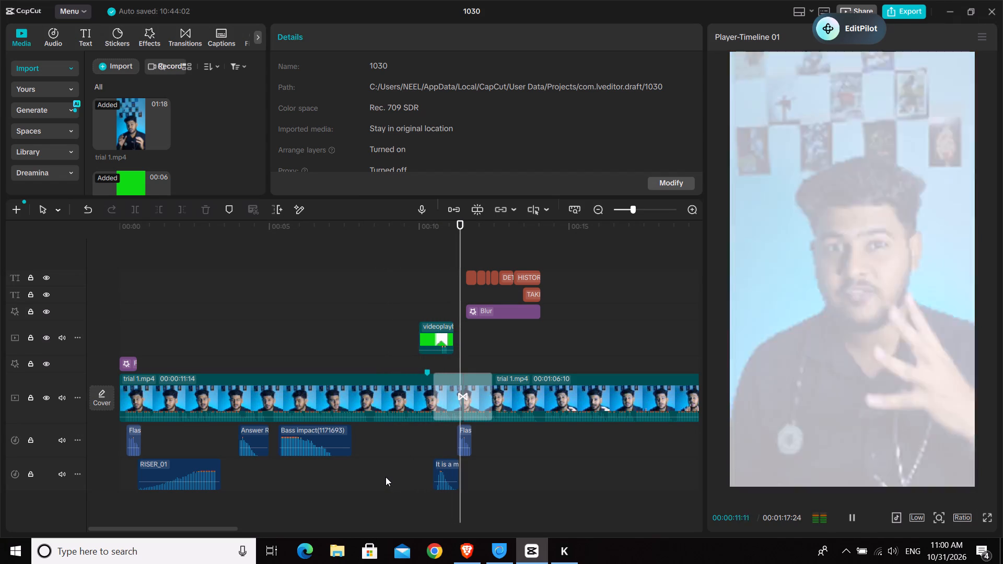
key("space")
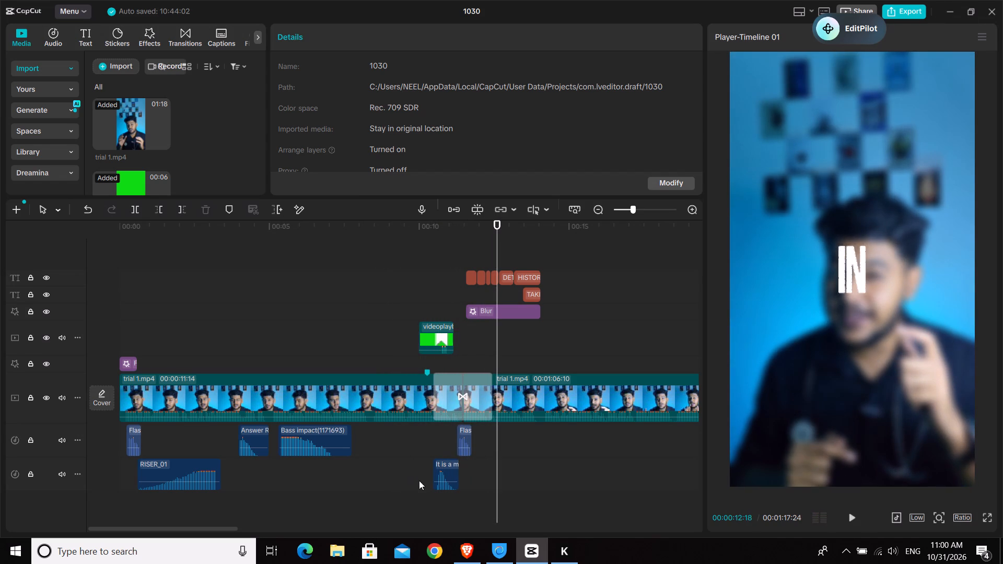
left_click_drag(196, 529, 218, 528)
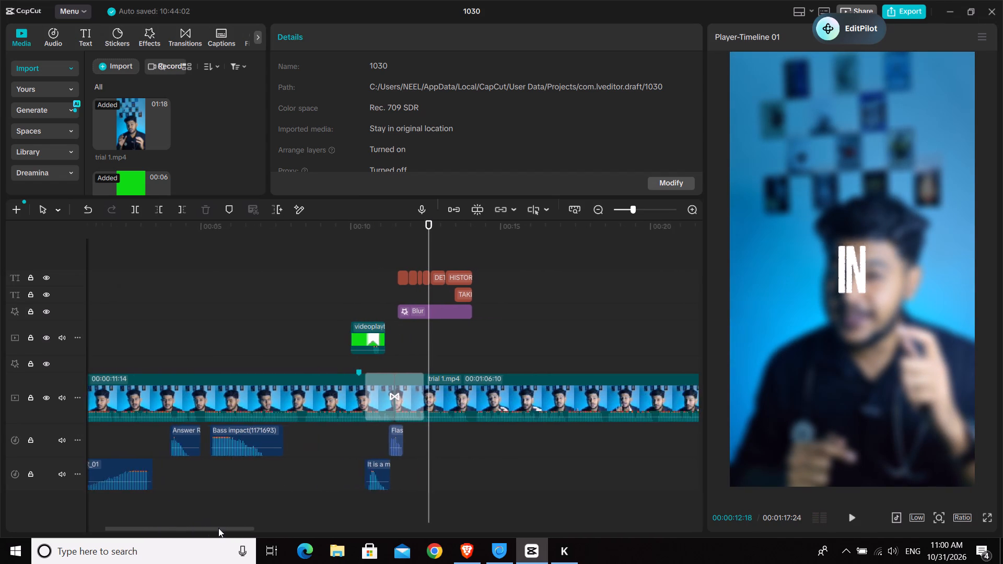
left_click_drag(218, 528, 239, 527)
key("space")
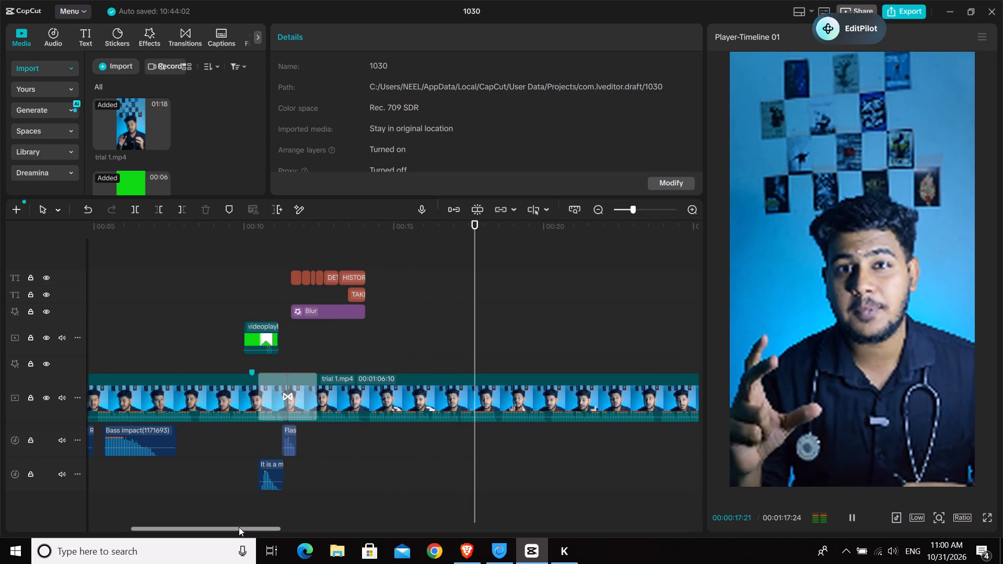
left_click_drag(239, 527, 229, 529)
key("space")
key("space")
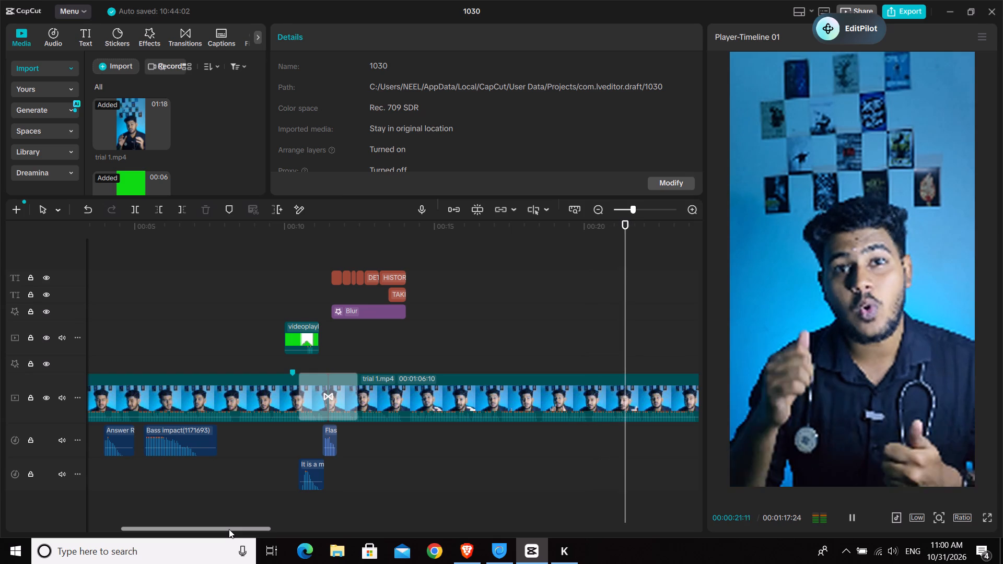
key("space")
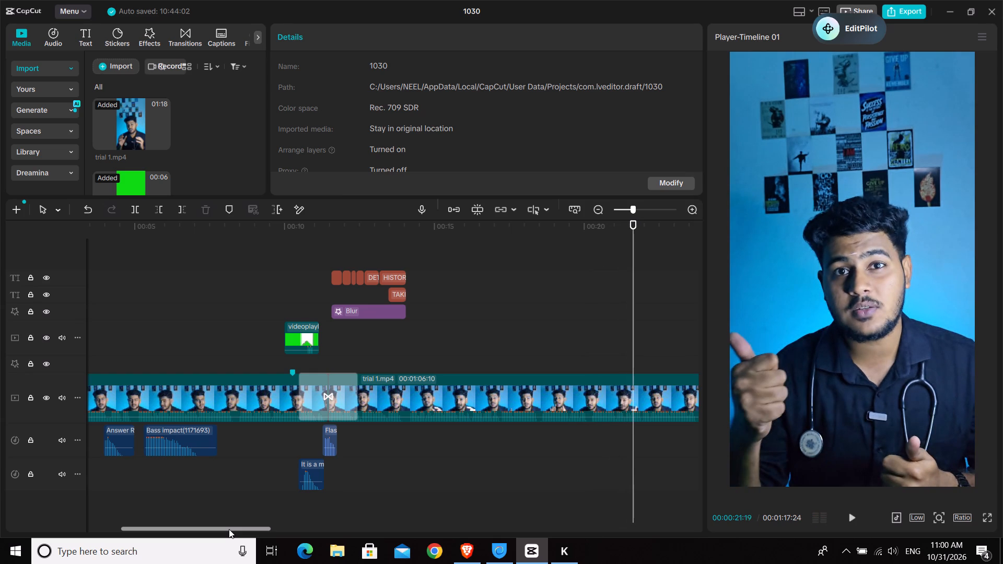
key("space")
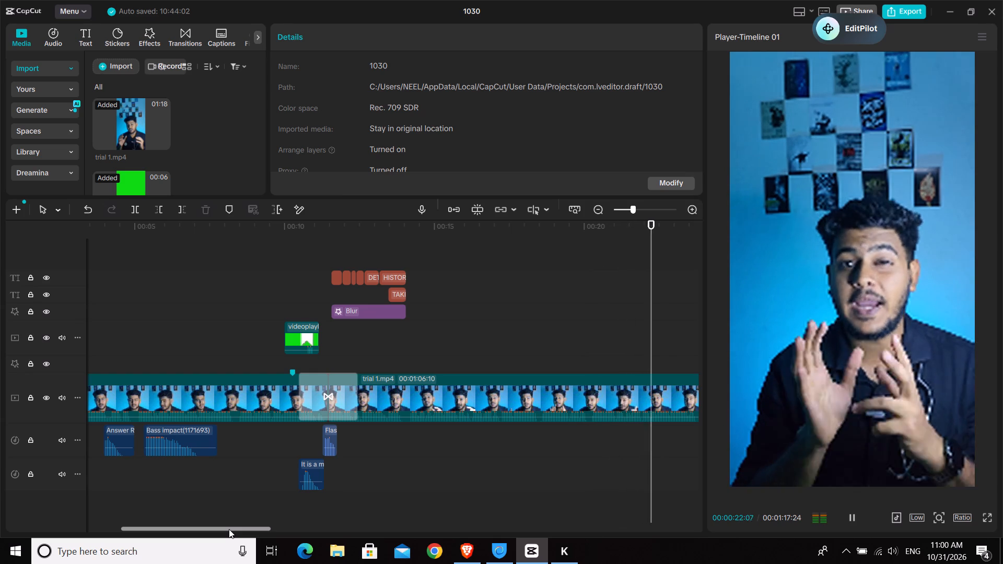
key("space")
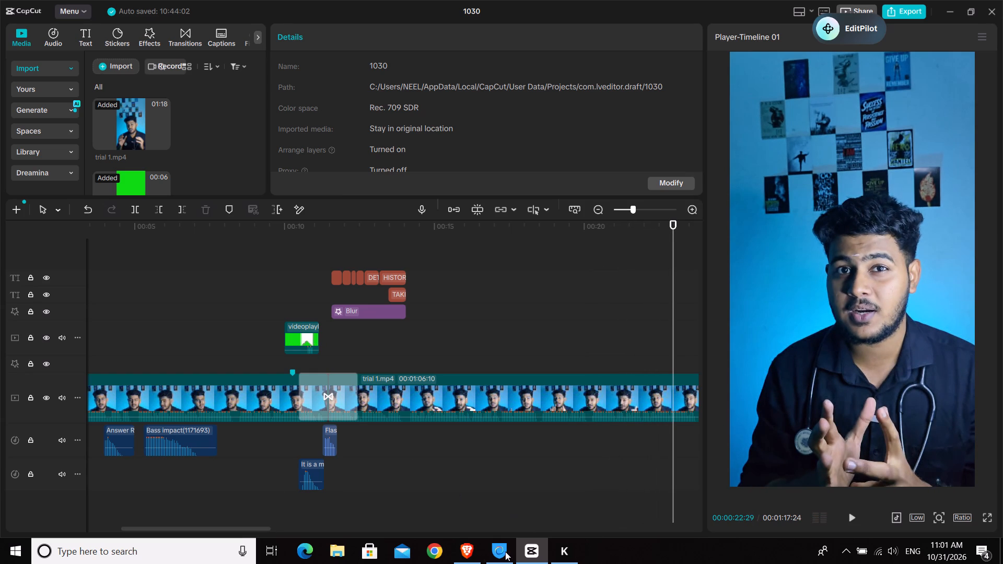
Switch to the trial 1 dubbing page in Brave and read the remaining English script lines through the 30-second segment.
left_click(465, 554)
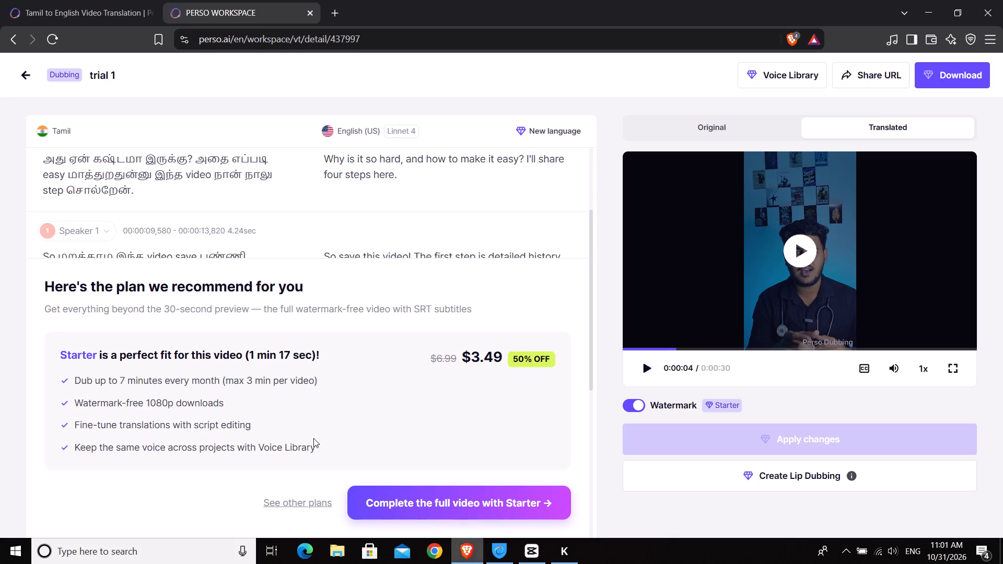
scroll(318, 233, "down", 2)
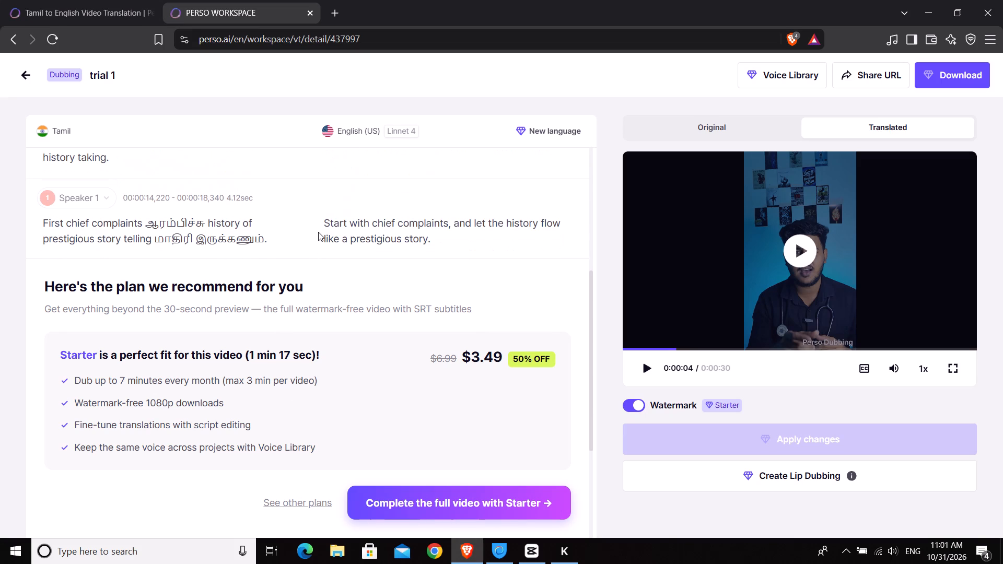
scroll(318, 232, "down", 2)
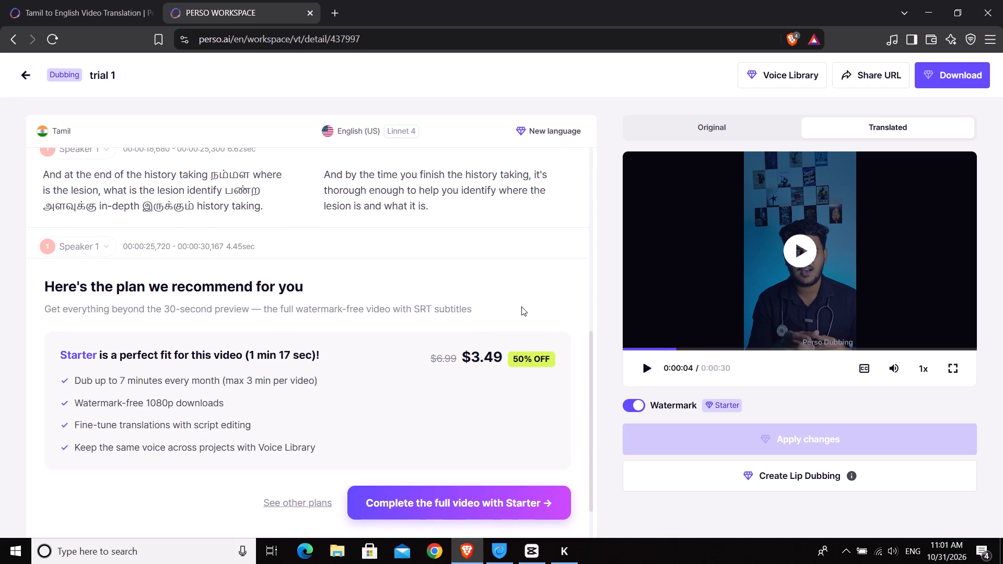
scroll(498, 193, "down", 1)
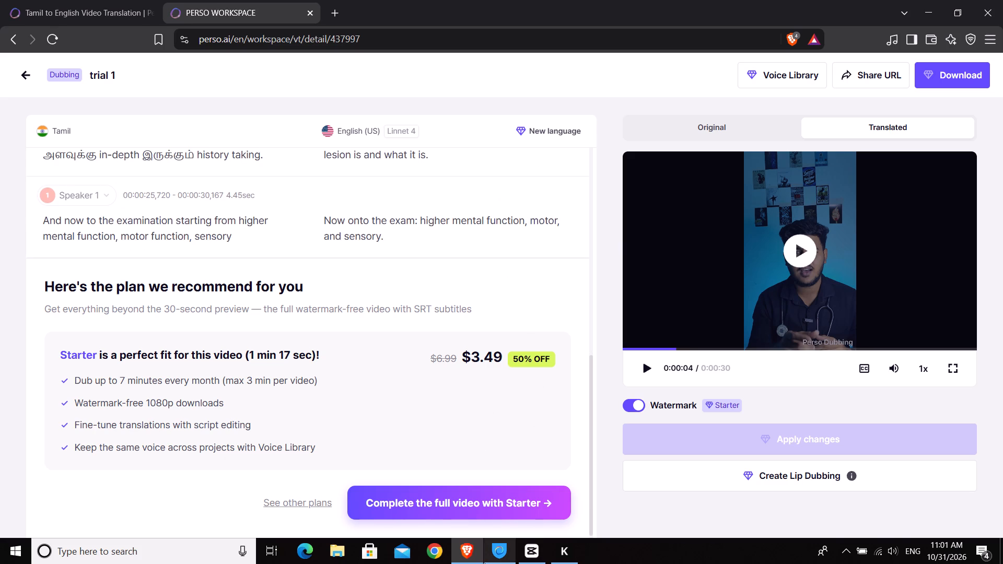
Switch to CapCut and replay the timeline from about 10 seconds to the STEP title near 12 seconds.
left_click(543, 549)
left_click(308, 287)
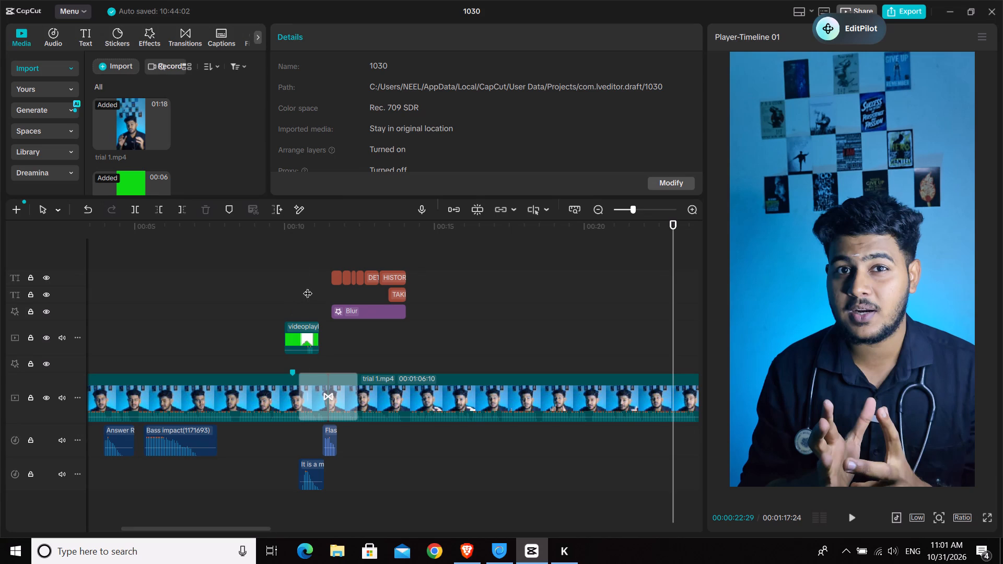
key("space")
key("space")
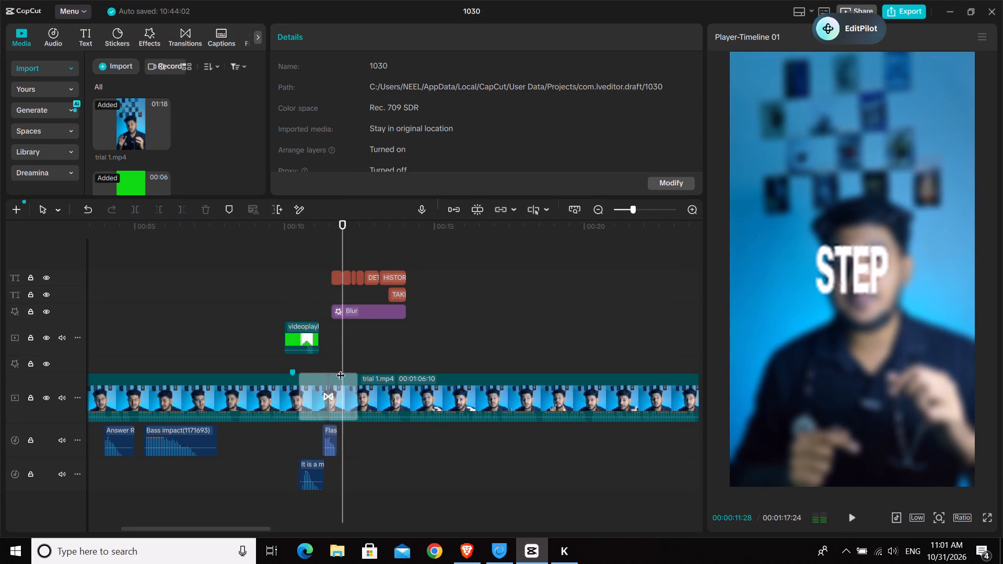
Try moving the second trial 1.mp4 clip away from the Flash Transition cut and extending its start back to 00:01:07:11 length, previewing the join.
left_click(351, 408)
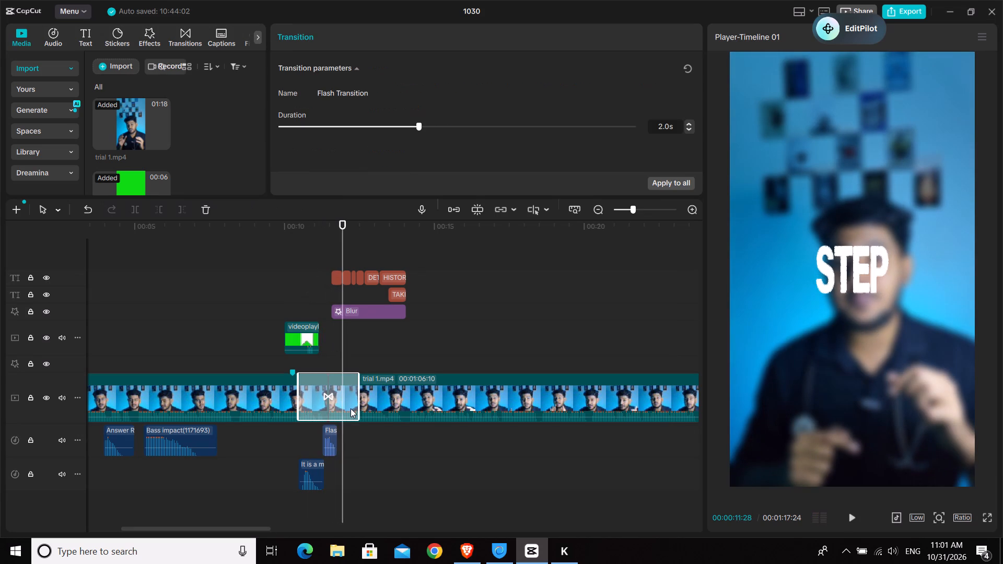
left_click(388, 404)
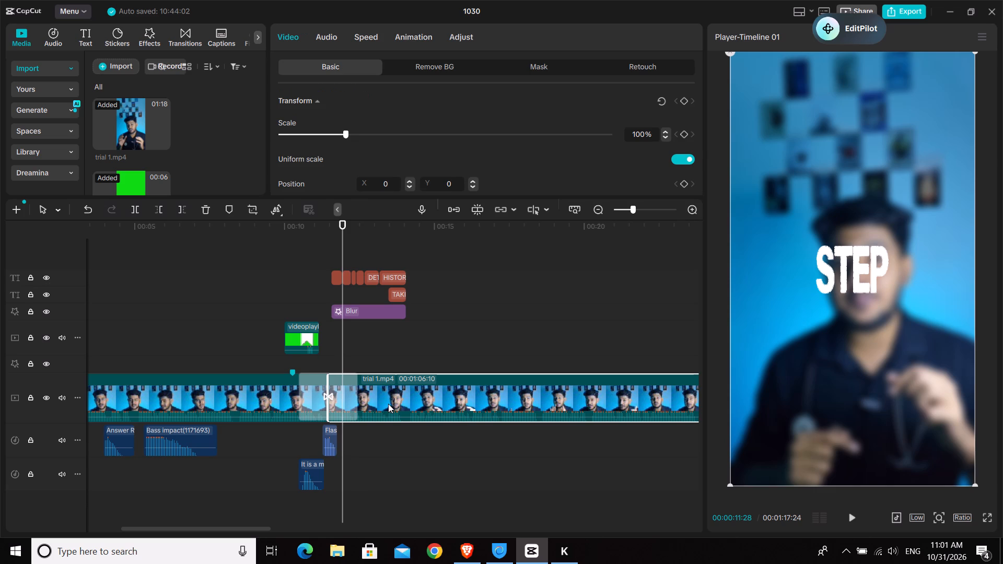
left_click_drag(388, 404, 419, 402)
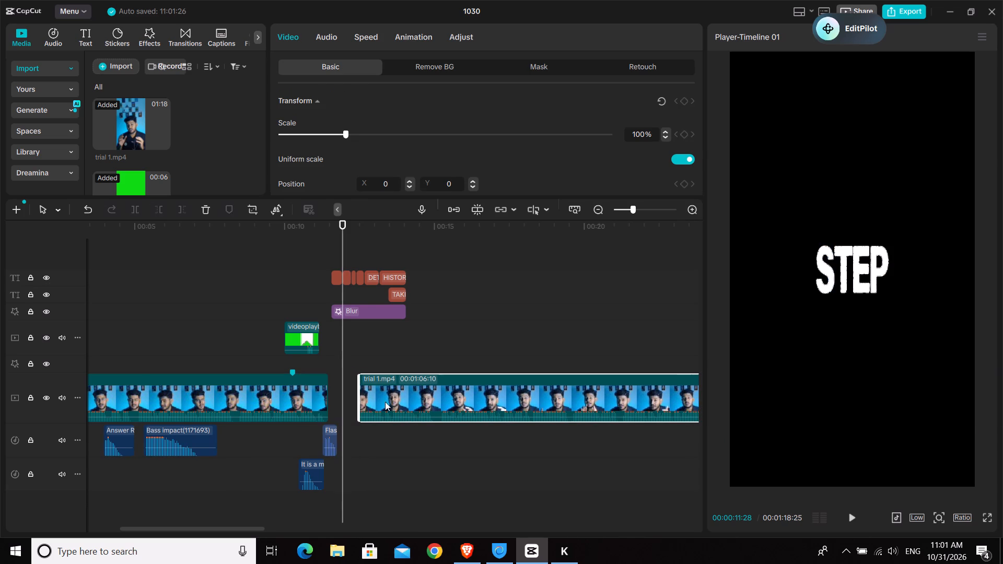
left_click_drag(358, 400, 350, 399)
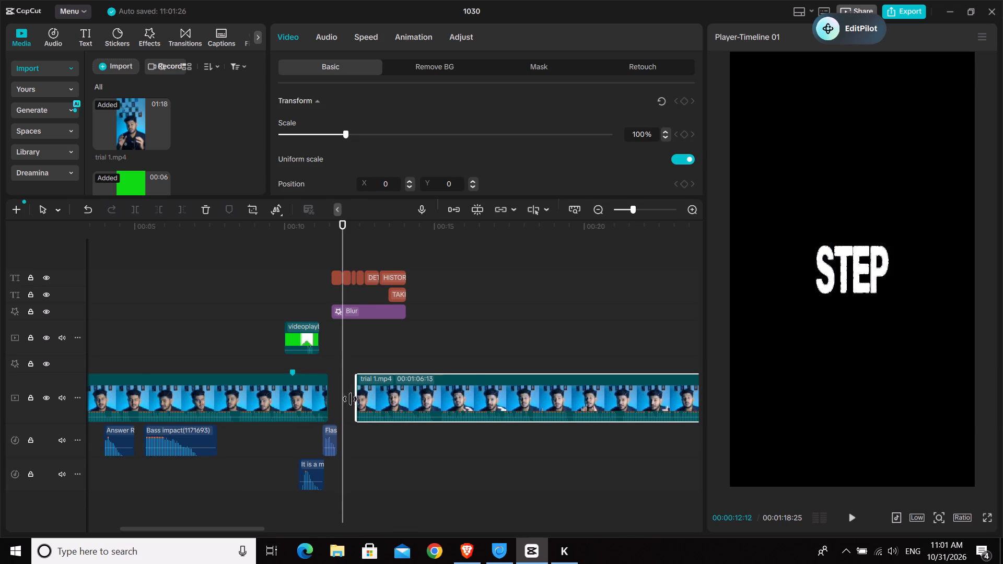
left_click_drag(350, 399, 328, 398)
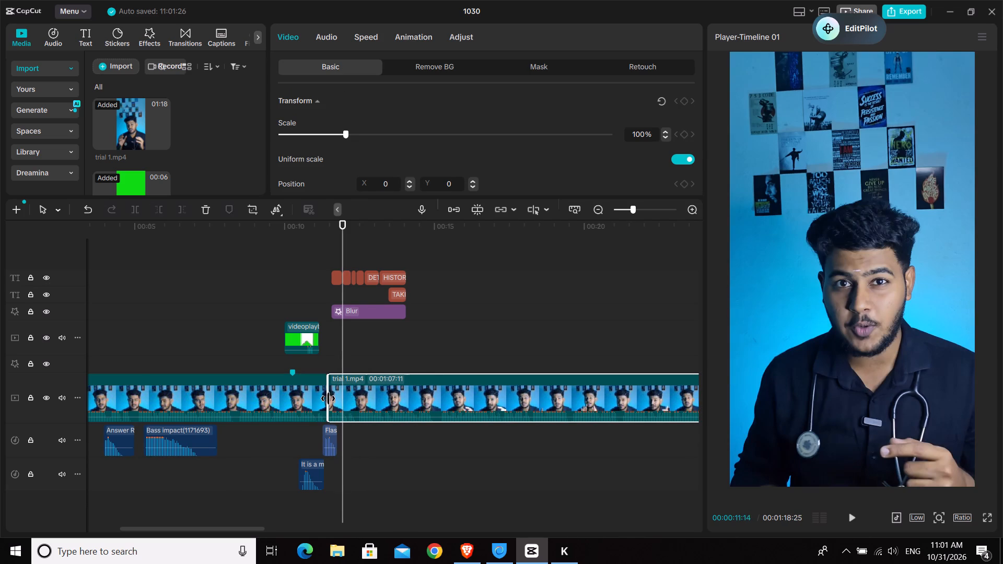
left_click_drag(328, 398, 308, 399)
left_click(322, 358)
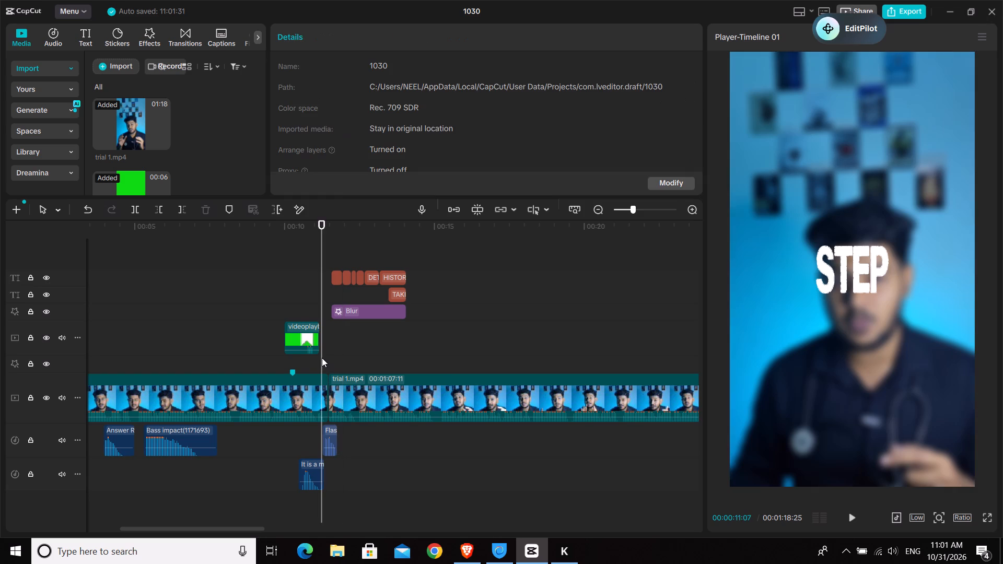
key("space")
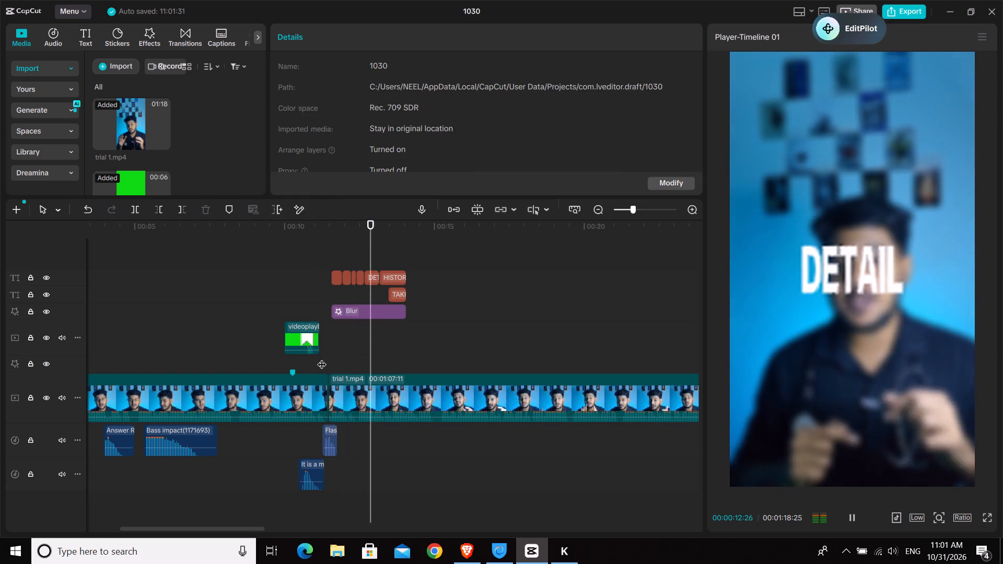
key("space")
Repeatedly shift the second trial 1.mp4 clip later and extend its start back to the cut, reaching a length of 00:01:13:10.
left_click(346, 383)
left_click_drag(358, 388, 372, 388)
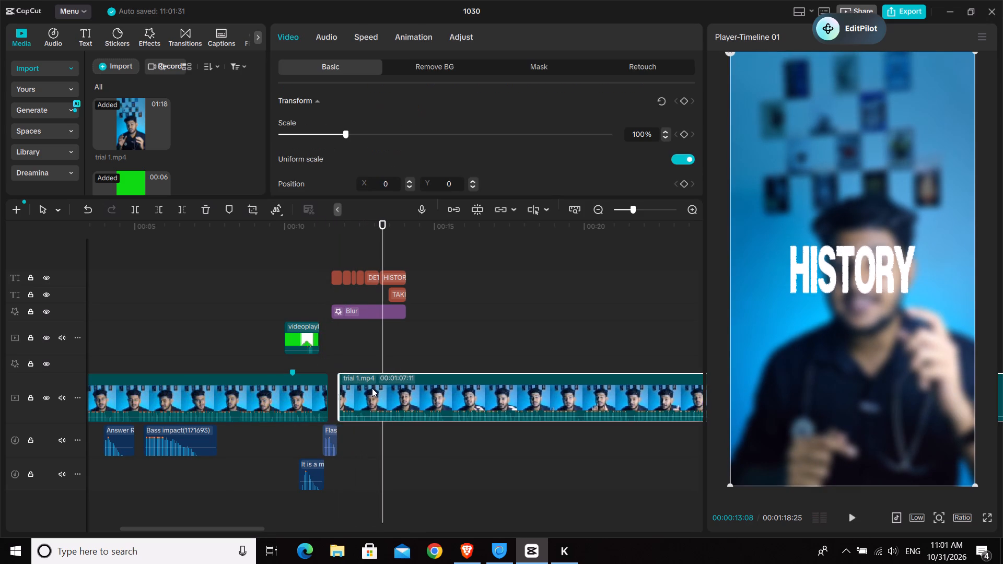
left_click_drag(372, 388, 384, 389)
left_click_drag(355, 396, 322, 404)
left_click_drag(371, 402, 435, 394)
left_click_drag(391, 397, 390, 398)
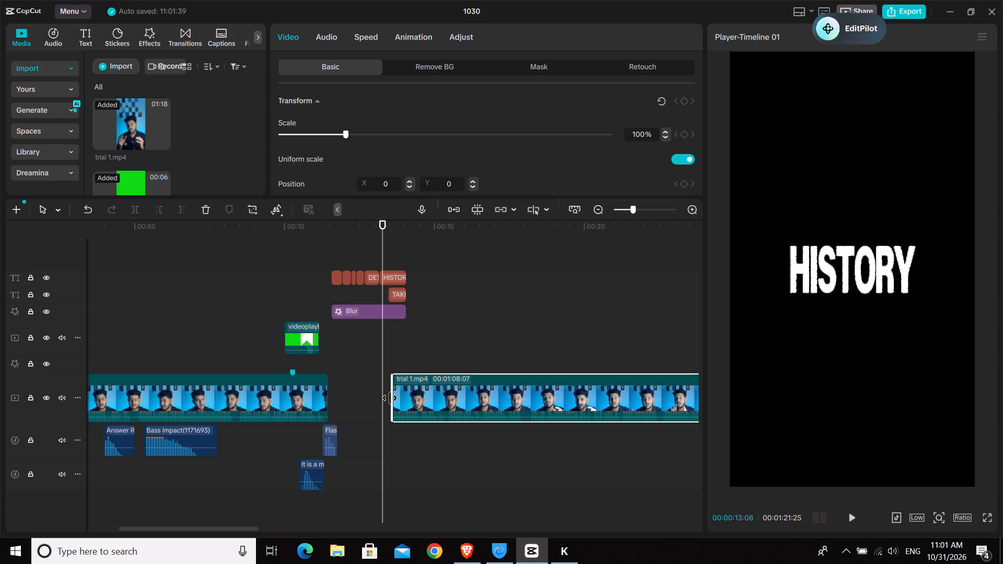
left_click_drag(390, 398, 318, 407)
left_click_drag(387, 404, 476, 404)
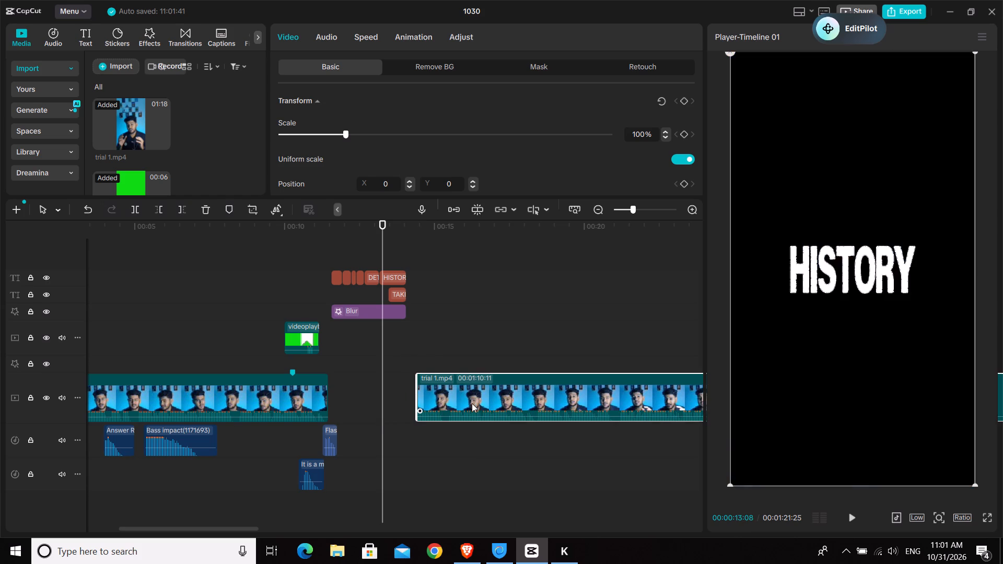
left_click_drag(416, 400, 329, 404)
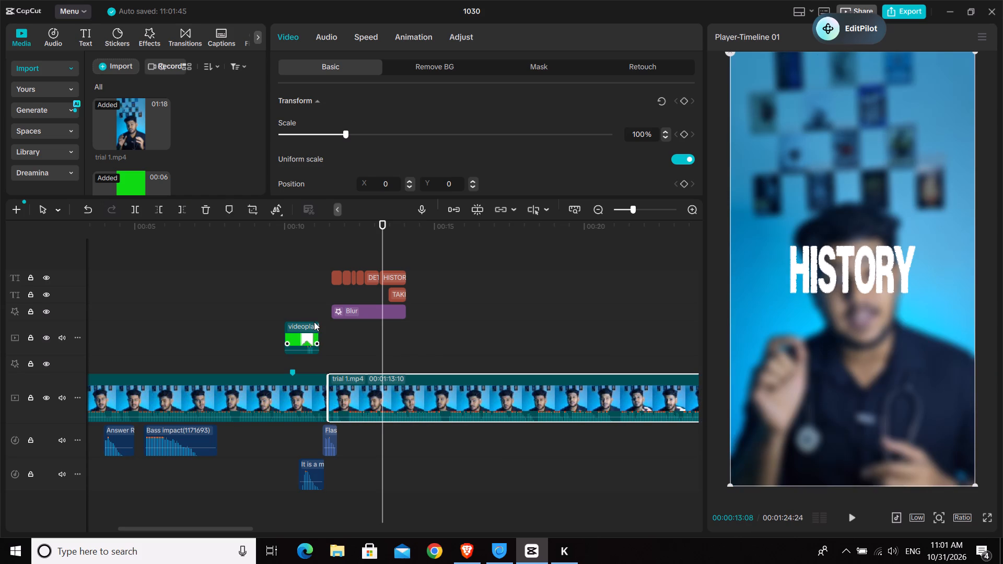
Play the extended second clip from the HISTORY title to about 20 seconds to review its content.
key("space")
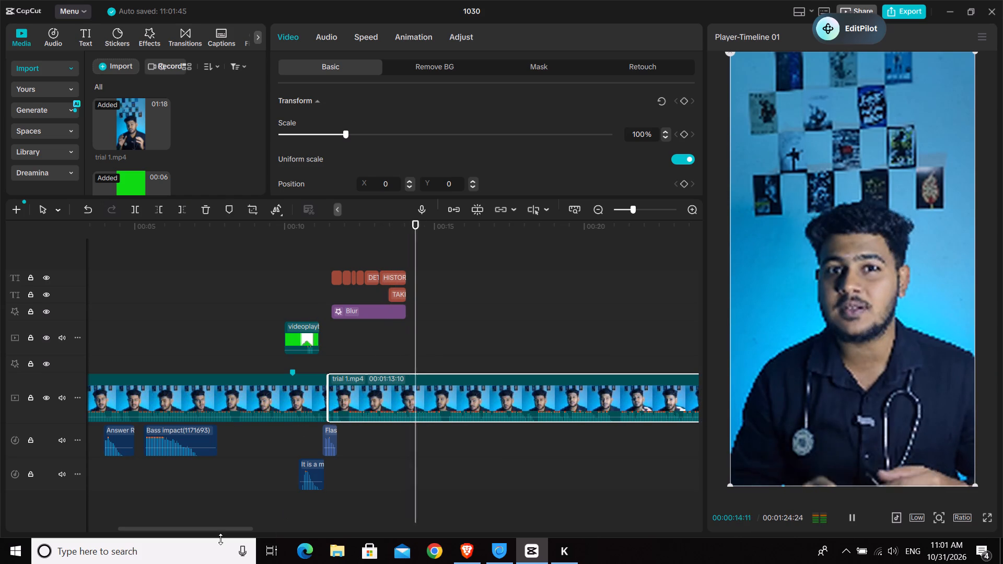
left_click_drag(219, 528, 286, 514)
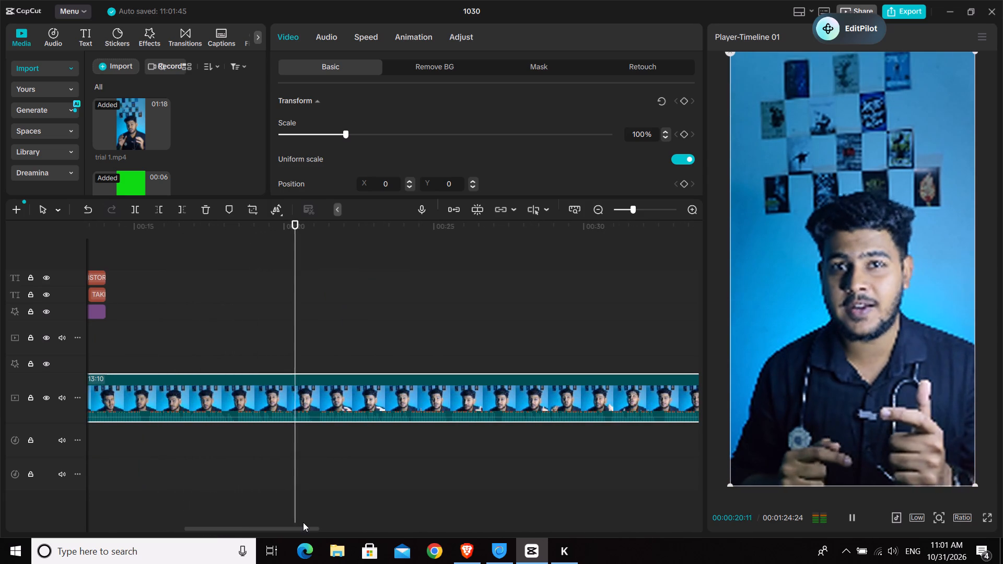
key("space")
left_click_drag(313, 530, 265, 534)
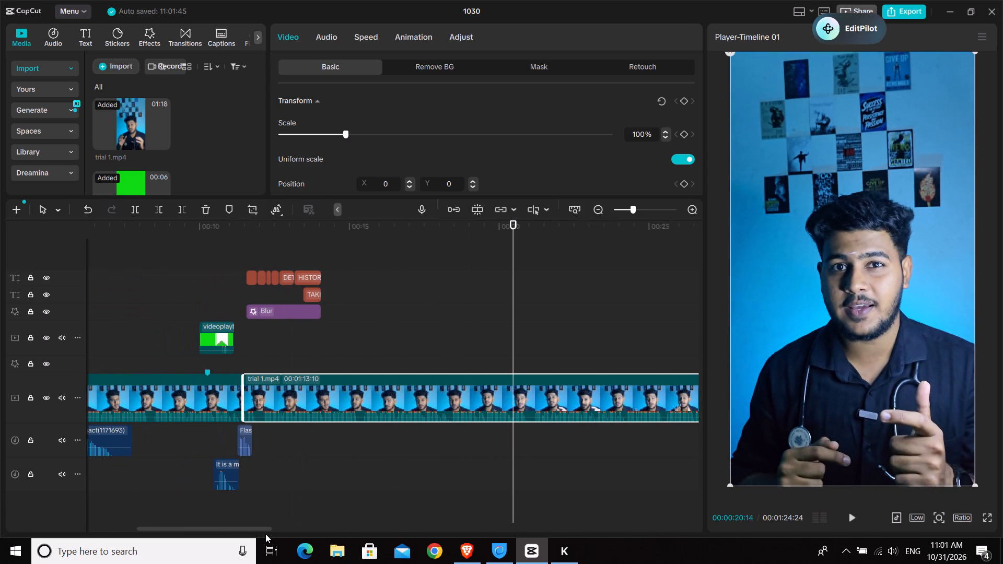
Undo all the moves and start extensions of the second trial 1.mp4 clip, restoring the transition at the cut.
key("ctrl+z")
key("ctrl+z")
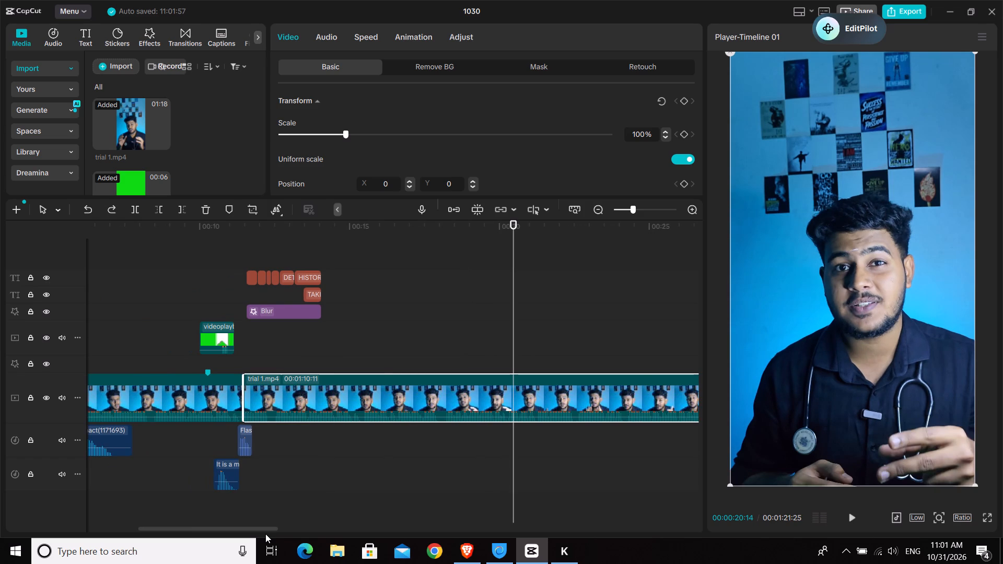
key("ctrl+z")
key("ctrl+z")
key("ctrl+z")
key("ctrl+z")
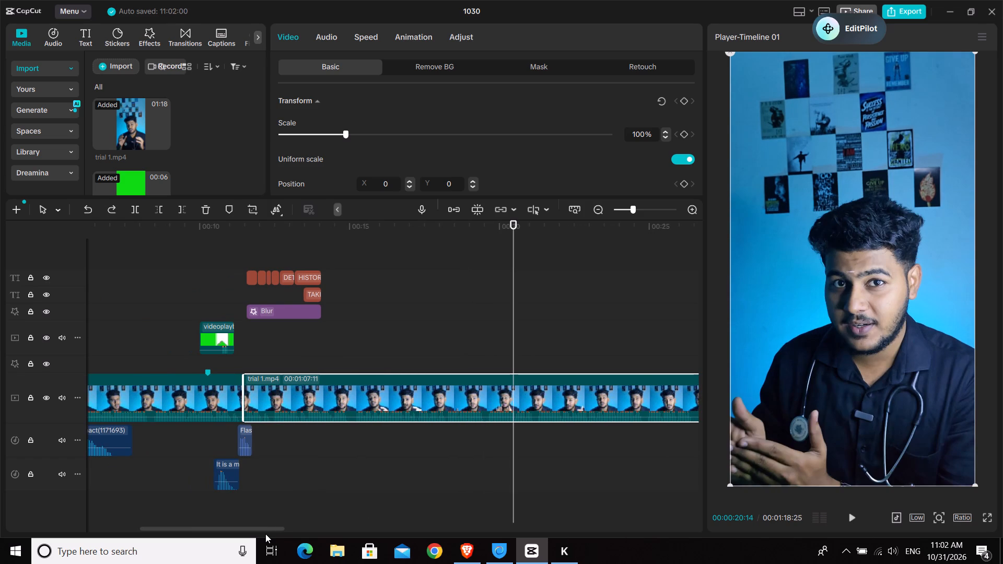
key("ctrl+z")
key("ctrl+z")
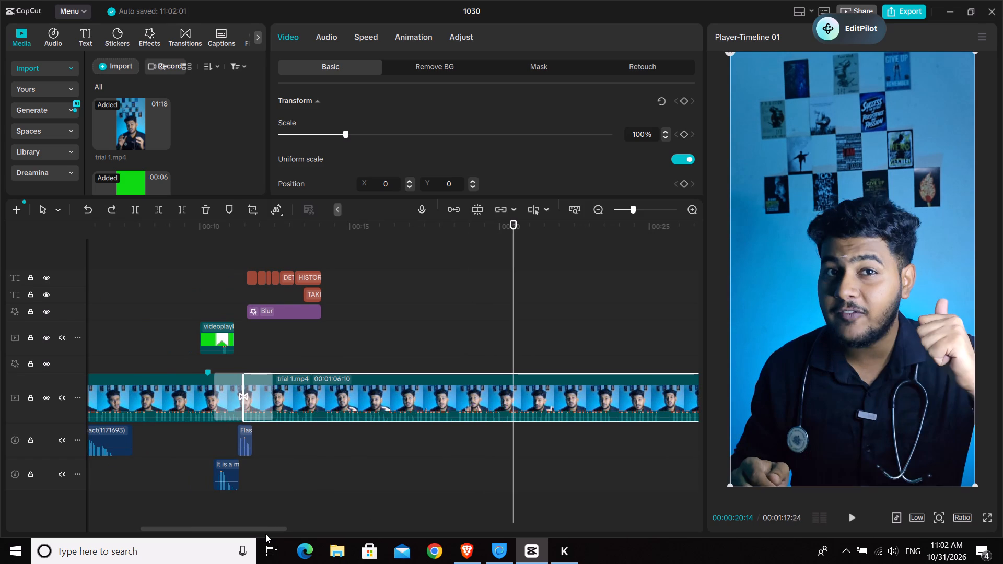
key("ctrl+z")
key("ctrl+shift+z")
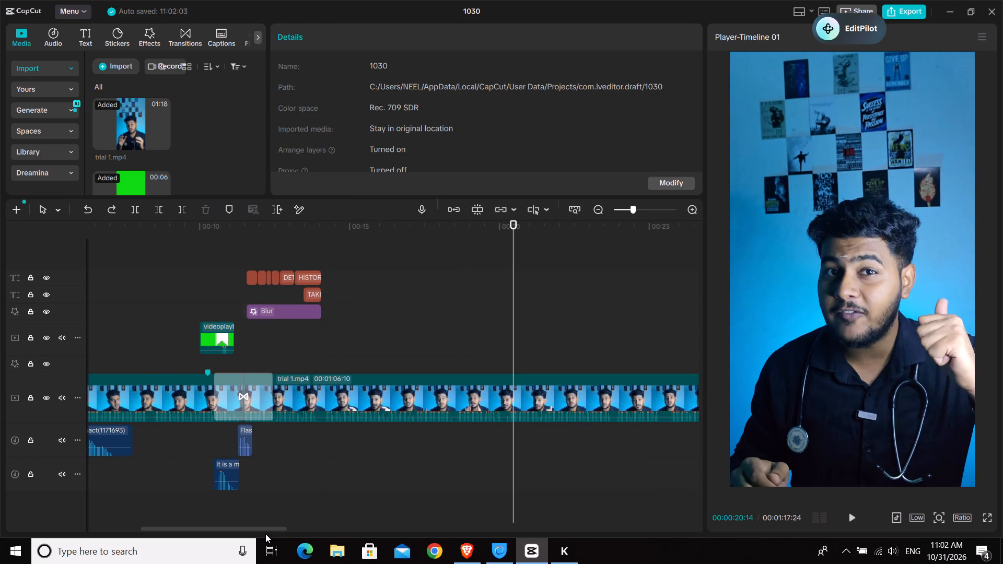
Replay the title section of the timeline from about 10 seconds to the HISTORY TAKING title near 14 seconds.
left_click(221, 270)
key("space")
key("space")
key("space")
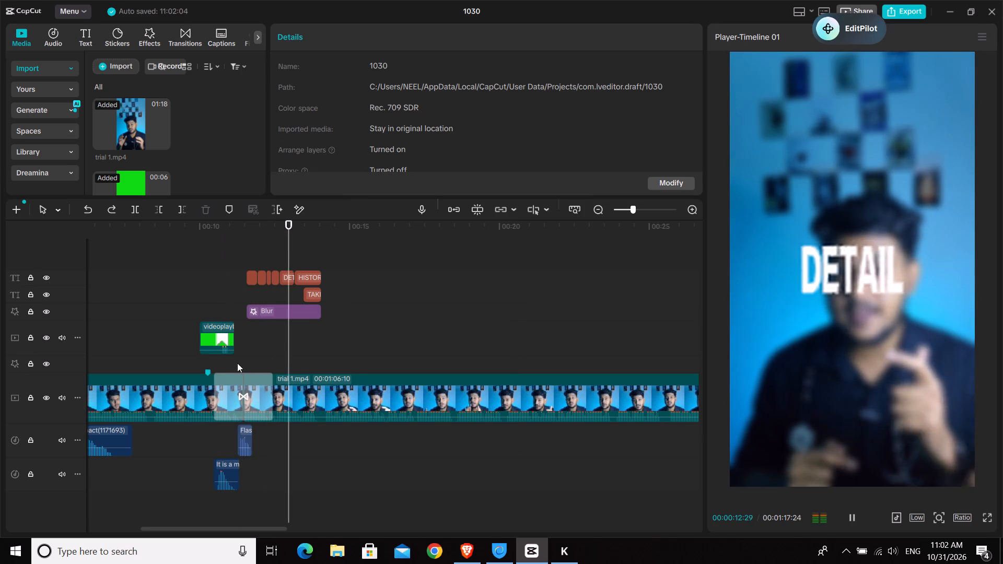
key("space")
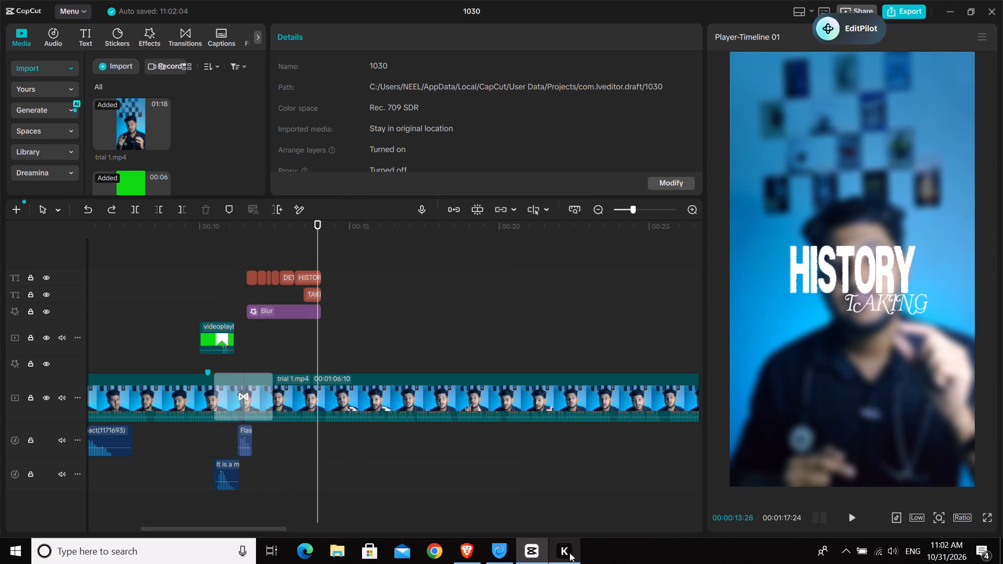
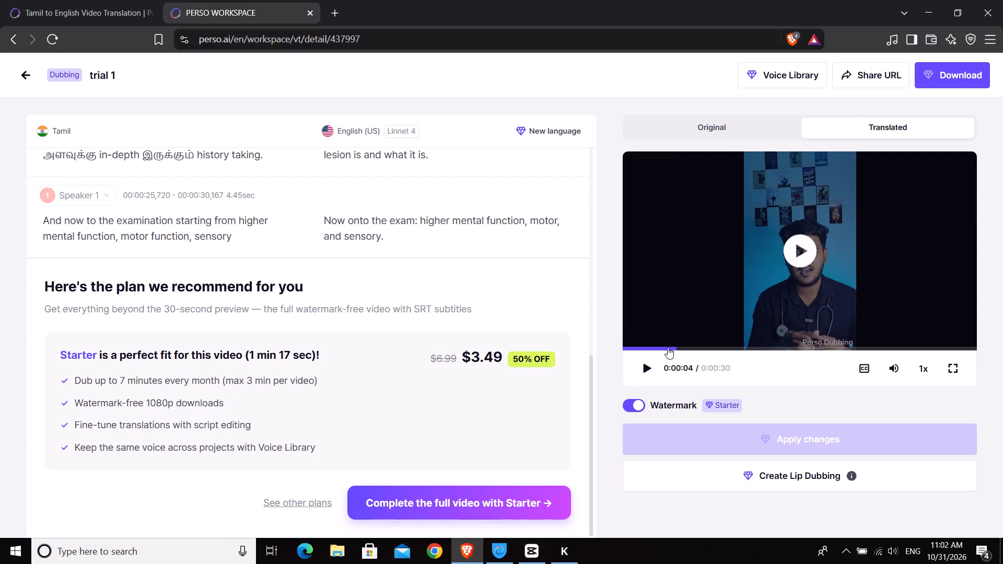
Play the English dub of trial 1 from about 4 to 25 seconds and read the matching translated script lines on history taking.
scroll(455, 212, "down", 3)
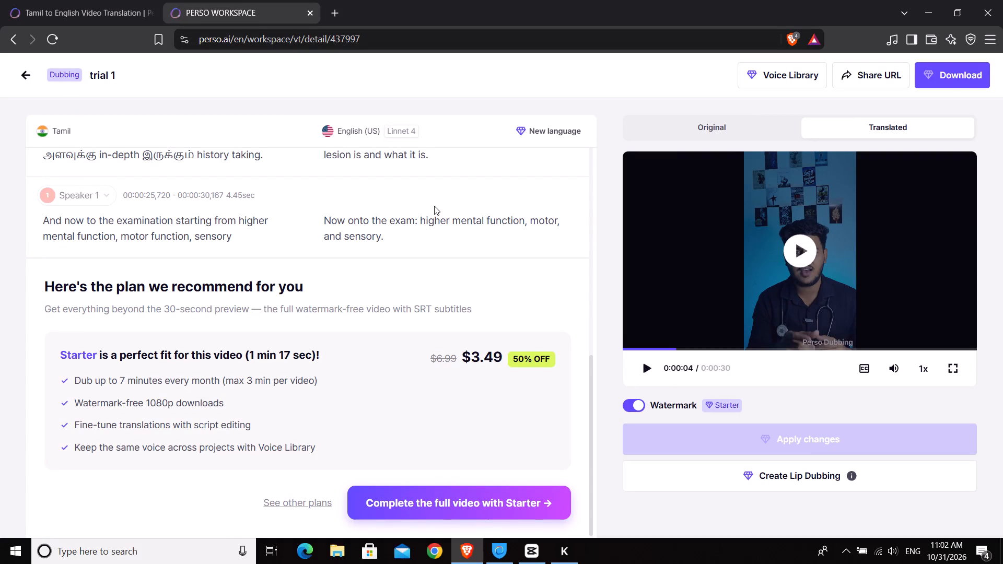
scroll(434, 206, "down", 1)
scroll(434, 206, "up", 5)
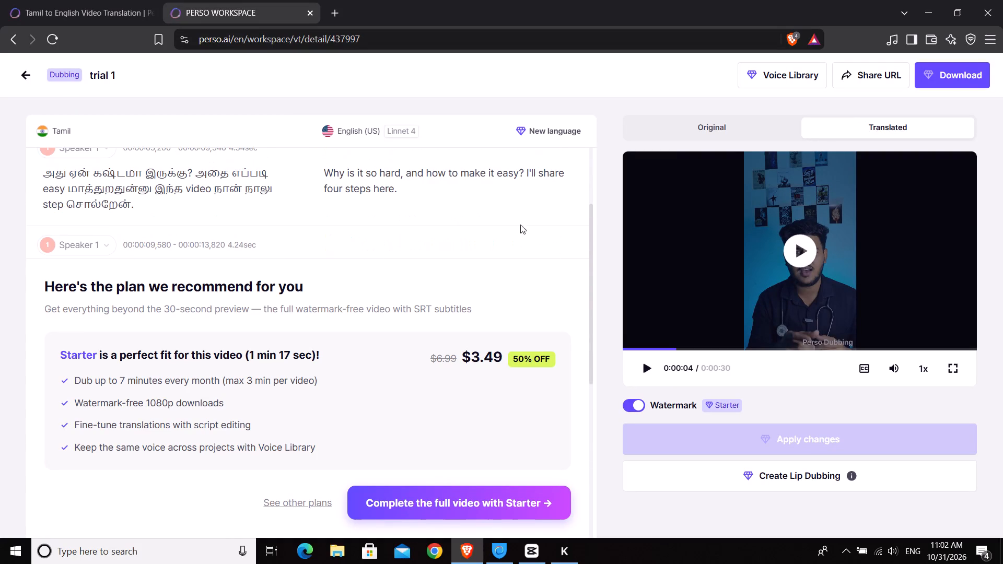
left_click(799, 262)
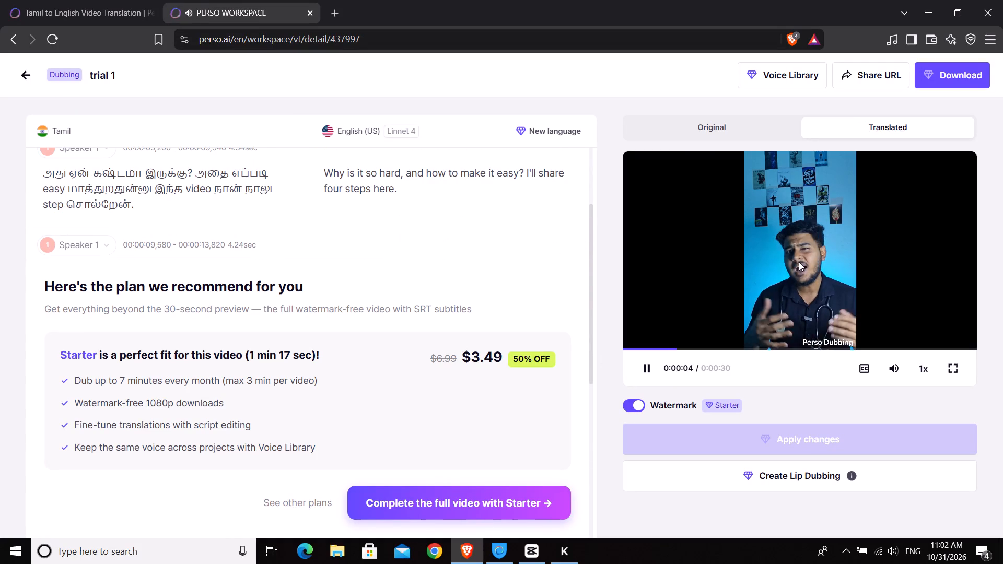
left_click(650, 369)
left_click(650, 369)
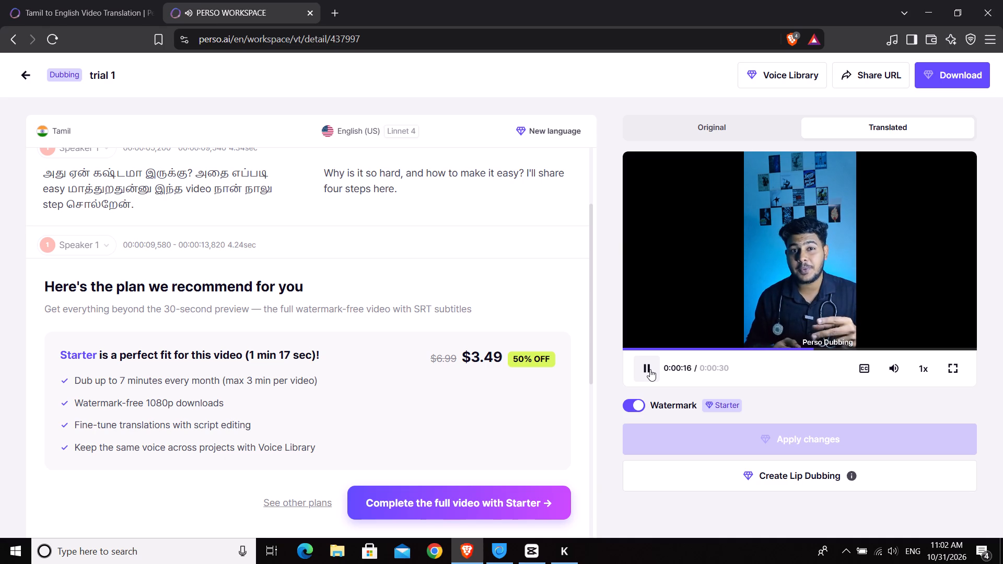
left_click(650, 369)
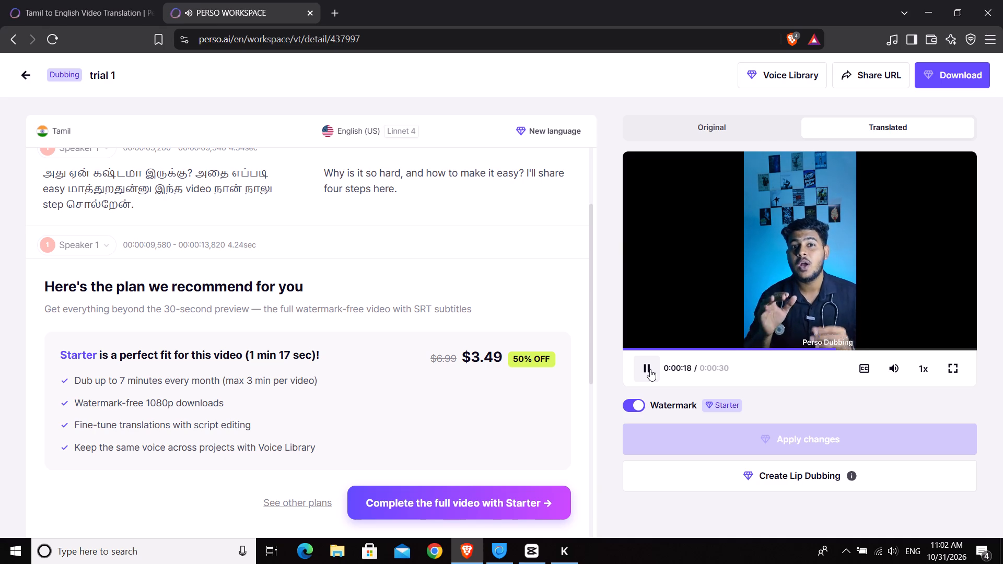
left_click(650, 369)
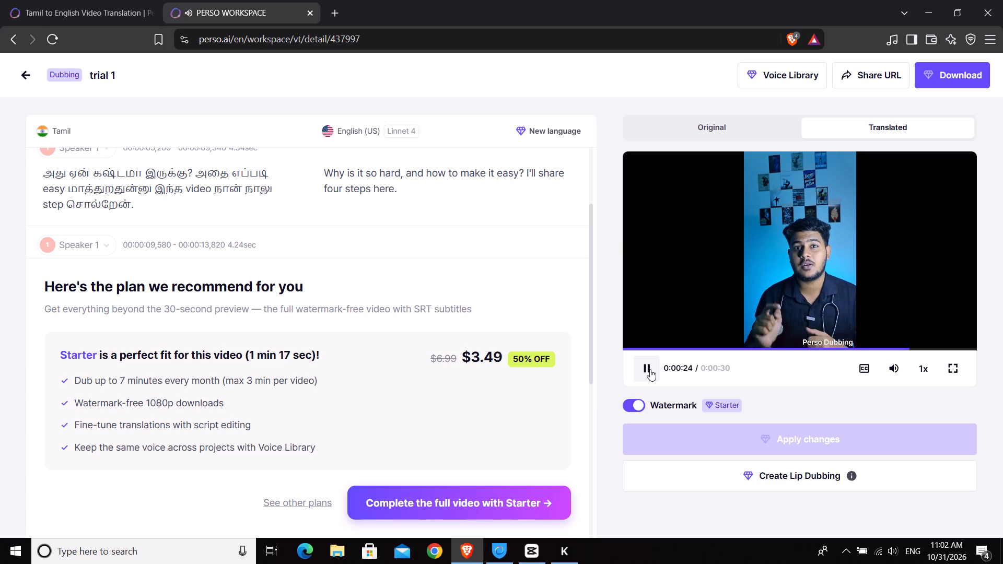
left_click(650, 369)
scroll(555, 221, "down", 2)
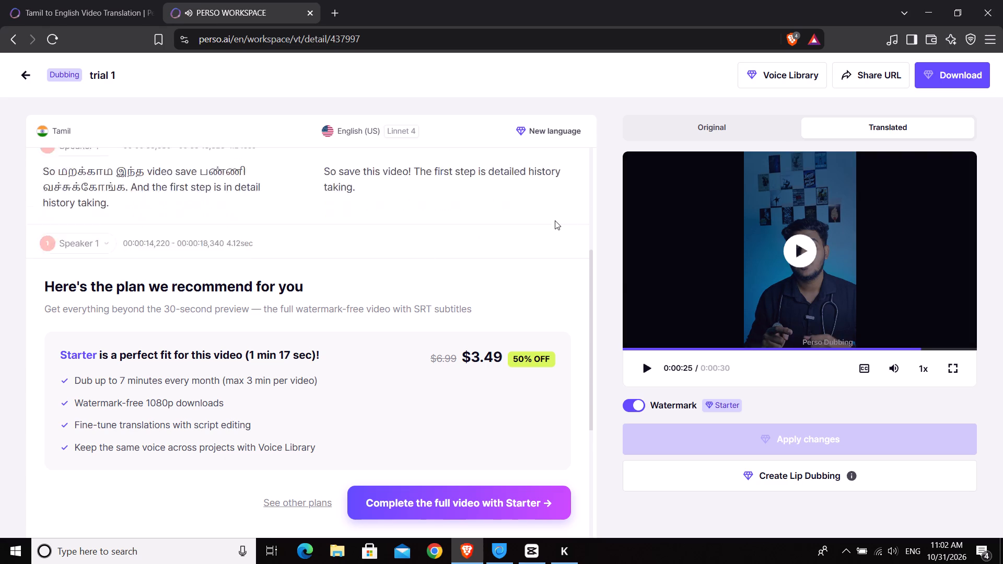
scroll(555, 220, "down", 2)
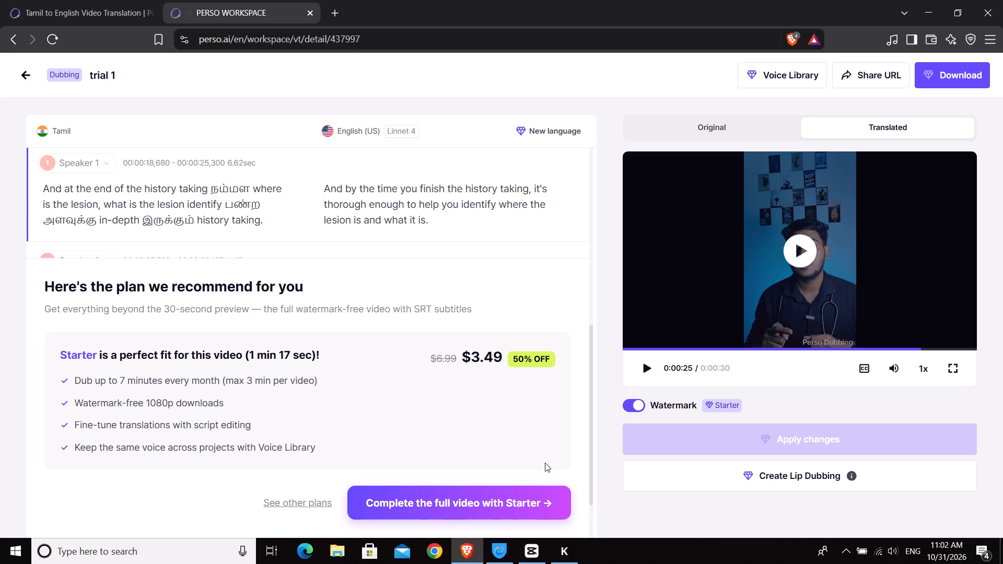
Switch to CapCut and play project 1030 from the end of the HISTORY TAKING title at about 14 seconds to about 19 seconds.
left_click(541, 555)
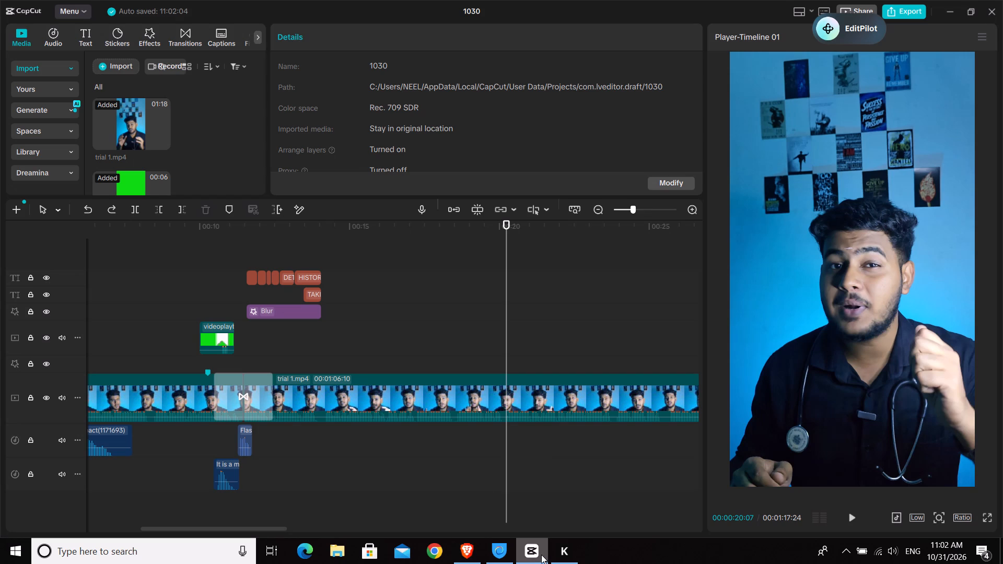
left_click(316, 298)
left_click(327, 250)
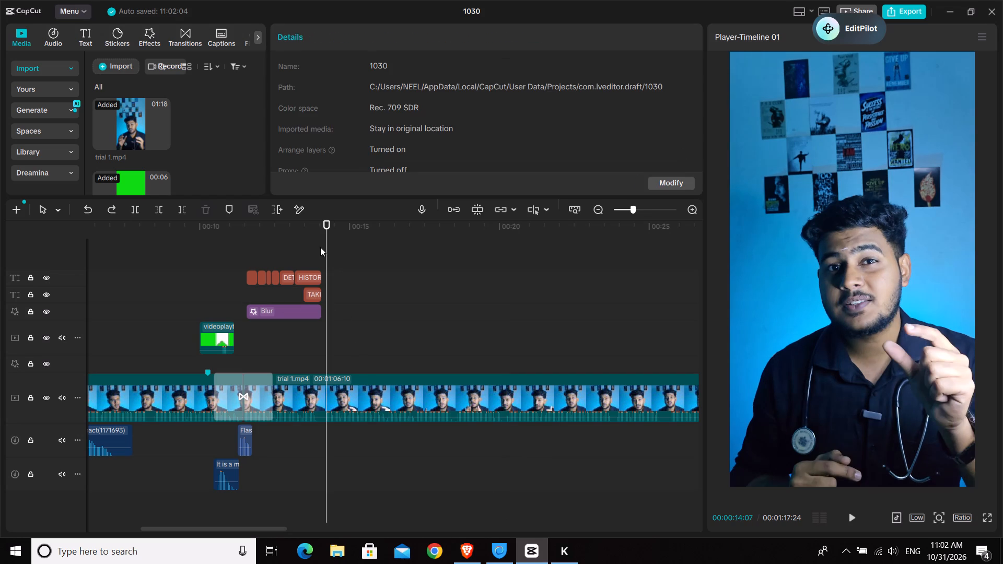
left_click(320, 246)
key("space")
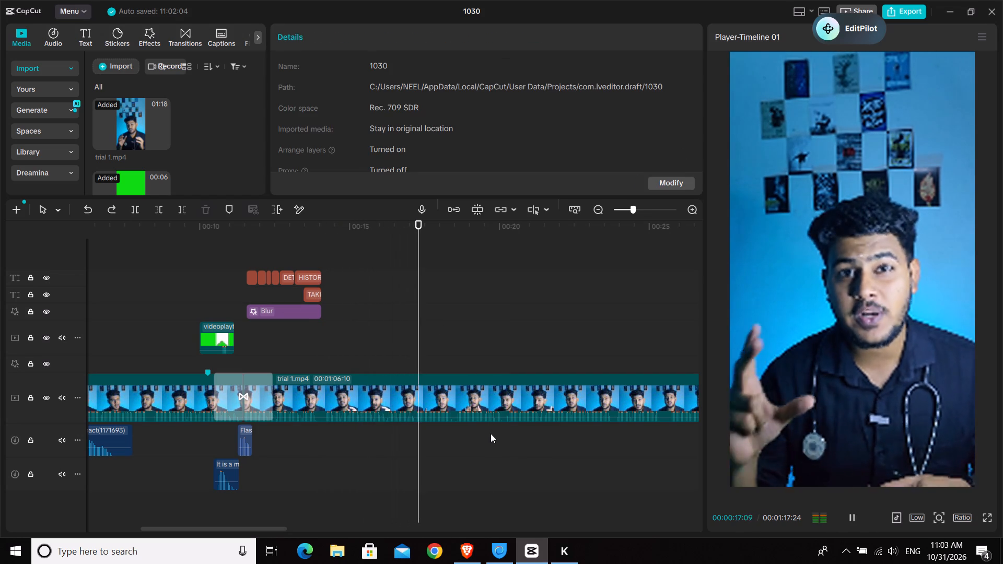
key("space")
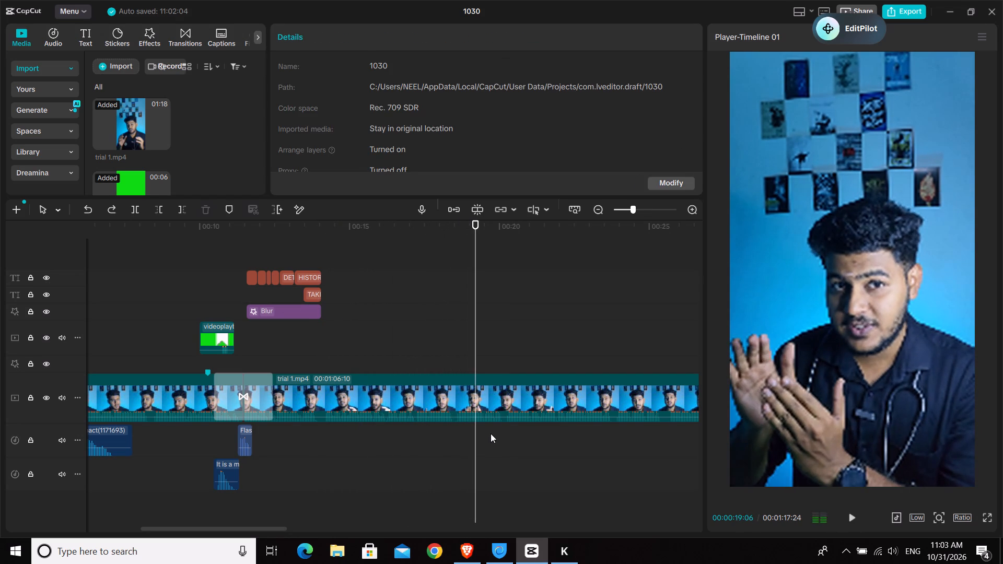
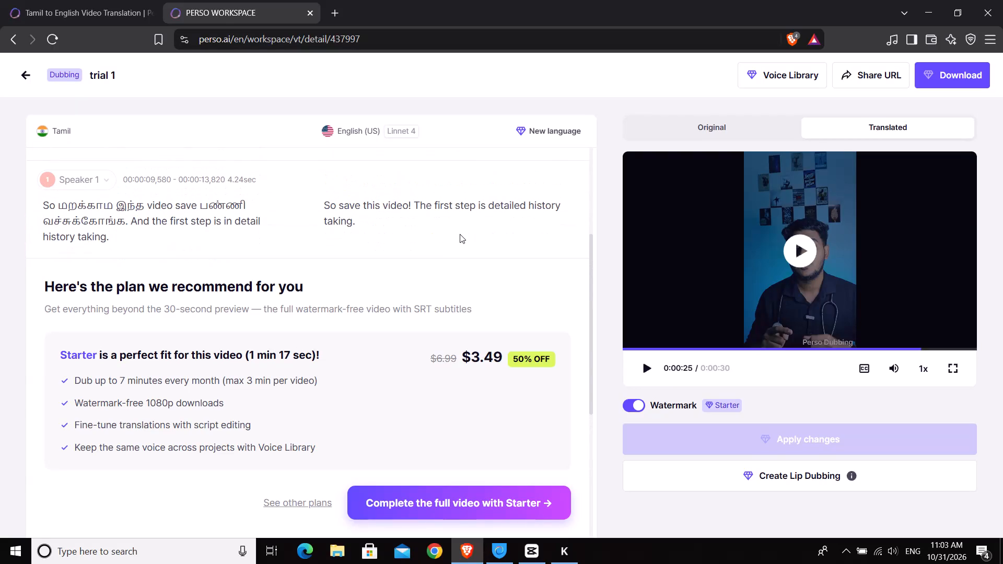
Switch to the Perso Dubbing page in Brave and read trial 1's translated script lines from chief complaints through the end of history taking.
scroll(460, 234, "down", 2)
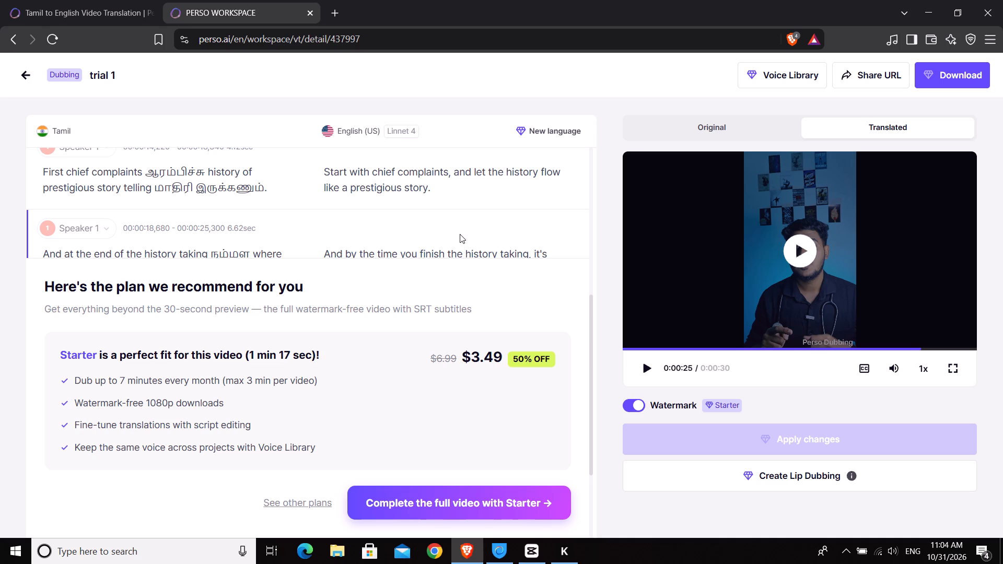
scroll(460, 234, "down", 2)
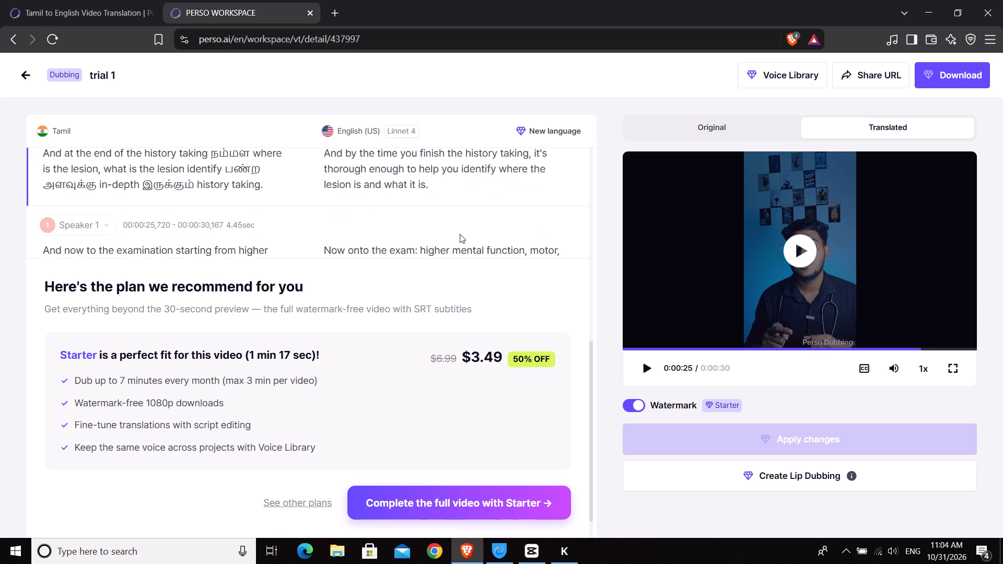
scroll(460, 234, "up", 2)
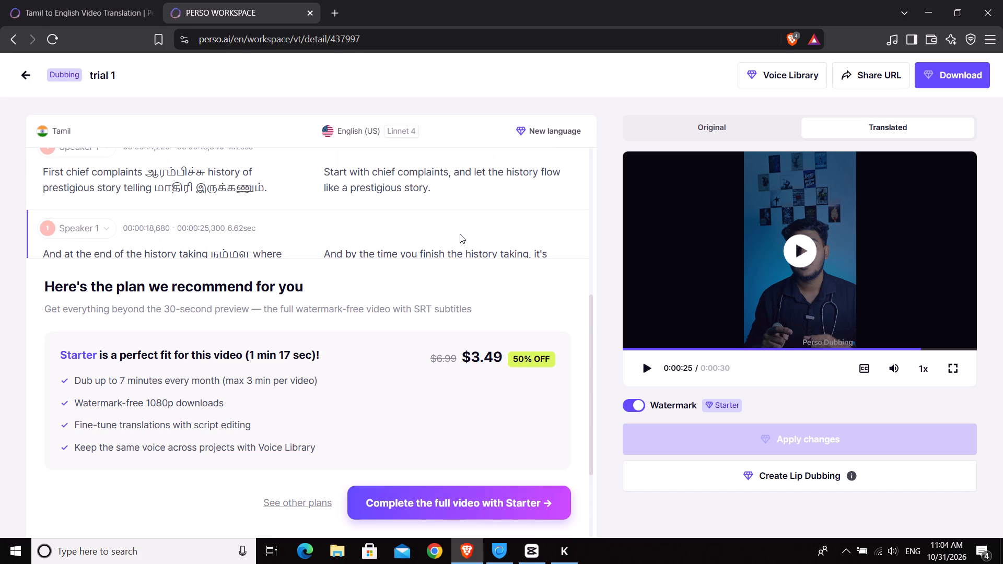
scroll(460, 234, "down", 1)
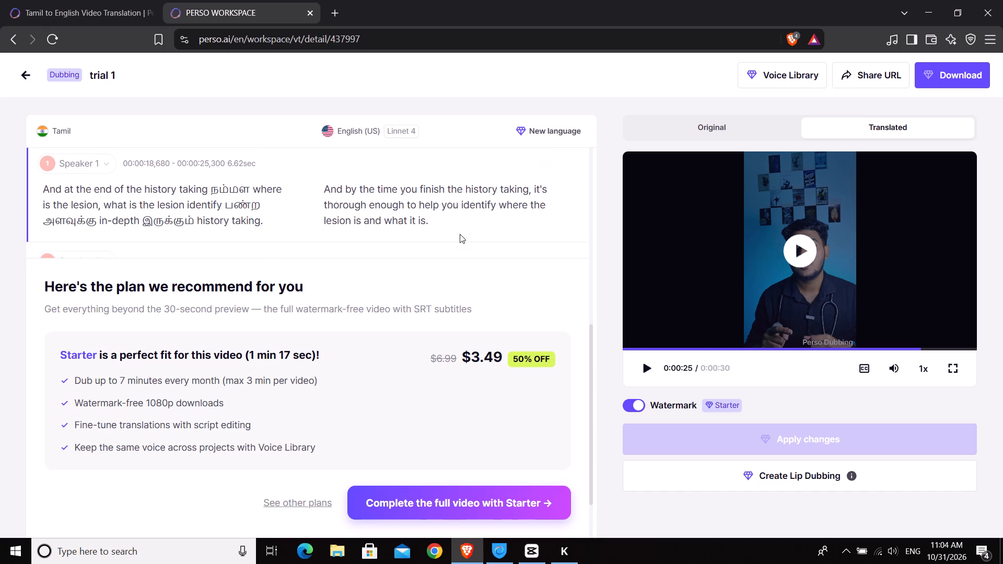
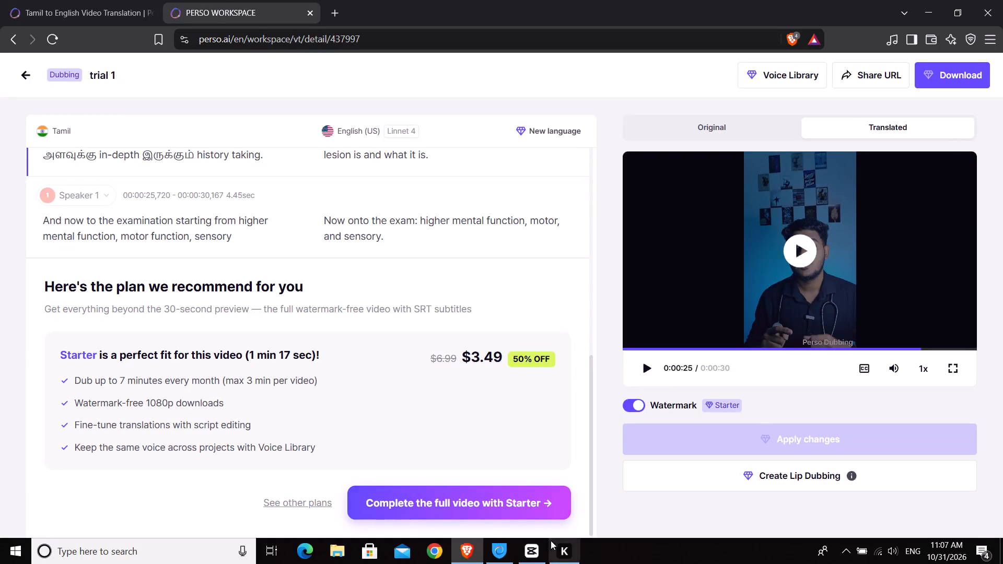
Switch to CapCut and play the footage from the end of the HISTORY TAKING titles at about 00:00:14:01.
left_click(535, 550)
left_click(342, 461)
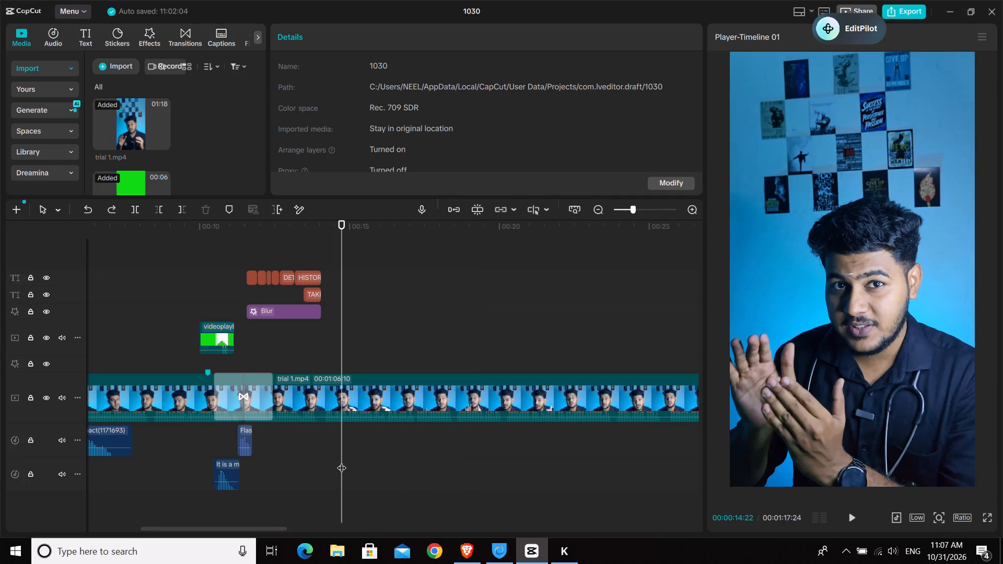
left_click(321, 452)
key("space")
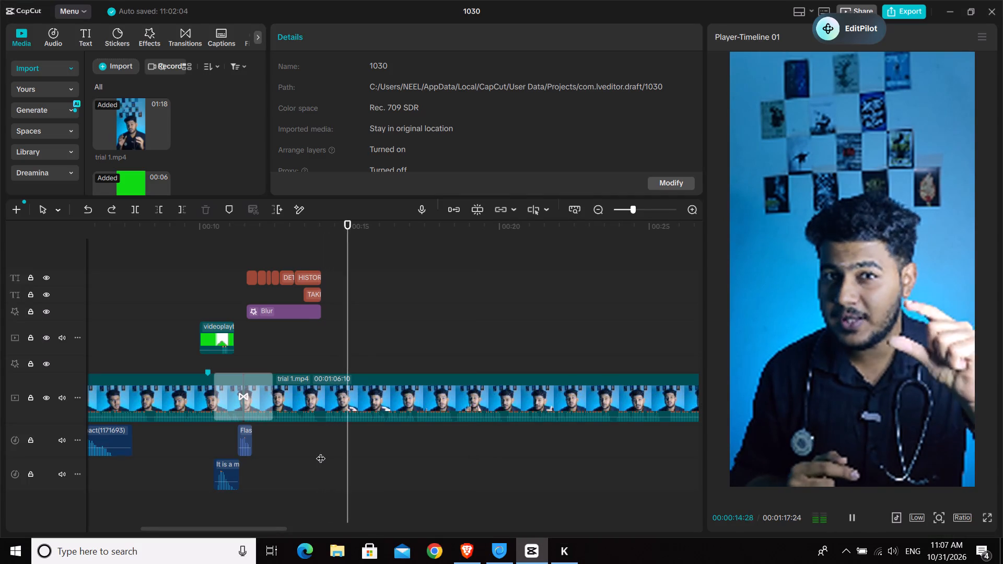
key("space")
left_click(321, 452)
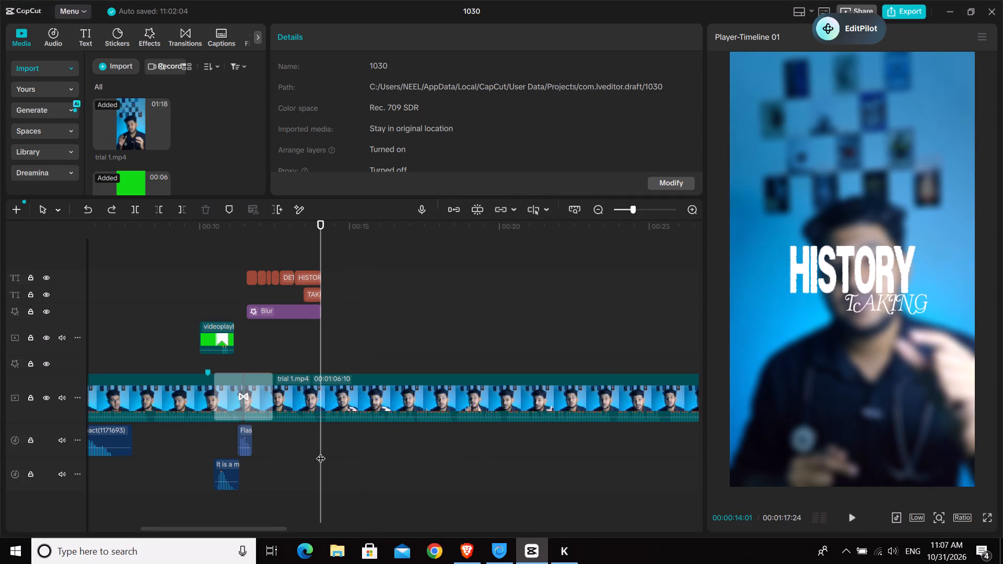
key("space")
key("space")
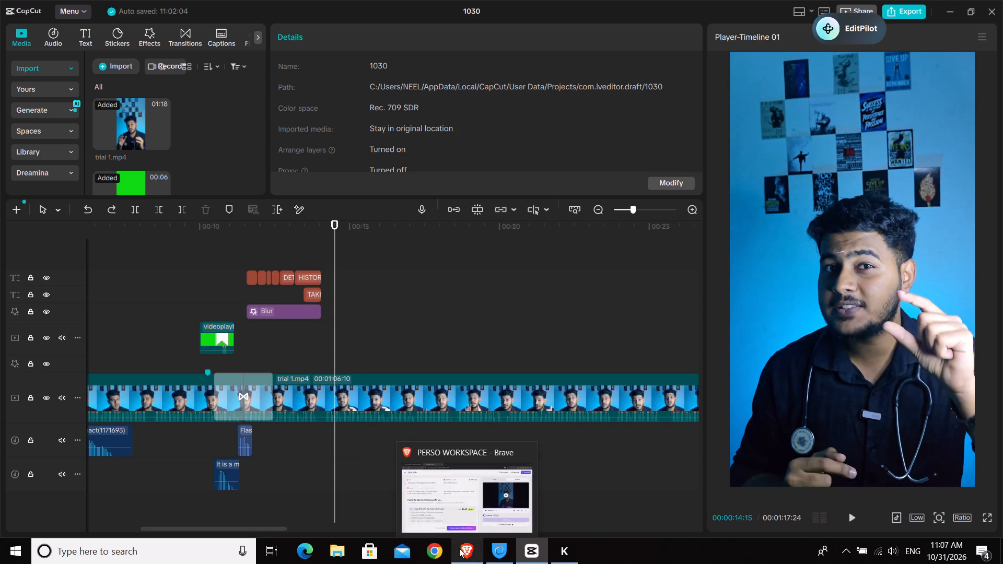
Search the stock media library for "doctor patient".
left_click(59, 157)
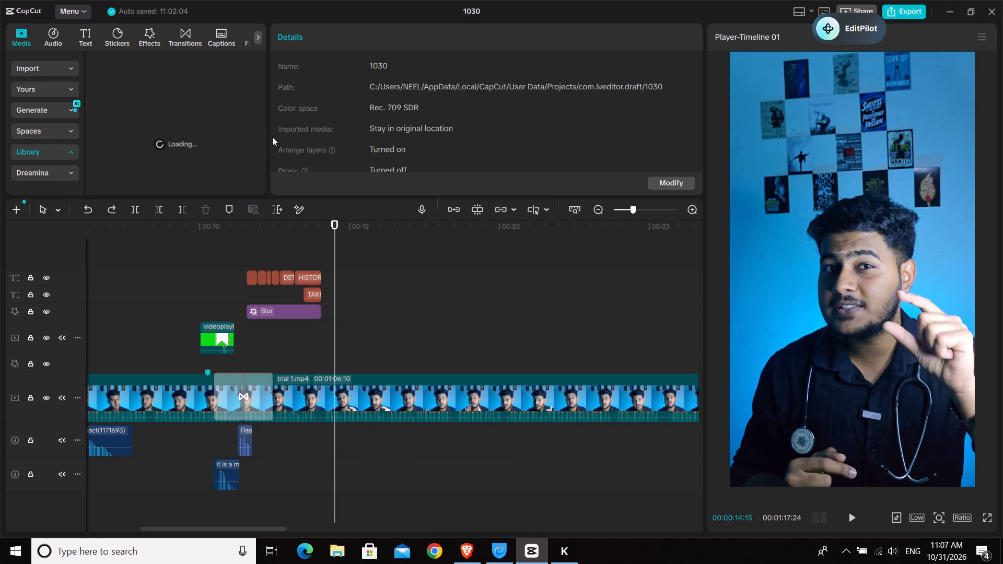
left_click_drag(266, 135, 569, 153)
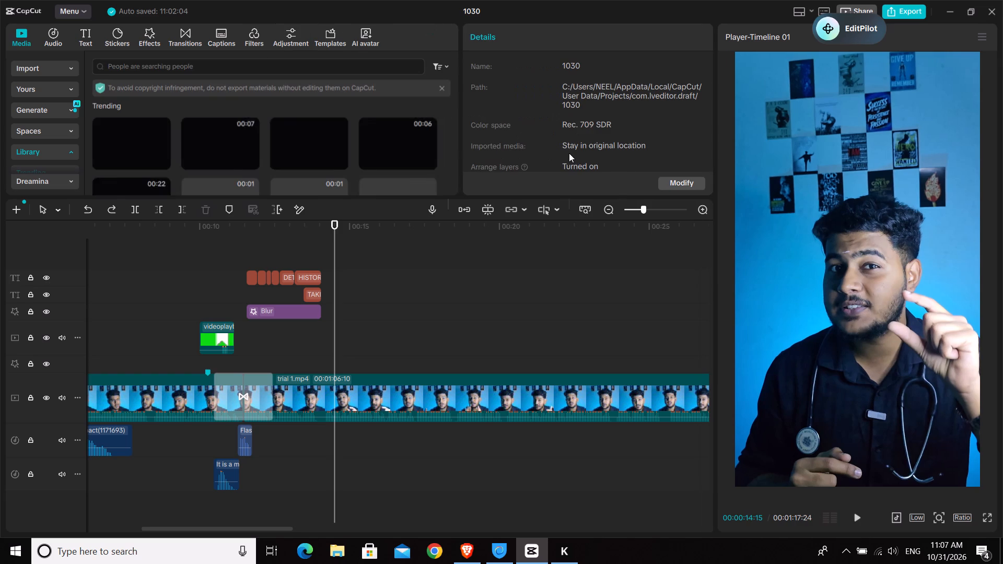
left_click(278, 69)
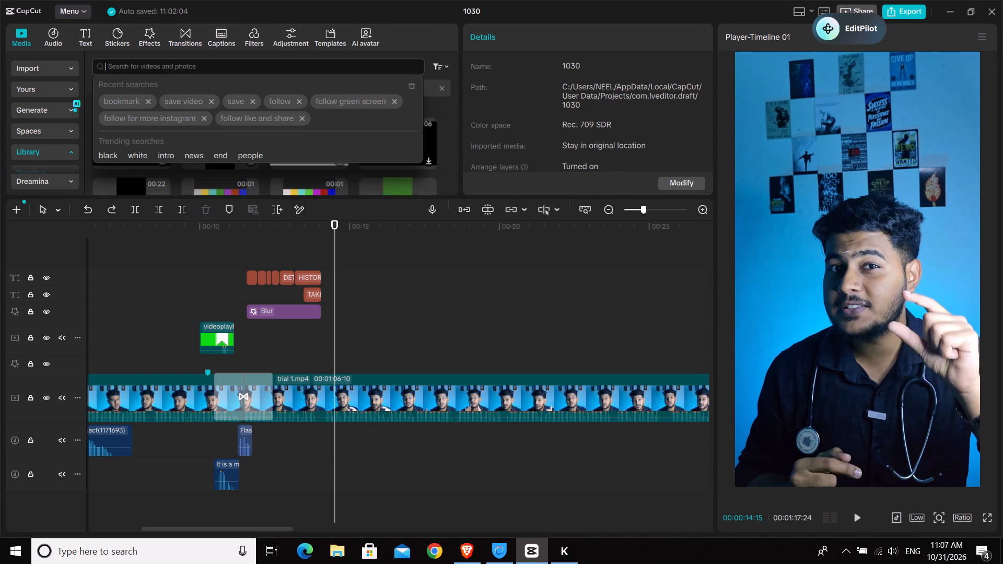
key("c")
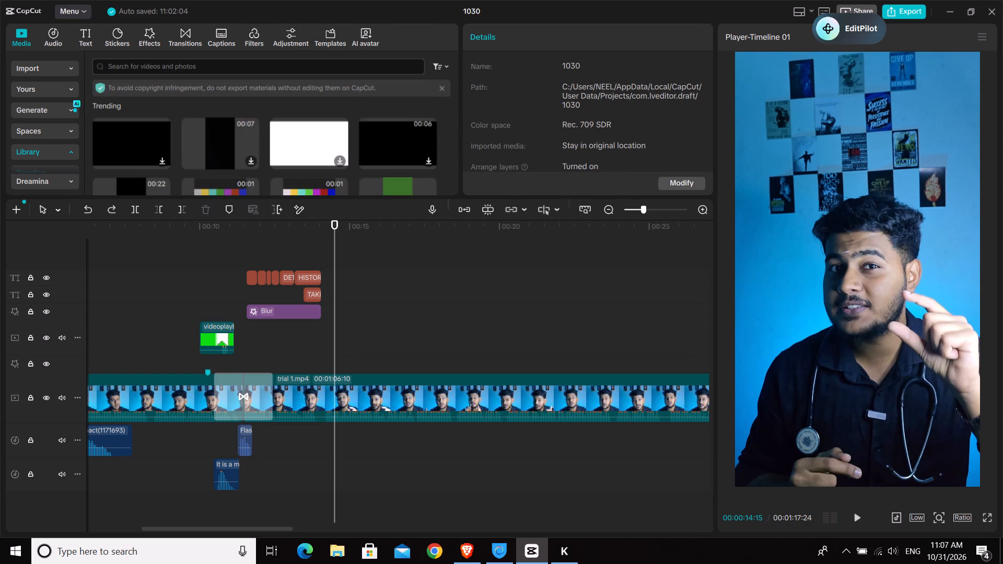
key("BackSpace")
type("doctor patient")
key("space")
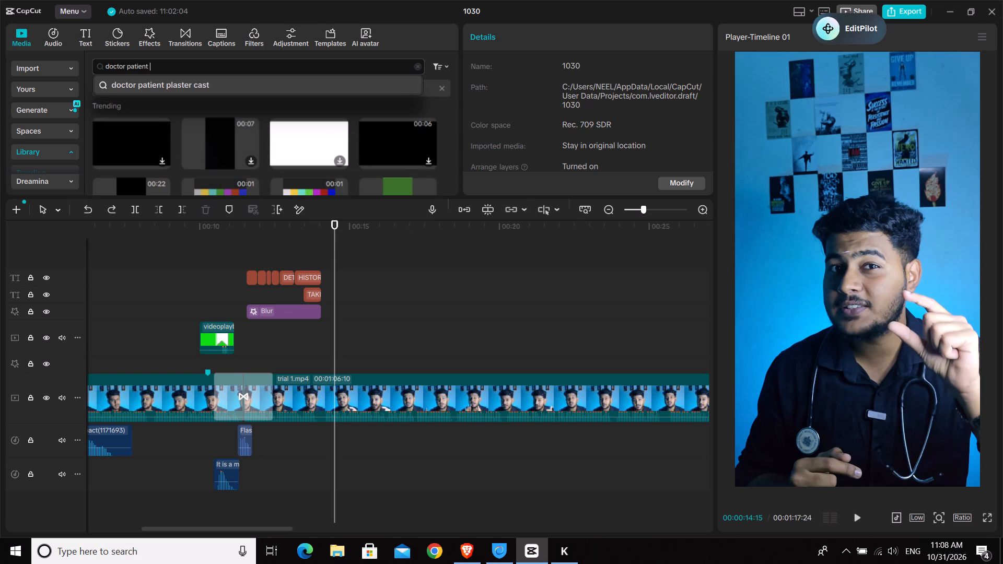
key("Return")
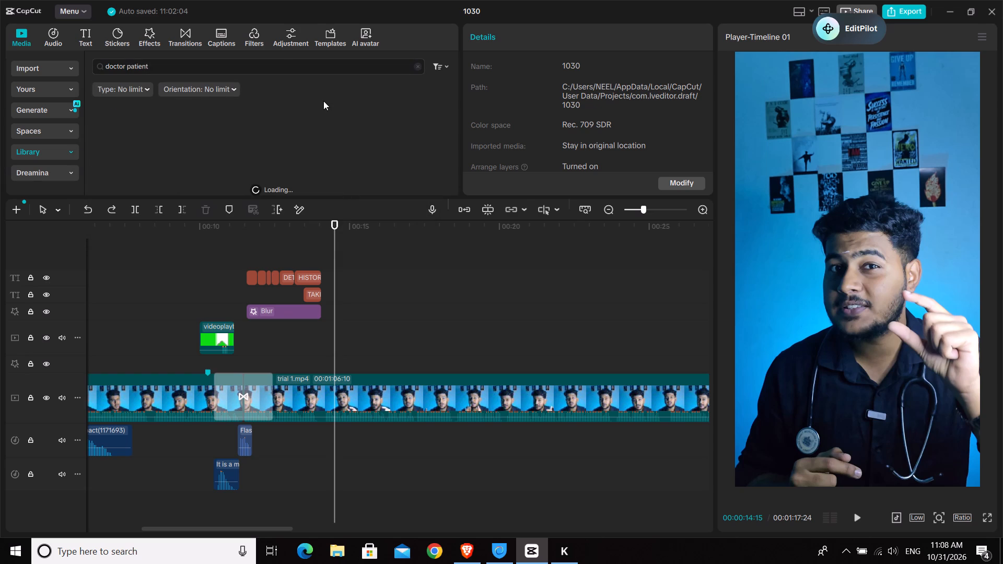
Enlarge the media area and limit the doctor patient results to portrait orientation.
left_click_drag(352, 191, 359, 200)
left_click_drag(359, 200, 360, 217)
left_click_drag(369, 198, 374, 241)
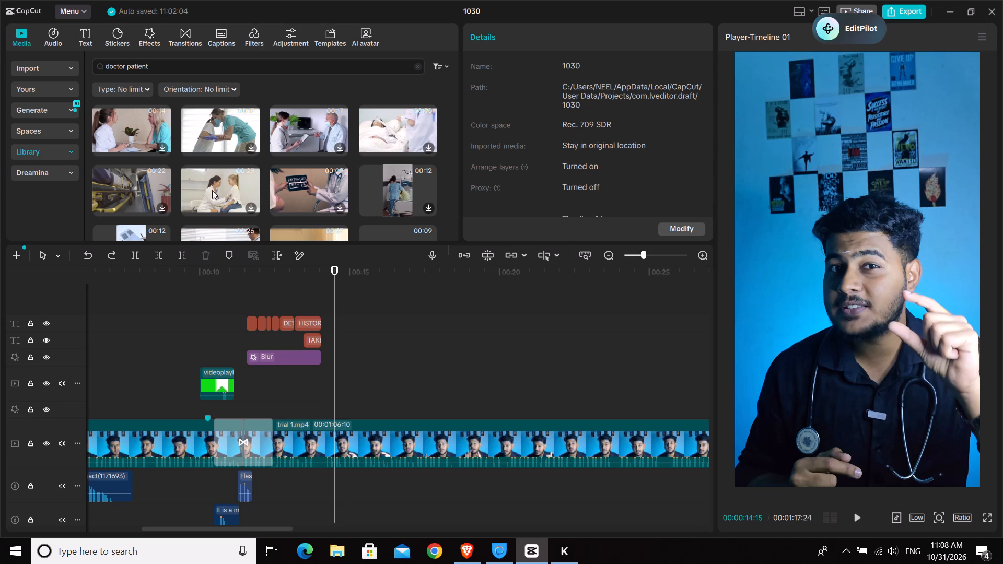
left_click(137, 85)
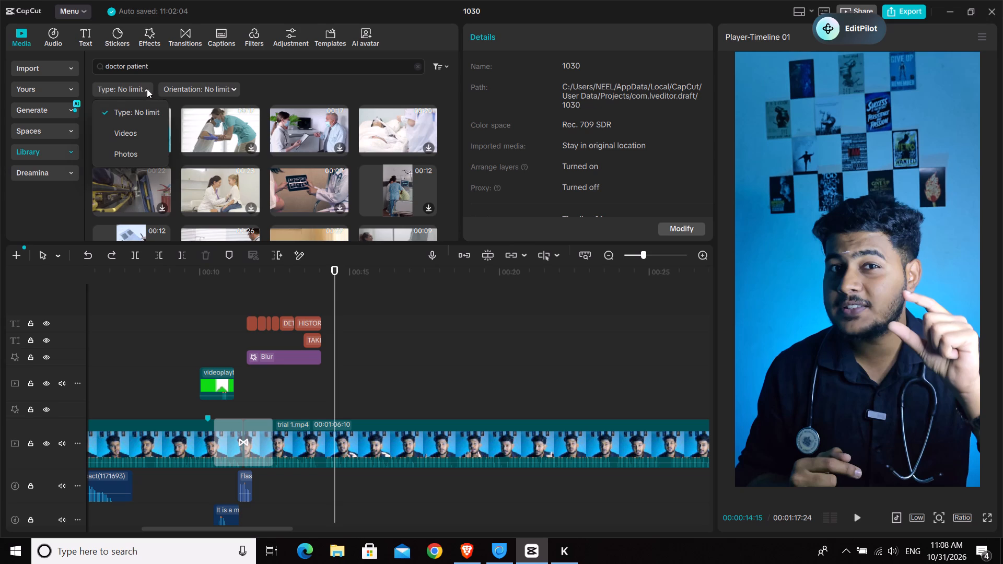
left_click(184, 92)
left_click(191, 86)
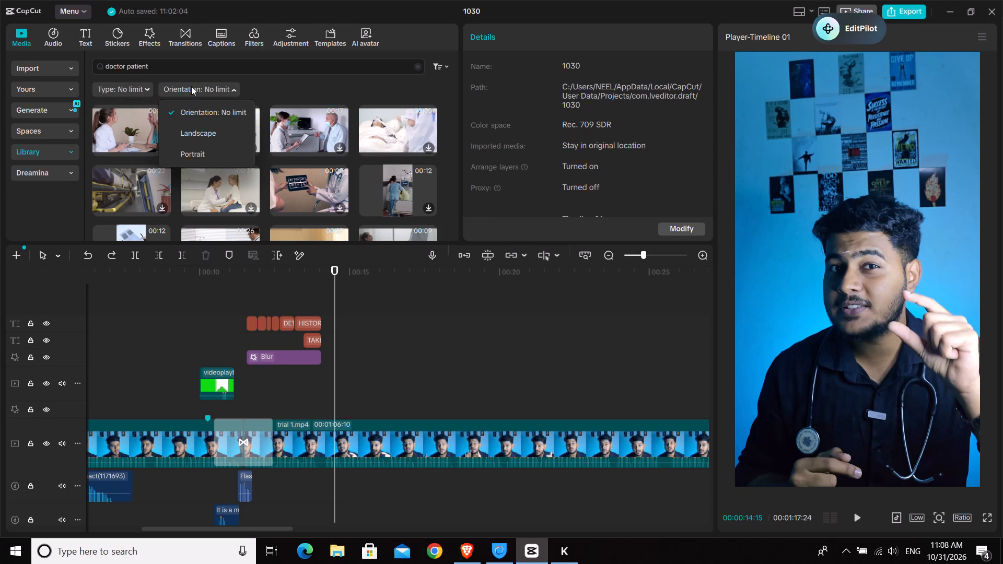
left_click(213, 154)
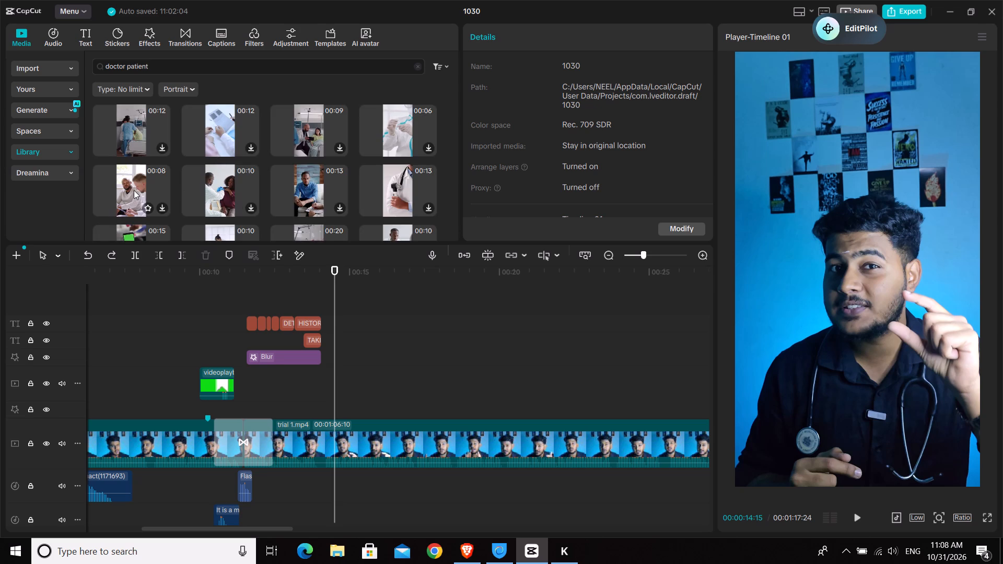
Add the portrait stock clip Home Care Patient Talking To His Doctor to the green-screen overlay's track, around the end of the HISTORY TAKING titles.
scroll(134, 190, "down", 2)
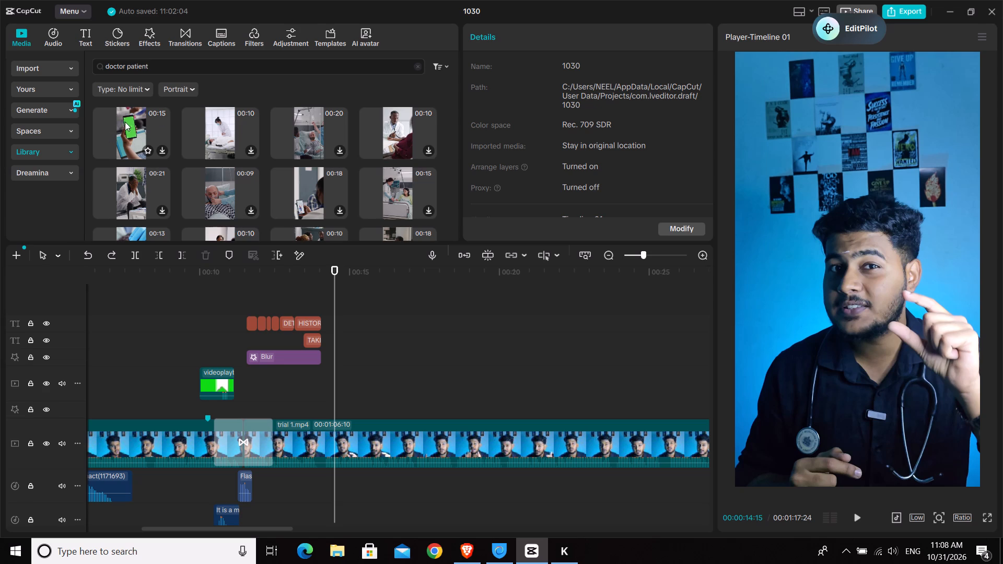
scroll(176, 173, "down", 1)
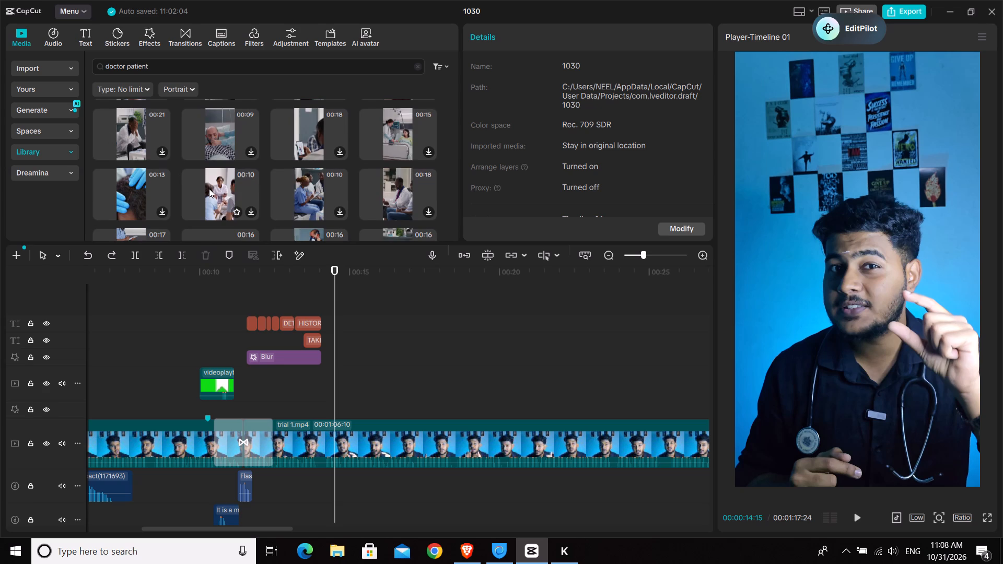
scroll(316, 190, "down", 1)
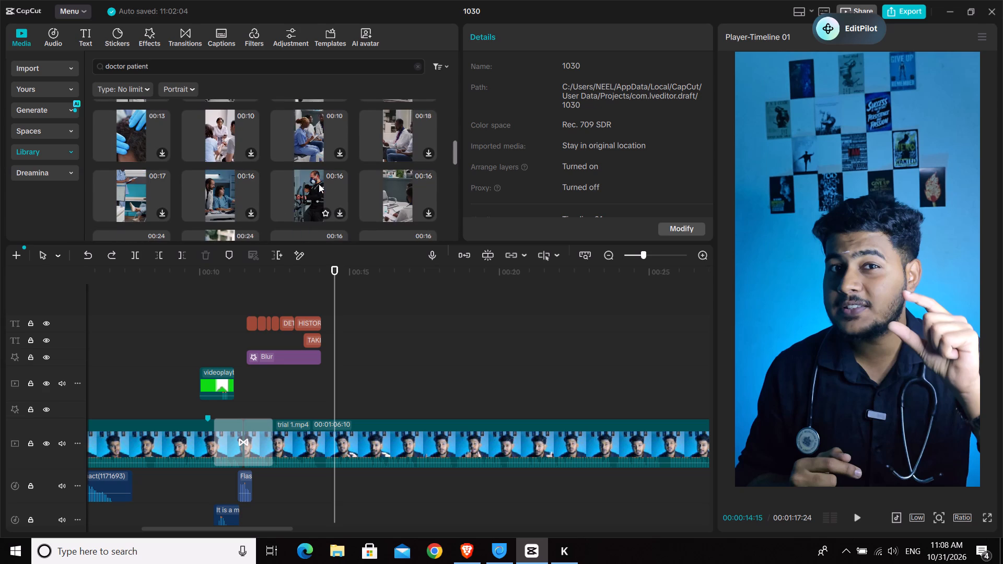
scroll(319, 184, "down", 1)
scroll(319, 184, "up", 1)
scroll(319, 184, "down", 1)
scroll(319, 184, "up", 5)
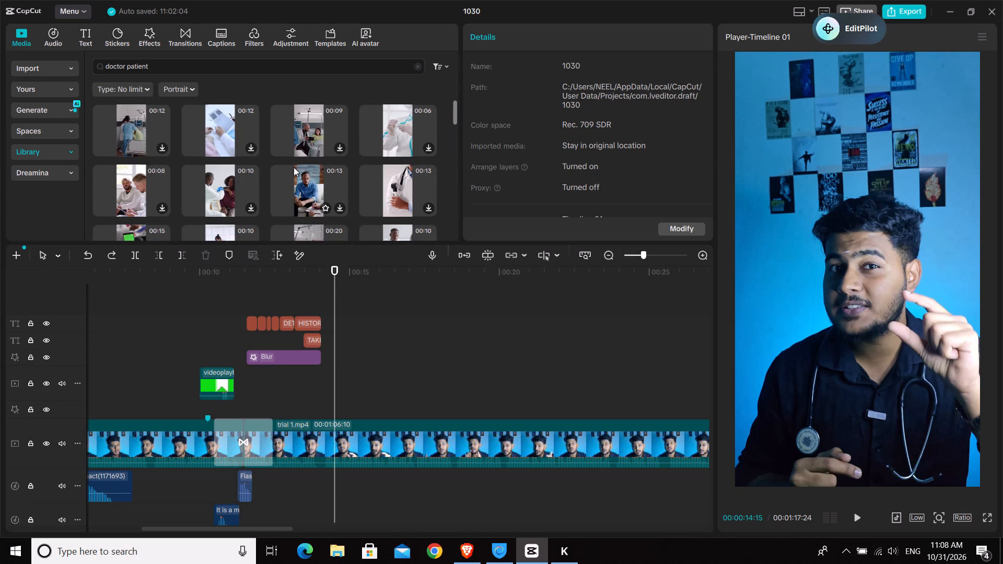
scroll(294, 167, "up", 2)
left_click(305, 194)
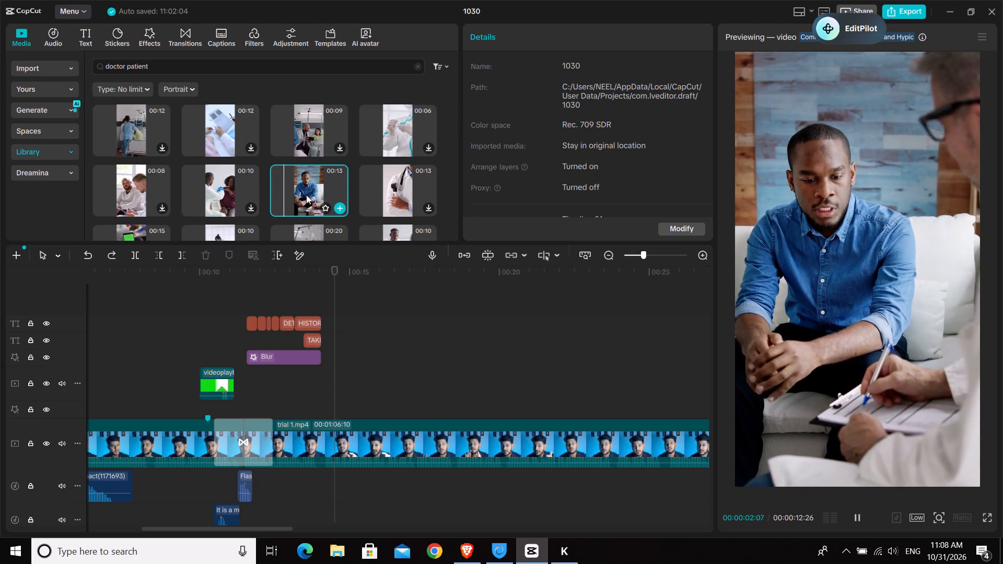
left_click_drag(302, 194, 332, 356)
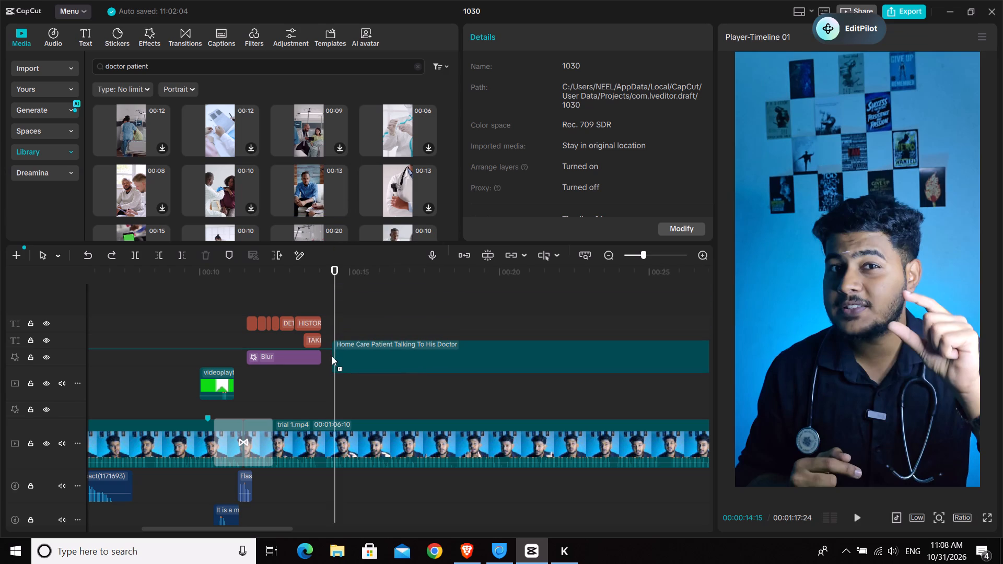
left_click_drag(332, 356, 320, 380)
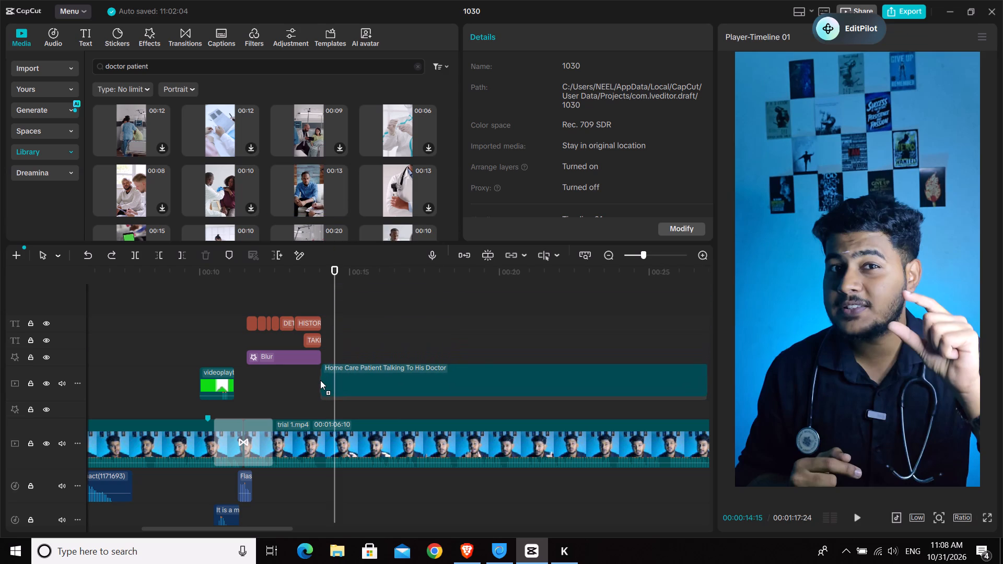
Check the Home Care Patient clip's start against the HISTORY TAKING titles and shift the clip slightly later so it clears them.
left_click(322, 307)
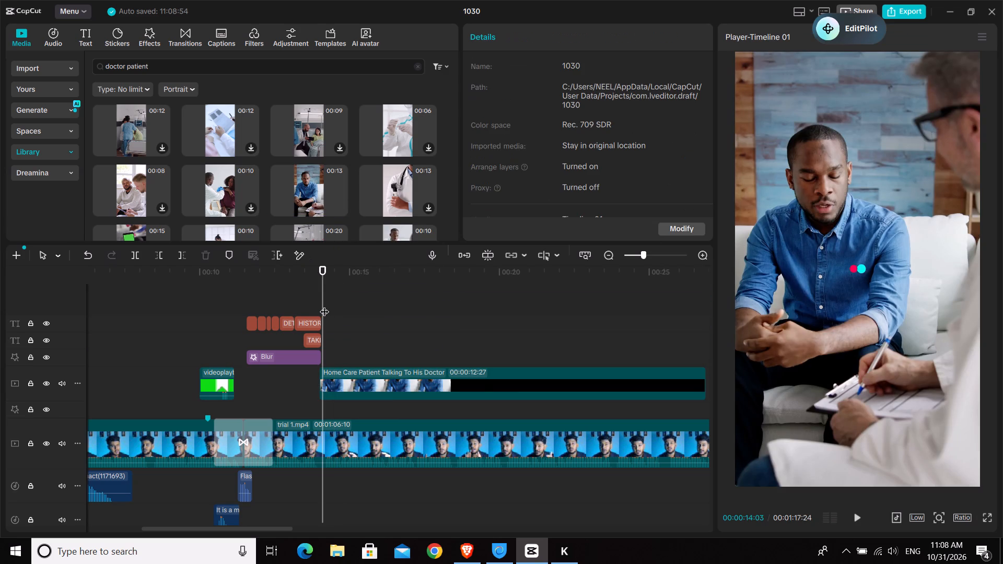
key("space")
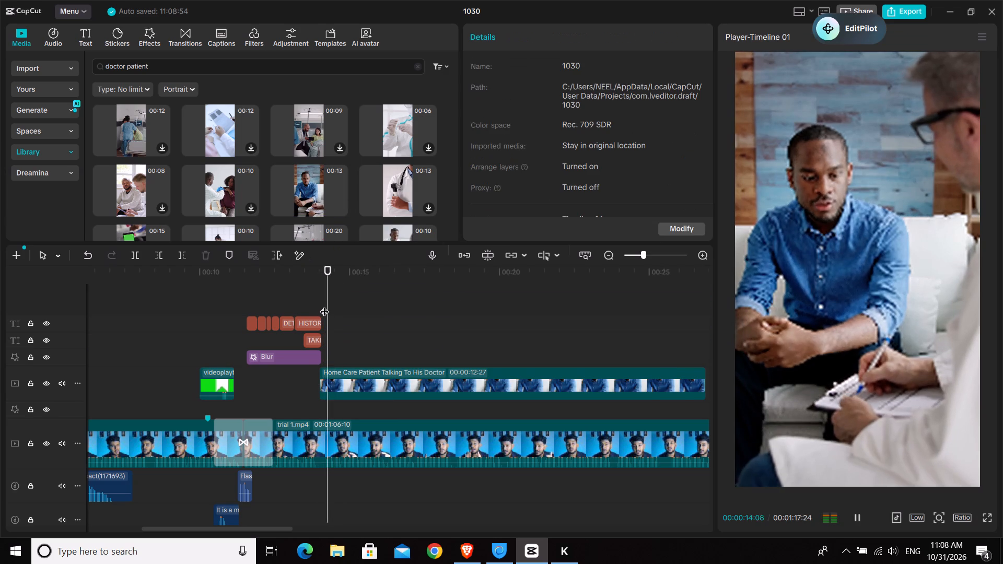
left_click(324, 305)
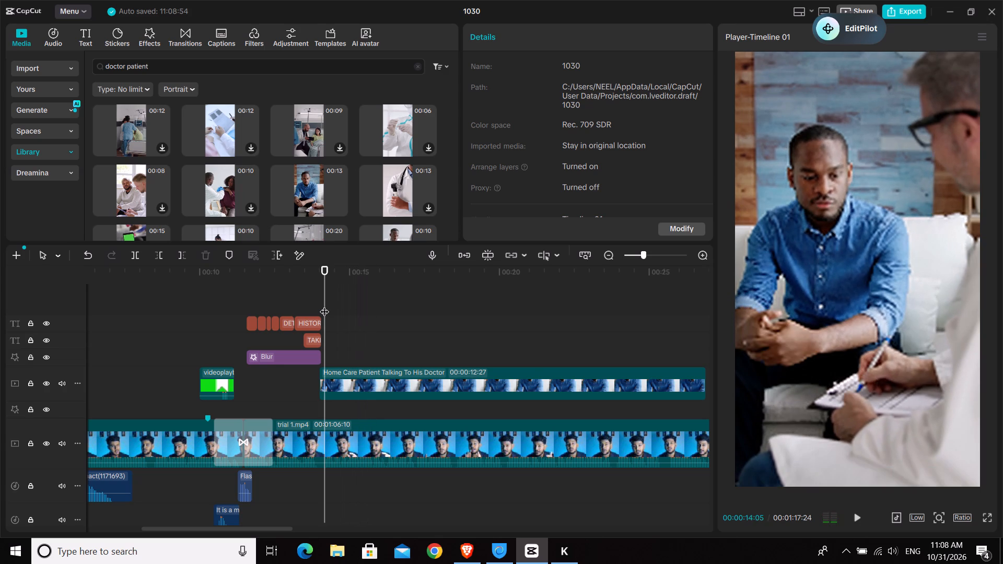
left_click(320, 298)
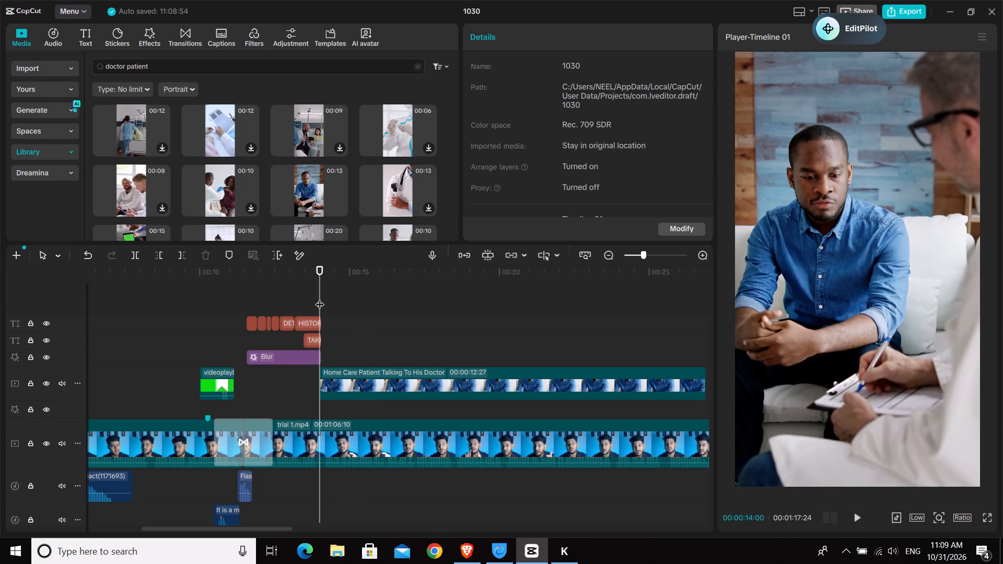
left_click(360, 378)
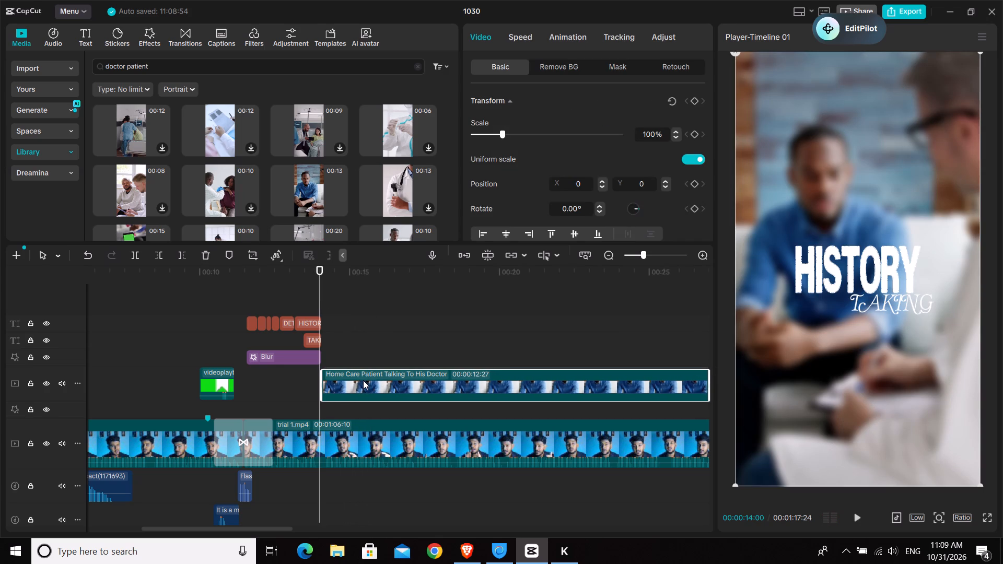
left_click(363, 380)
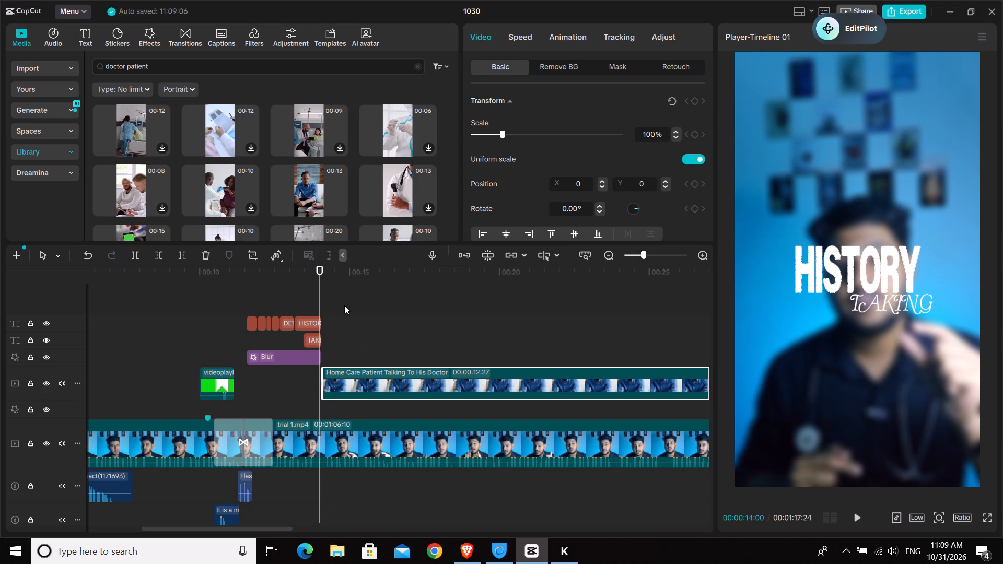
Turn on auto snapping and align the Home Care Patient clip's start with the end of the HISTORY TAKING titles at 00:00:14:02.
left_click(310, 308)
left_click(320, 307)
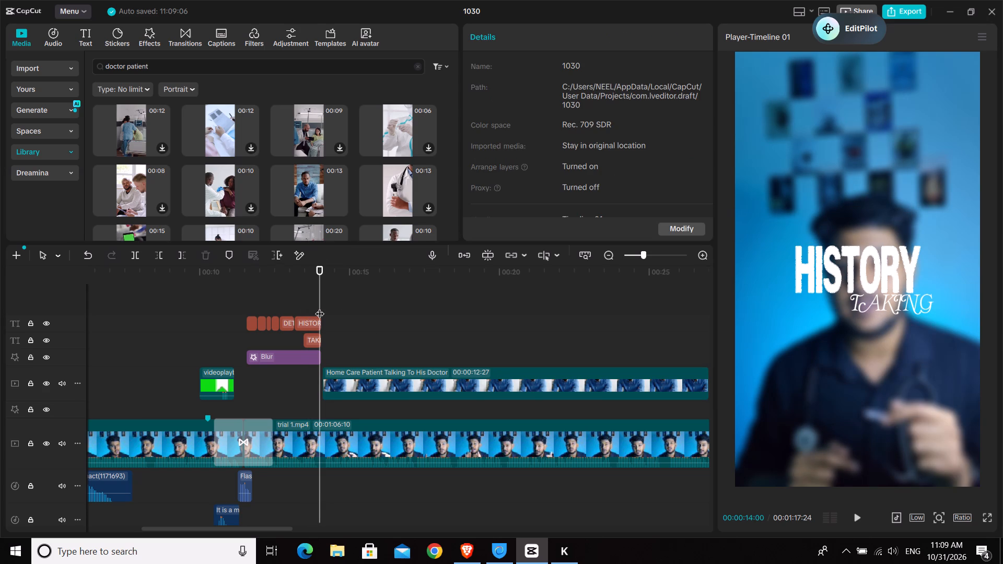
left_click_drag(320, 307, 325, 307)
left_click(384, 315)
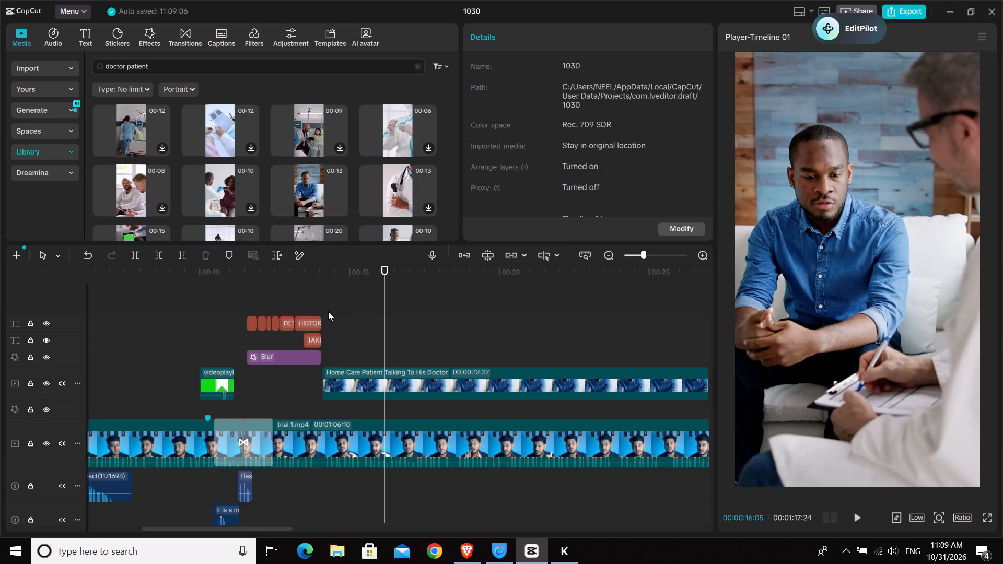
left_click(320, 296)
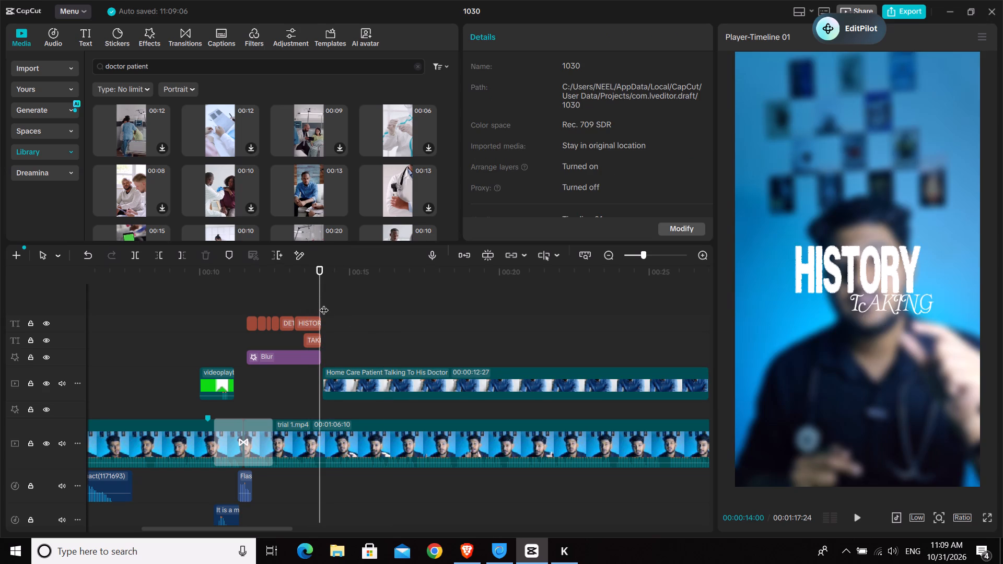
left_click(324, 303)
left_click(322, 298)
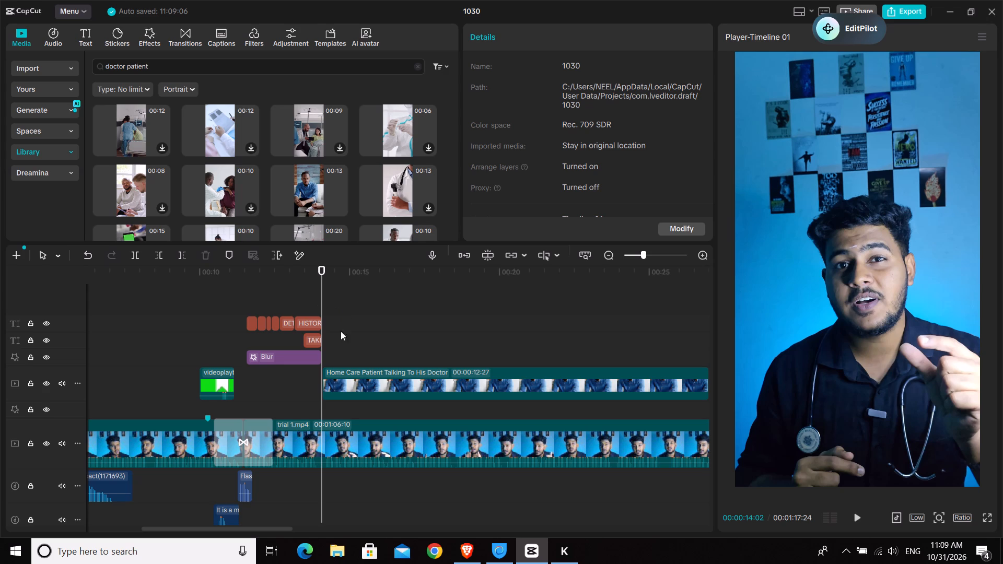
key("Left")
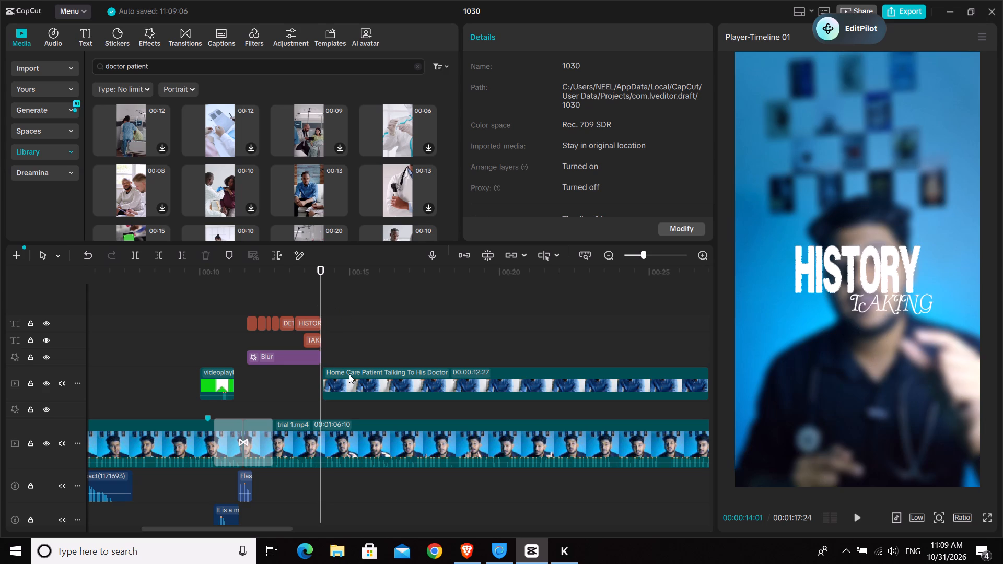
key("Right")
left_click(384, 383)
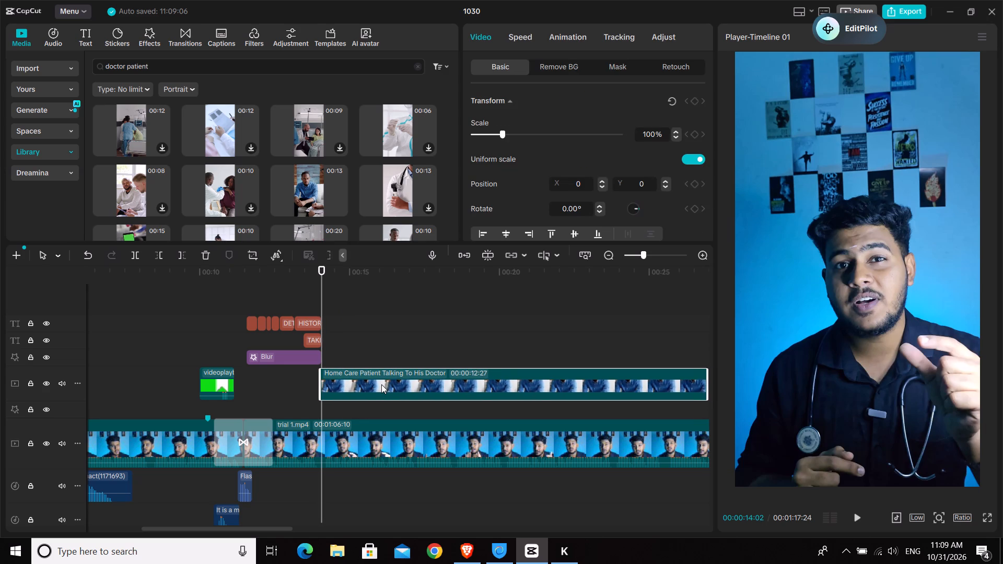
left_click(485, 254)
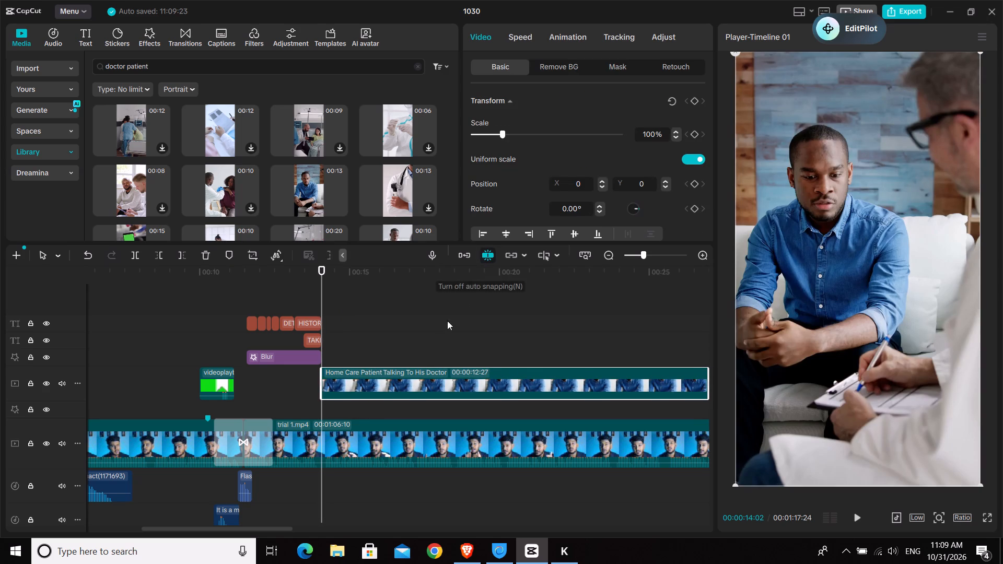
left_click(402, 386)
Play back the cut from the HISTORY TAKING titles into the Home Care Patient clip to check its timing and pace.
left_click(308, 300)
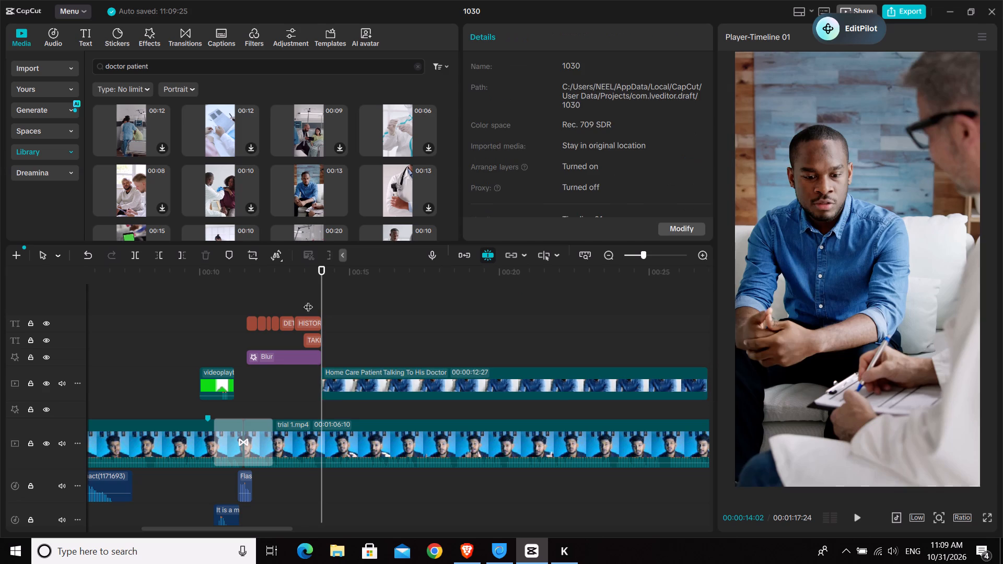
key("space")
key("space")
left_click(307, 304)
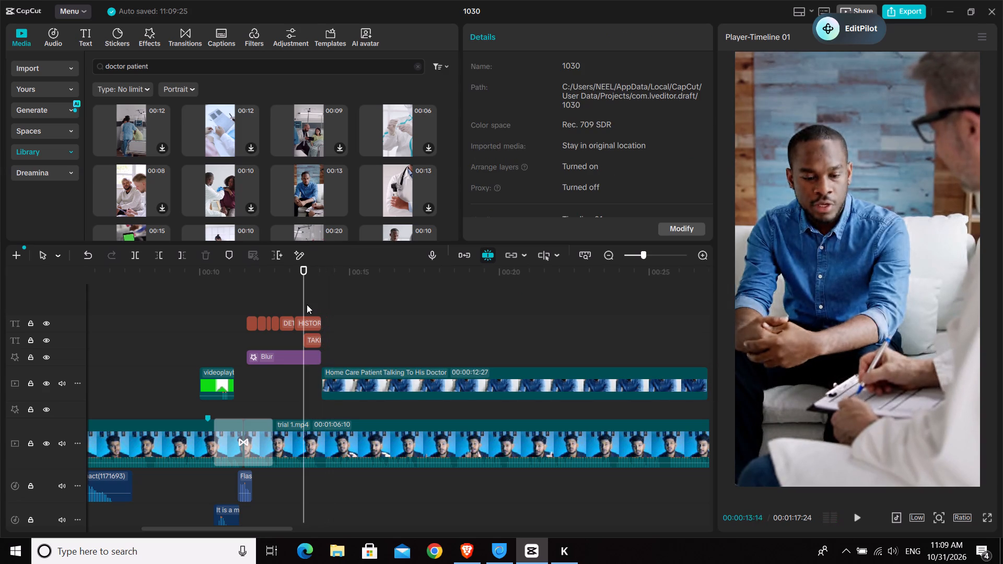
key("space")
key("space")
left_click(361, 379)
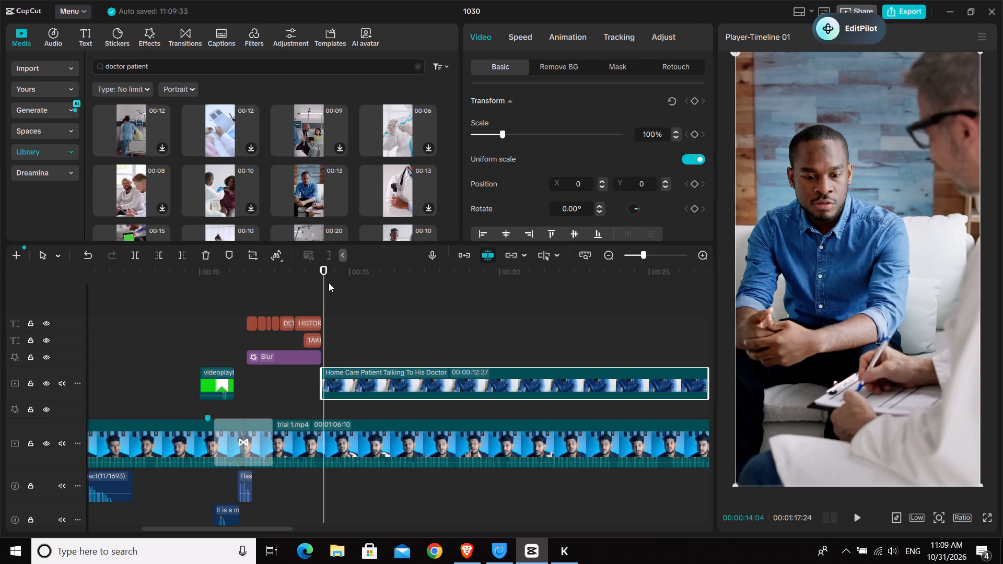
left_click(318, 292)
key("space")
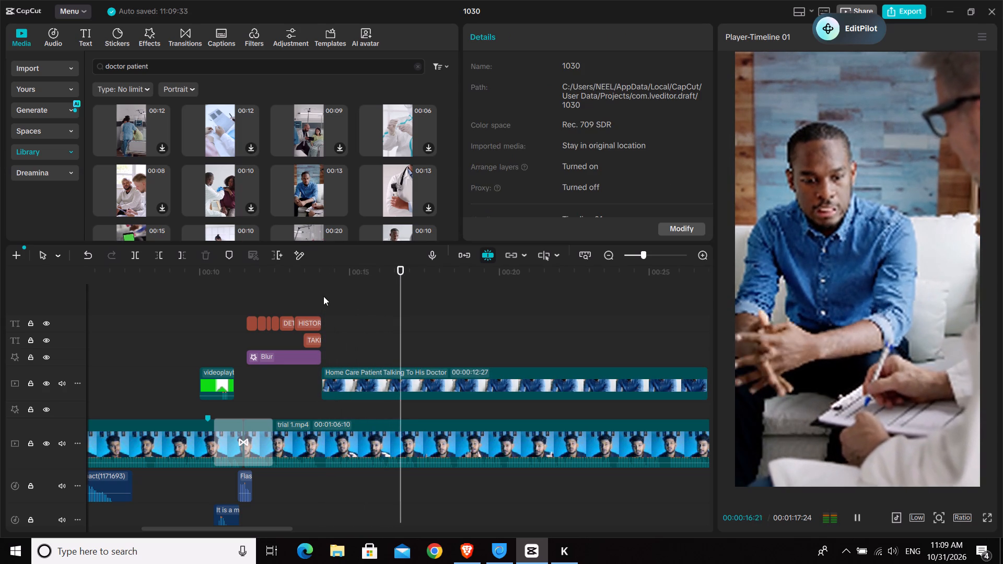
left_click(322, 293)
key("space")
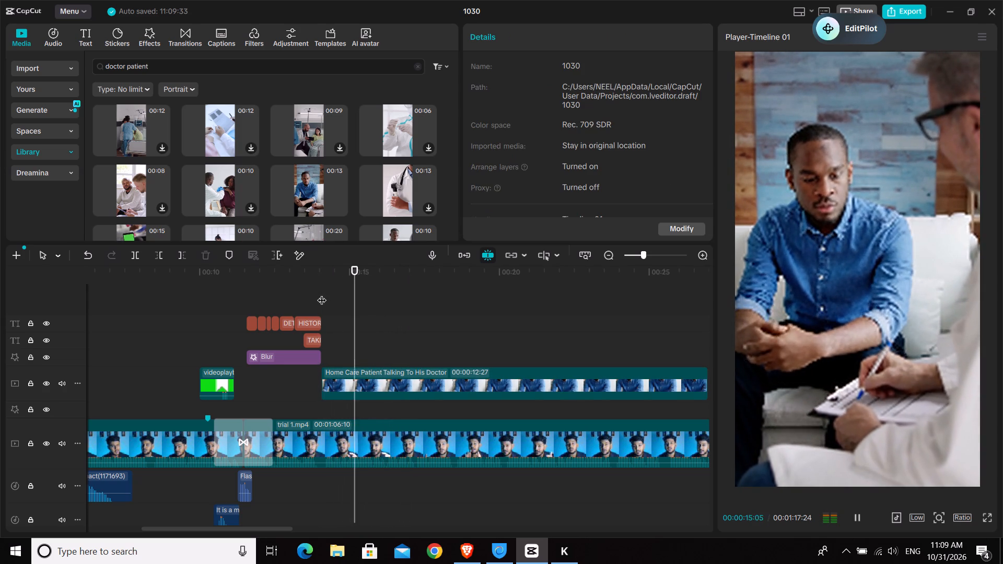
left_click(322, 293)
key("space")
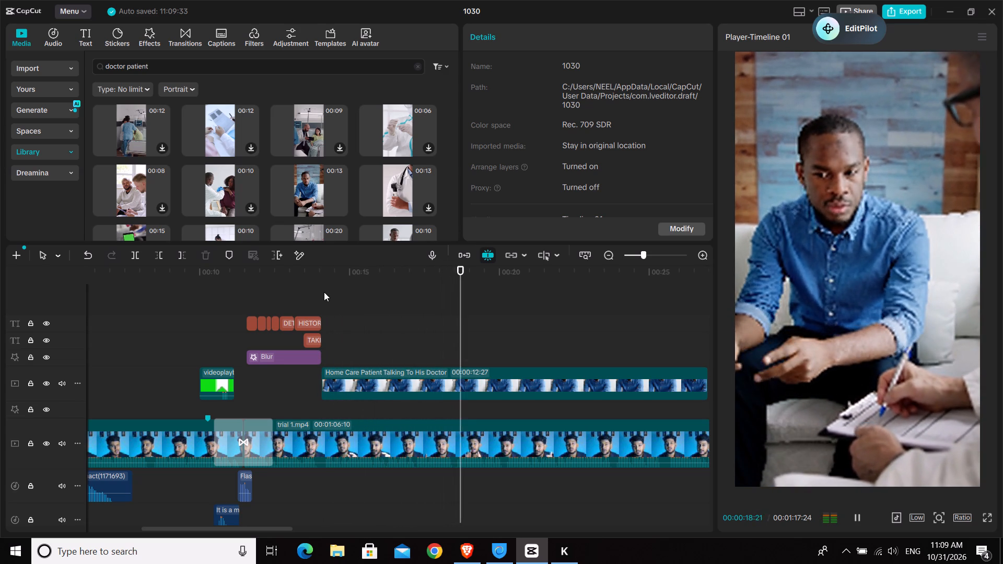
key("space")
left_click(324, 292)
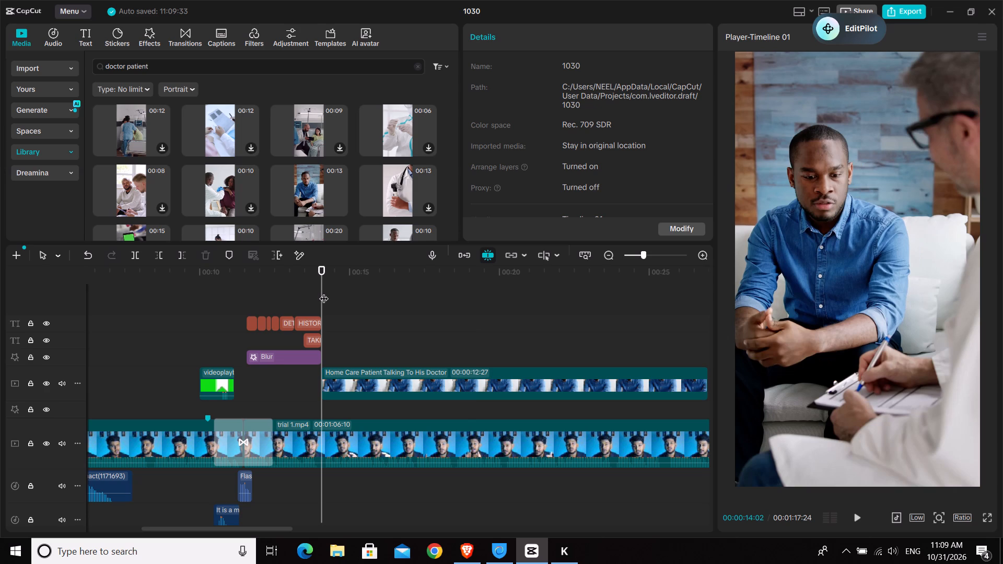
Set the Home Care Patient clip's speed to 2.00x and play it back from its start.
left_click(492, 379)
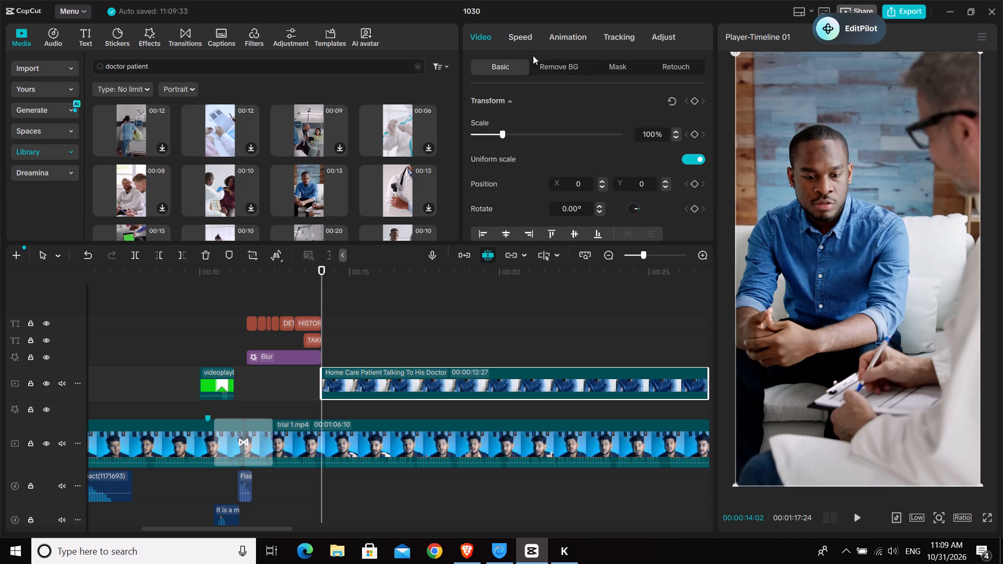
left_click(515, 46)
left_click(538, 120)
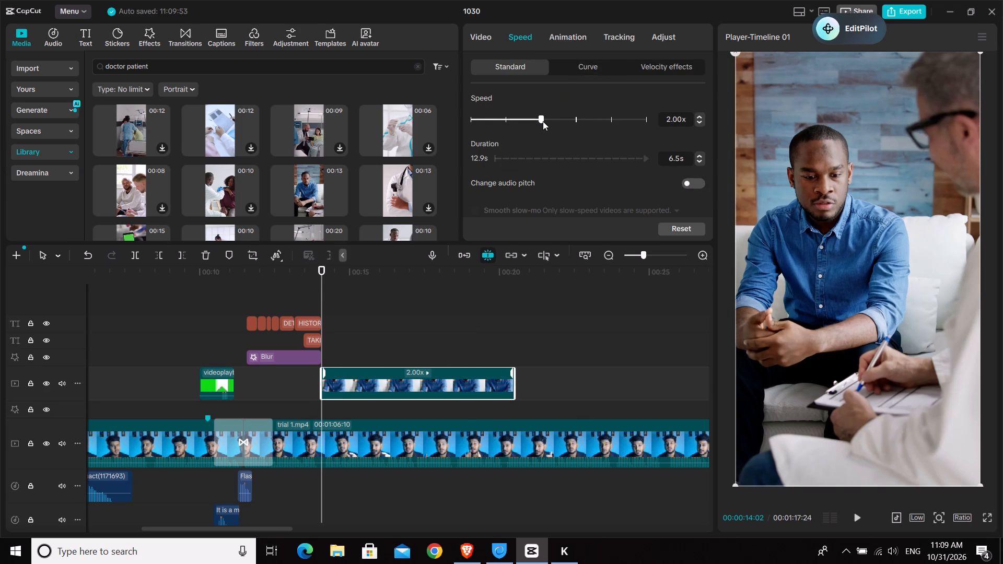
key("space")
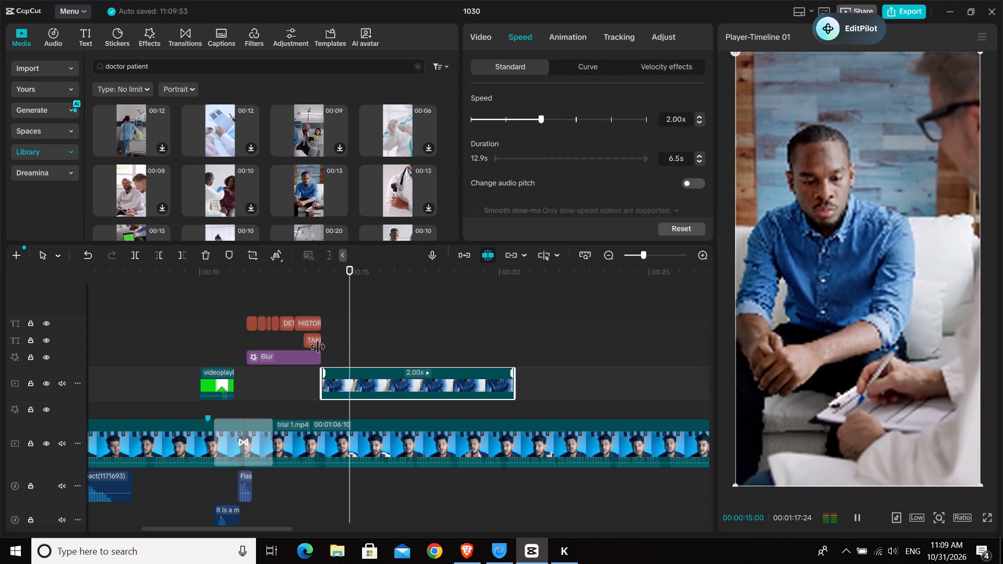
key("space")
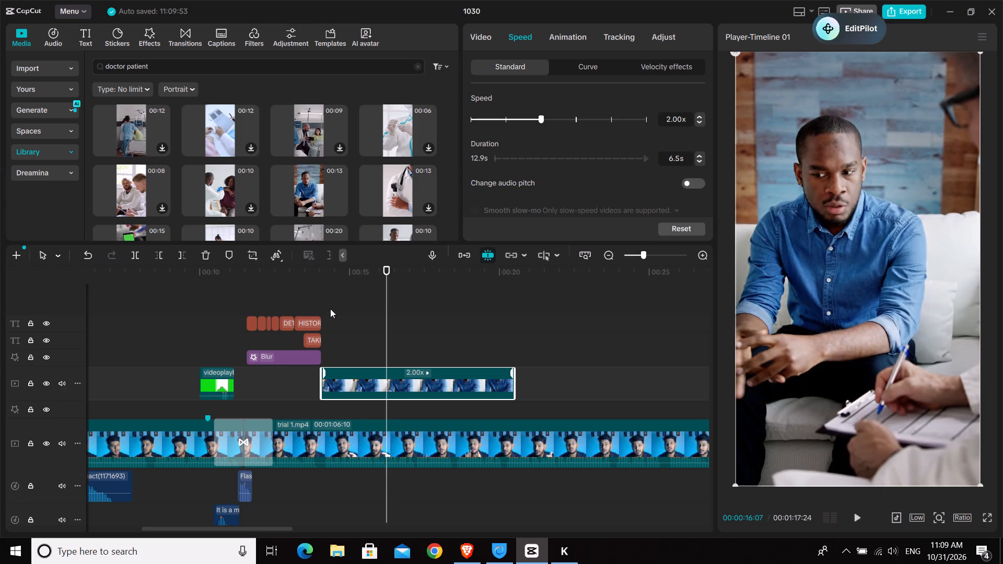
key("space")
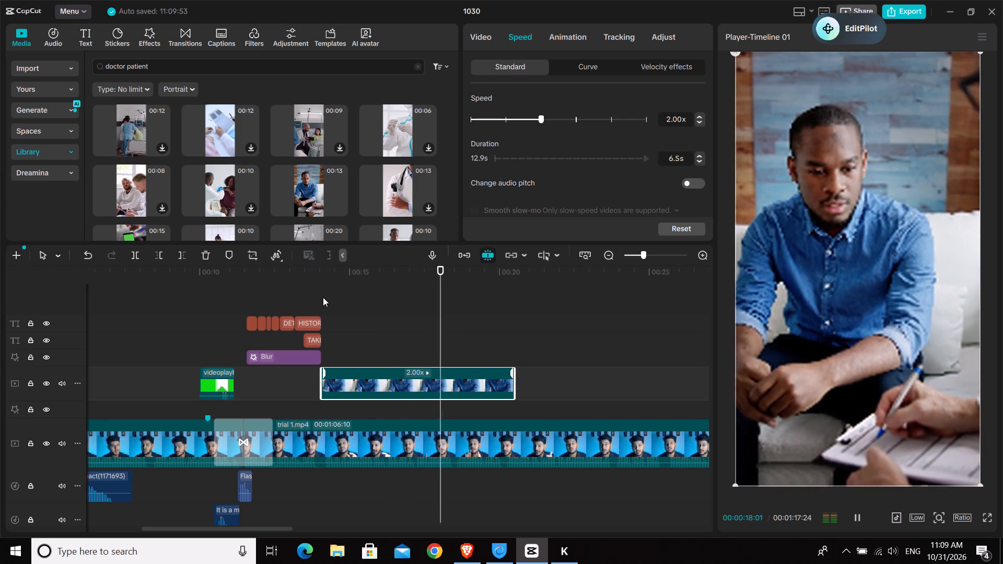
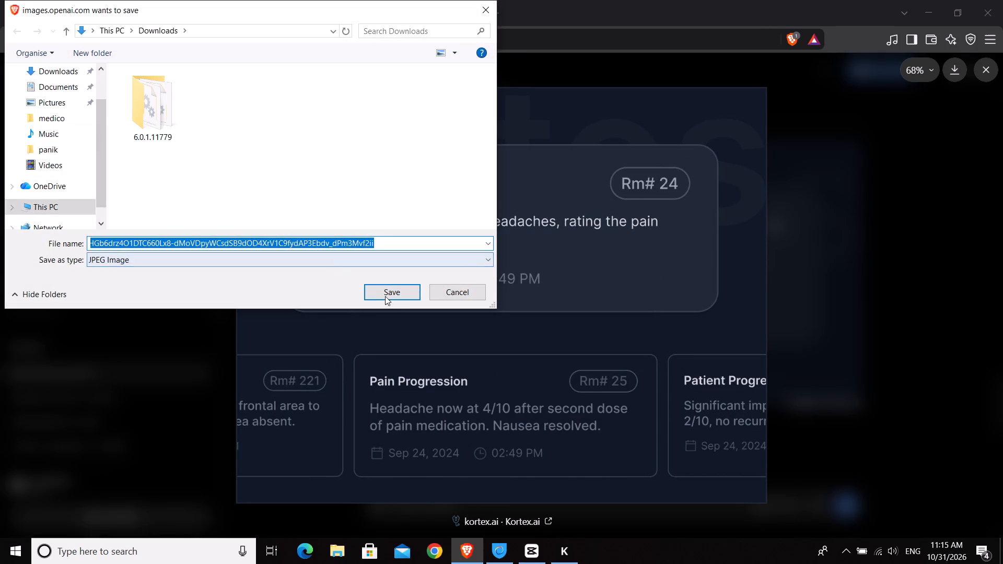
key("BackSpace")
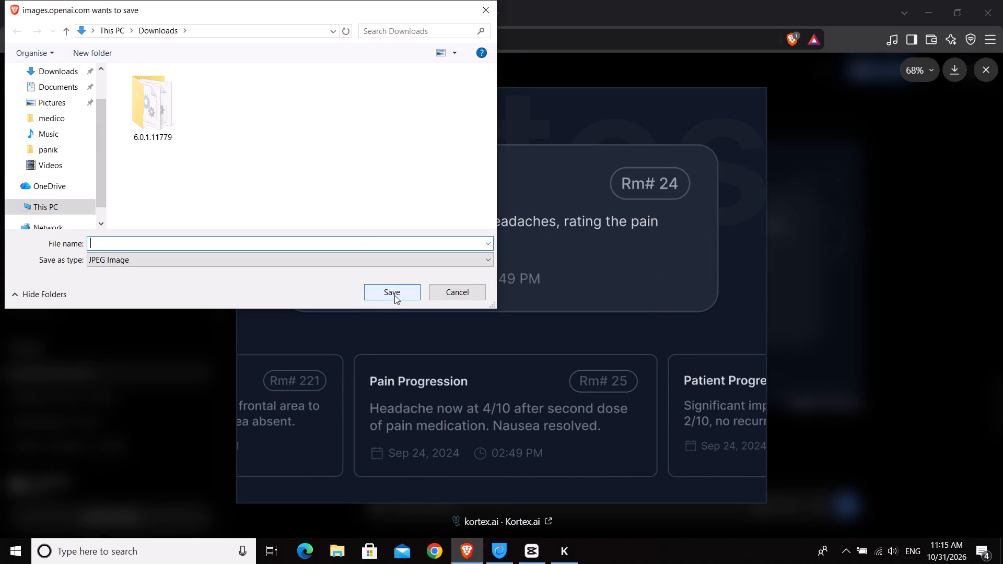
type("im")
key("Return")
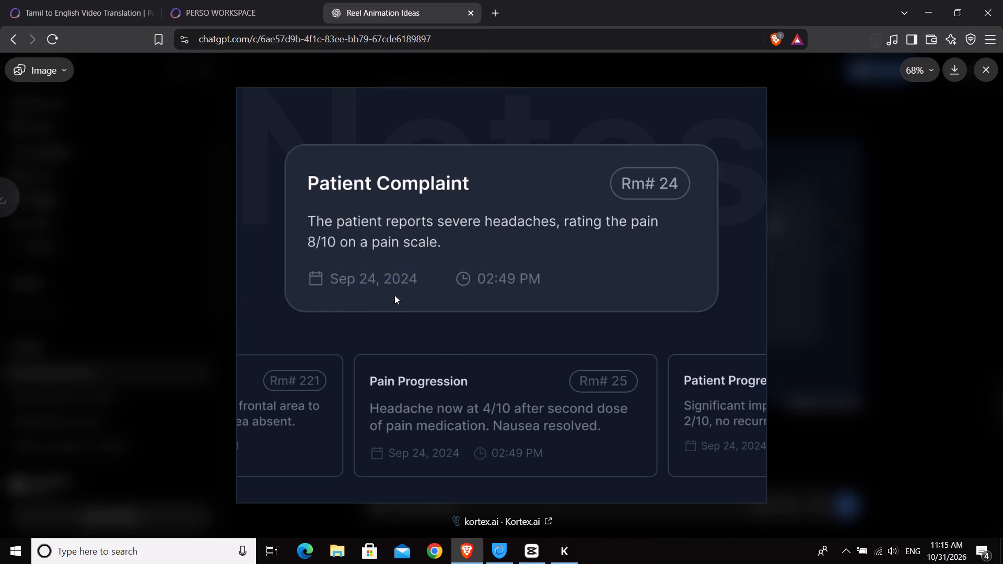
Switch to CapCut and import the im image from the Downloads folder into the project's media.
left_click(529, 554)
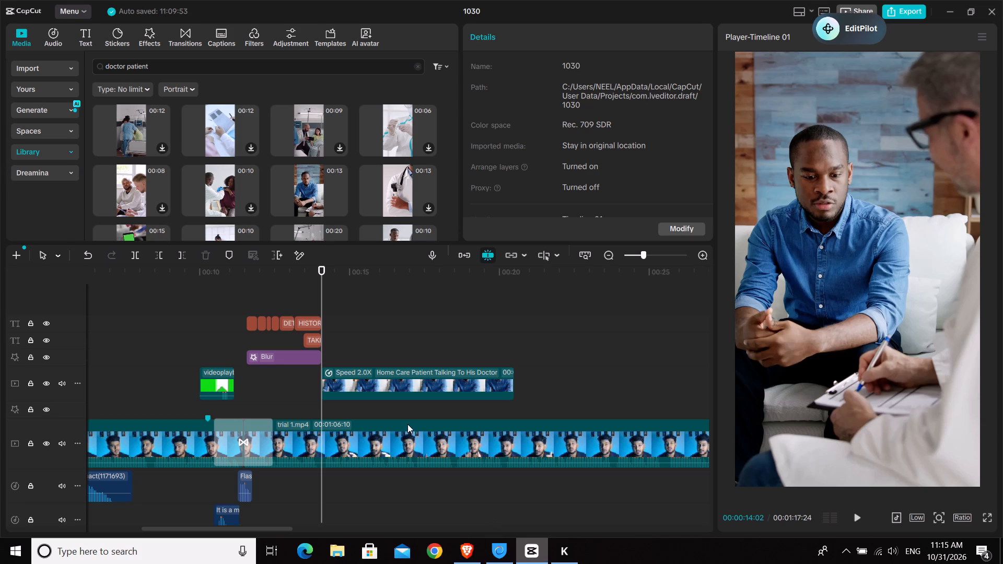
left_click(23, 34)
left_click(39, 64)
left_click(117, 70)
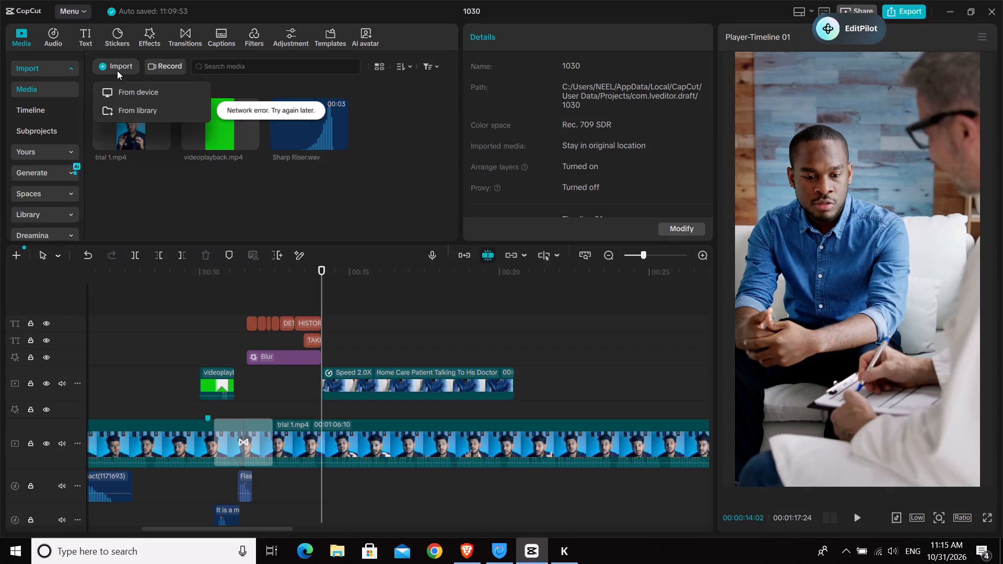
left_click(126, 94)
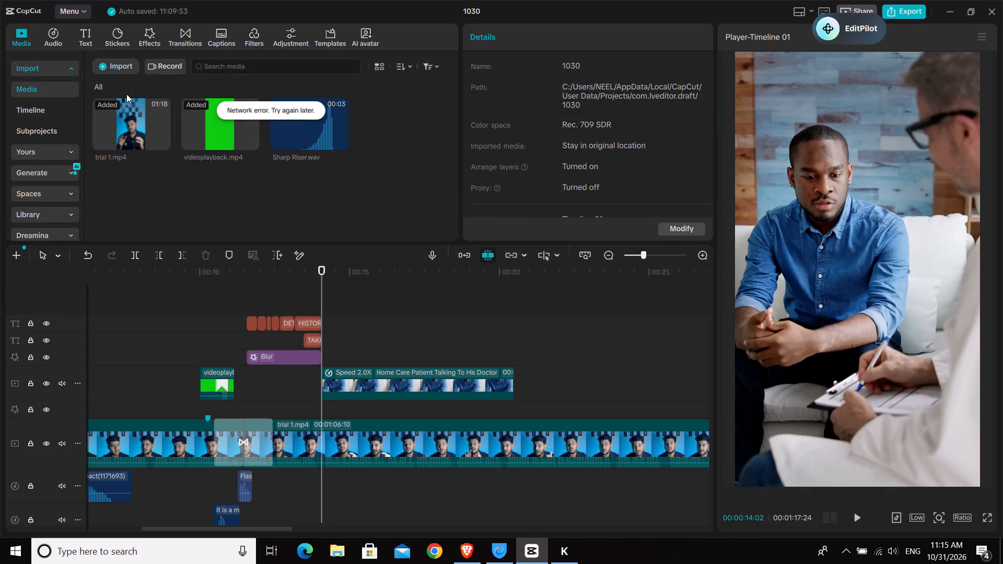
left_click(73, 173)
left_click(66, 151)
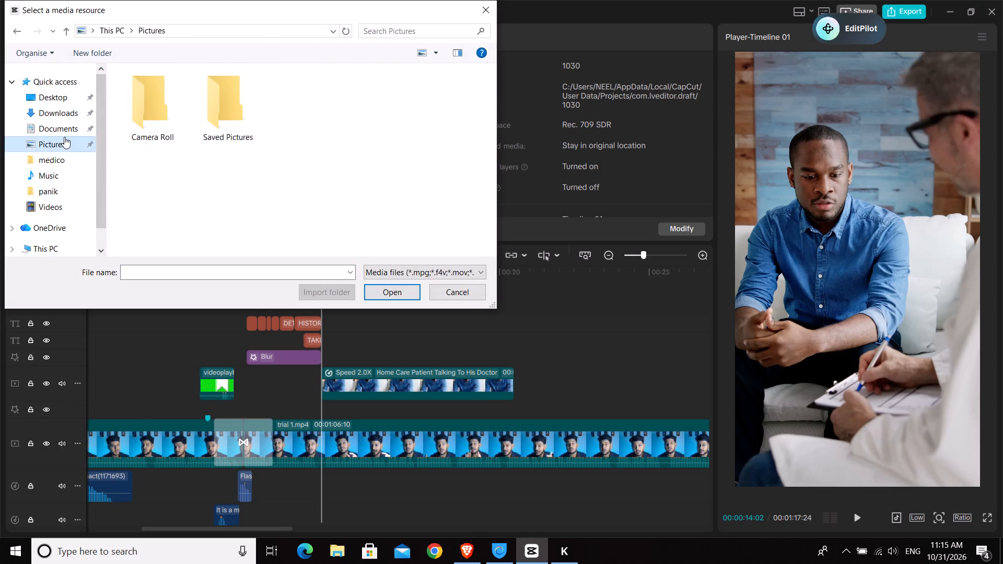
left_click(64, 134)
left_click(60, 112)
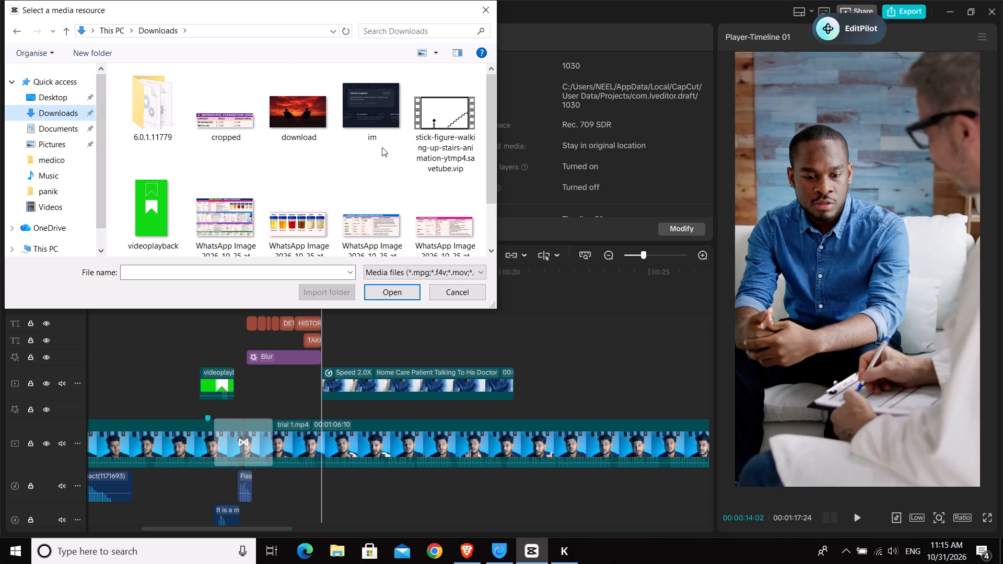
left_click(389, 116)
left_click(400, 293)
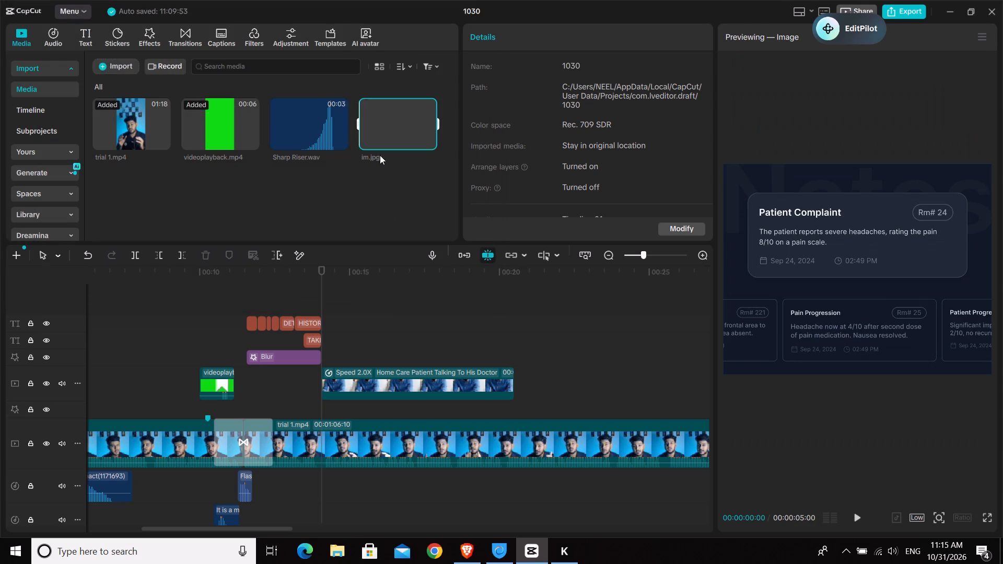
Add im.jpg to the timeline on its own track above the doctor-patient footage, starting at about 15 seconds.
left_click_drag(383, 130, 352, 339)
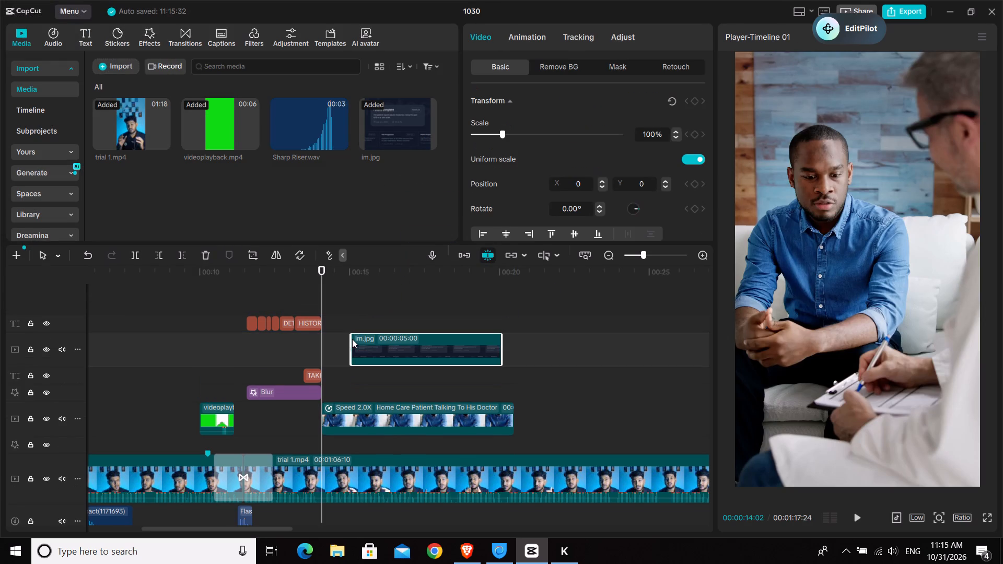
key("space")
key("space")
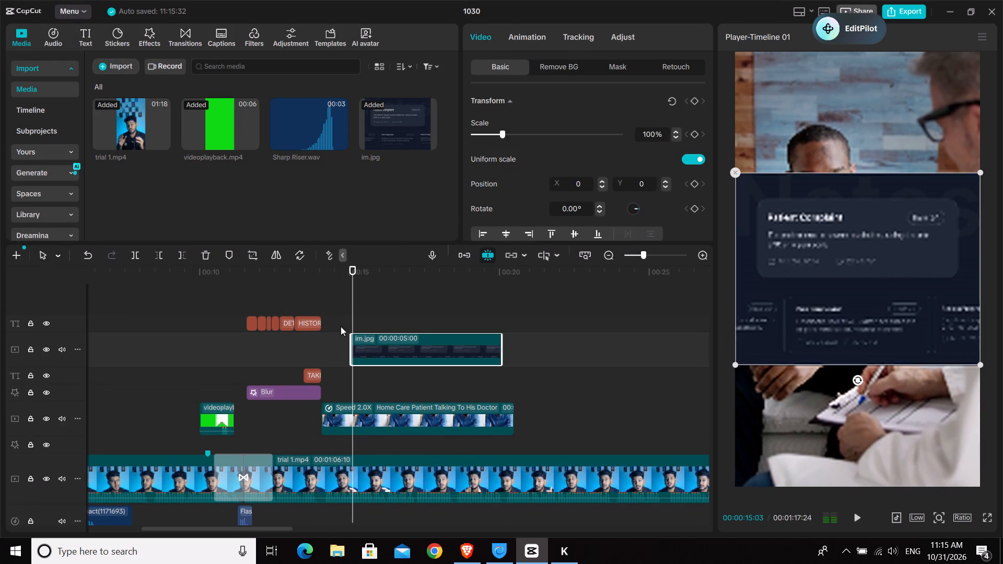
Play the section after the HISTORY TAKING titles and move the im.jpg clip to start at 00:00:14:23.
left_click(319, 303)
key("space")
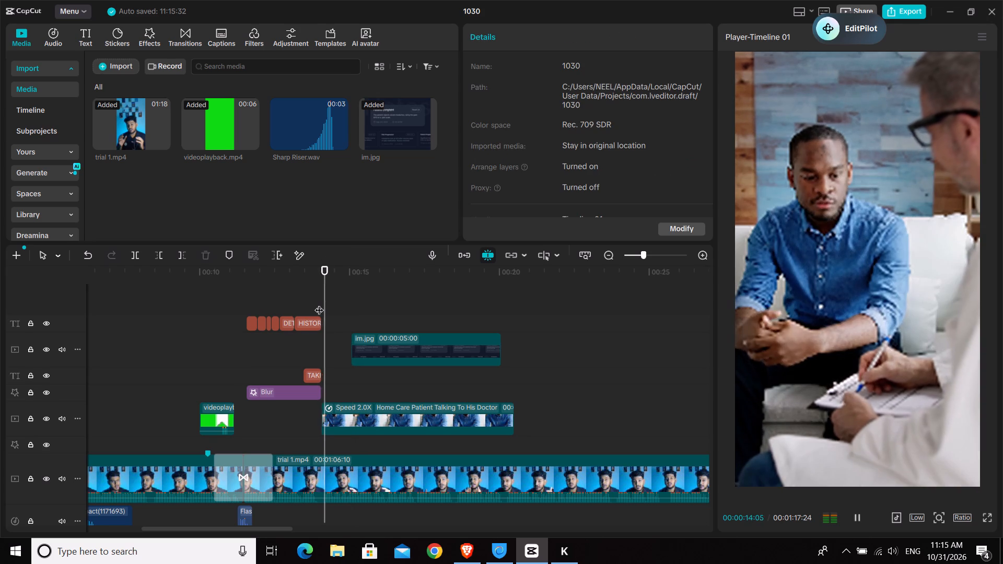
key("space")
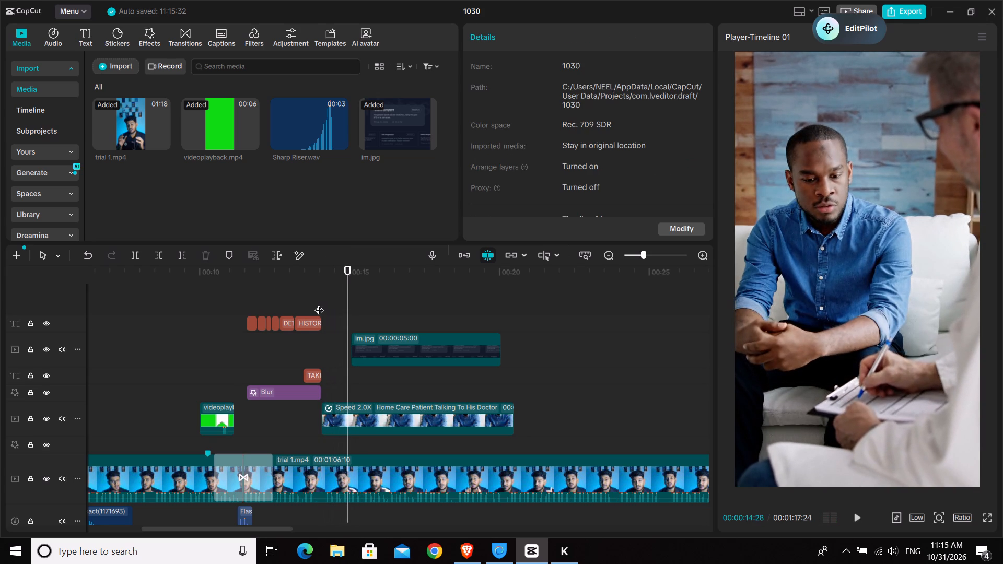
left_click(319, 303)
key("space")
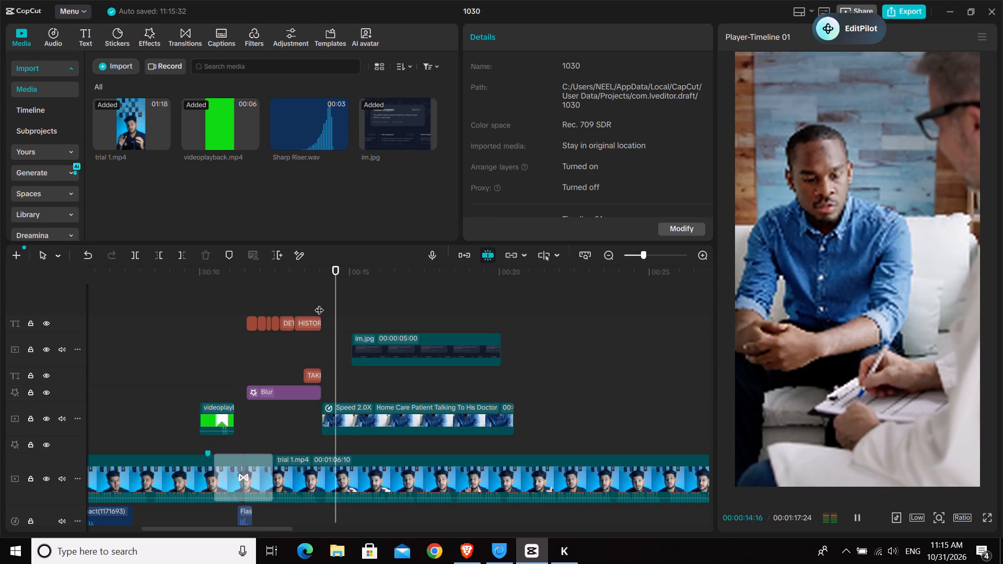
key("space")
left_click(402, 352)
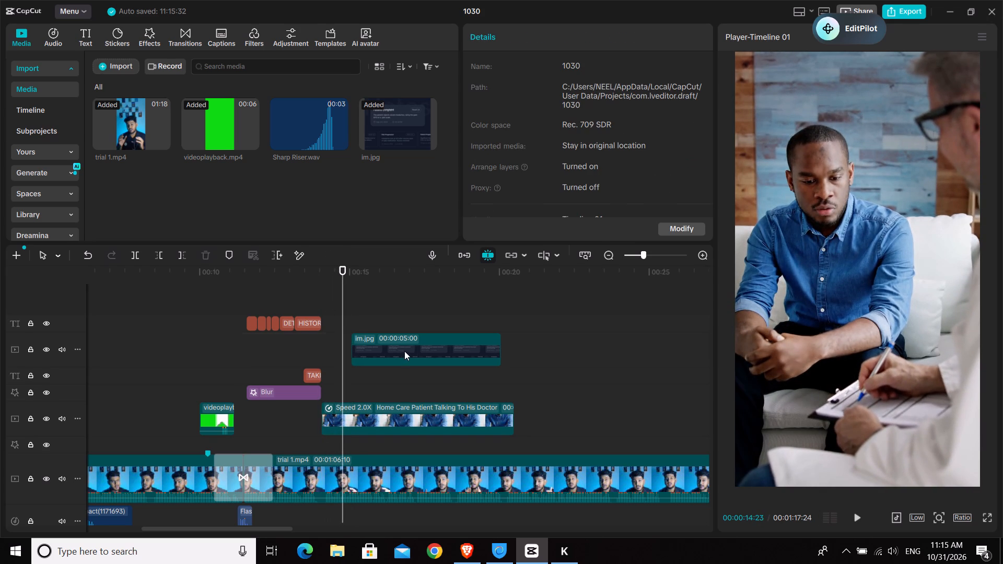
left_click_drag(414, 350, 404, 355)
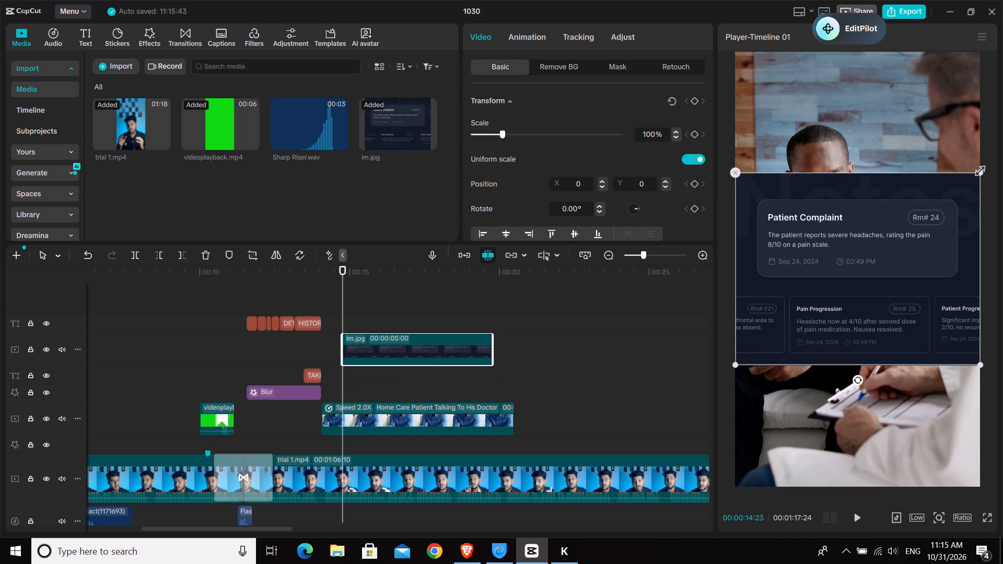
Scale the im.jpg overlay down to about 64% in the preview.
left_click_drag(979, 171, 915, 218)
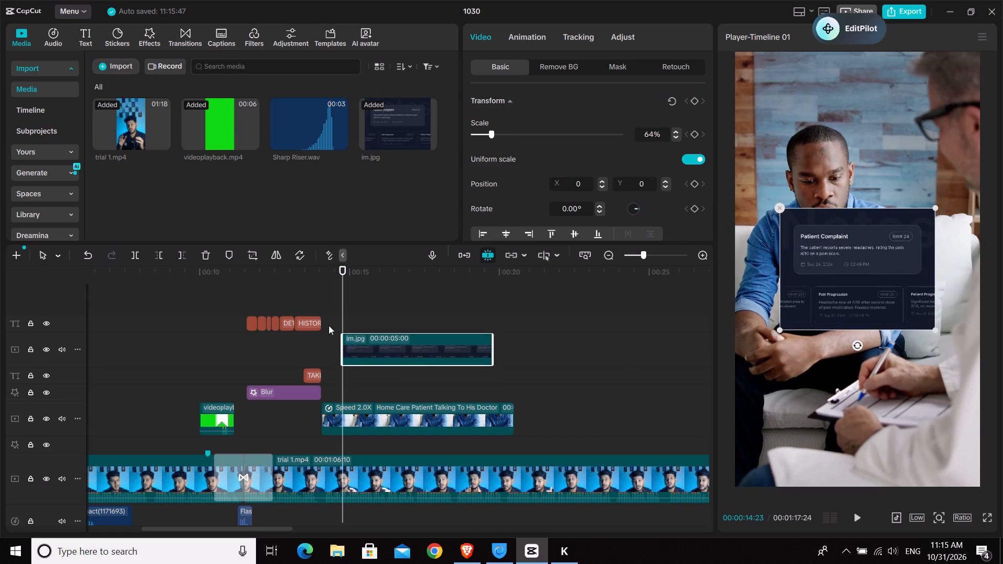
Split the Home Care Patient Talking To His Doctor clip at 00:00:14:23, where im.jpg starts, and delete the remainder.
left_click(319, 299)
key("space")
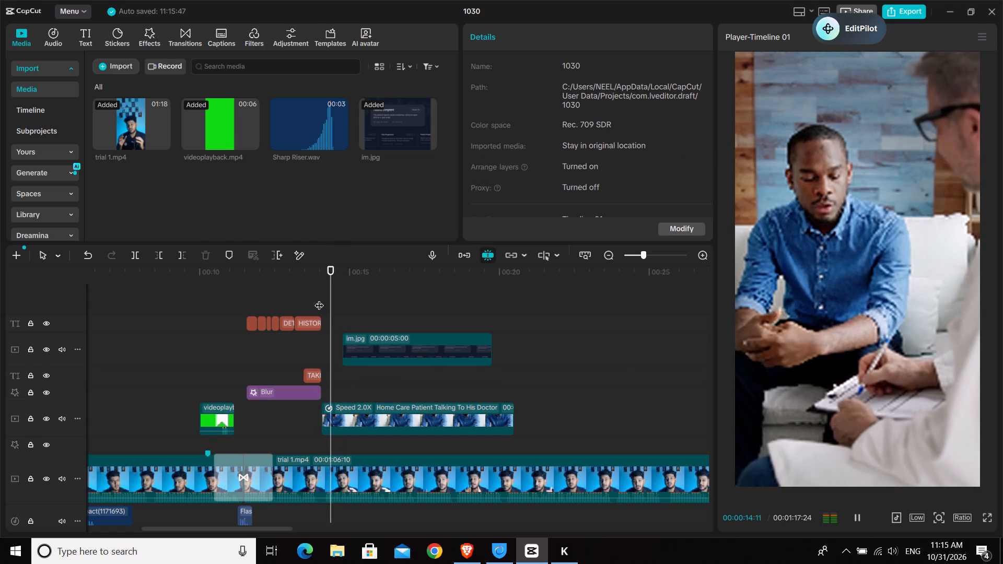
key("space")
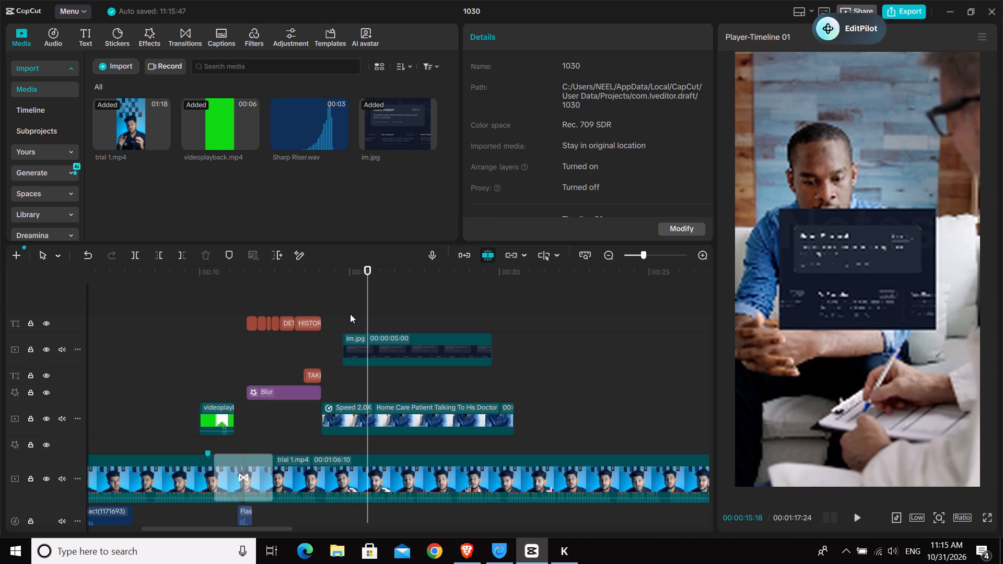
left_click(344, 308)
left_click(387, 410)
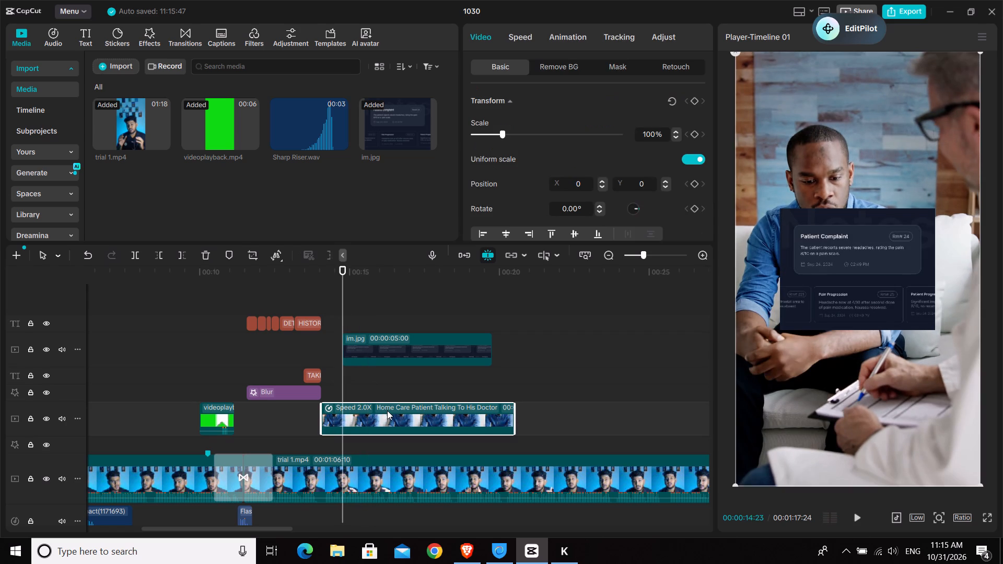
key("f")
key("Delete")
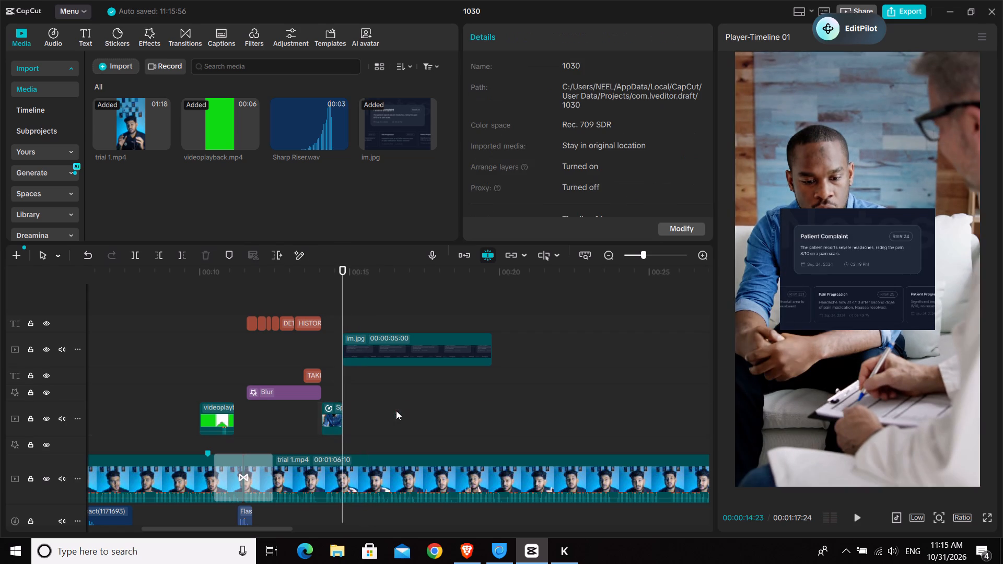
Play back the passage from the HISTORY TAKING titles through the shortened footage to the im.jpg overlay to check the timing.
left_click(317, 298)
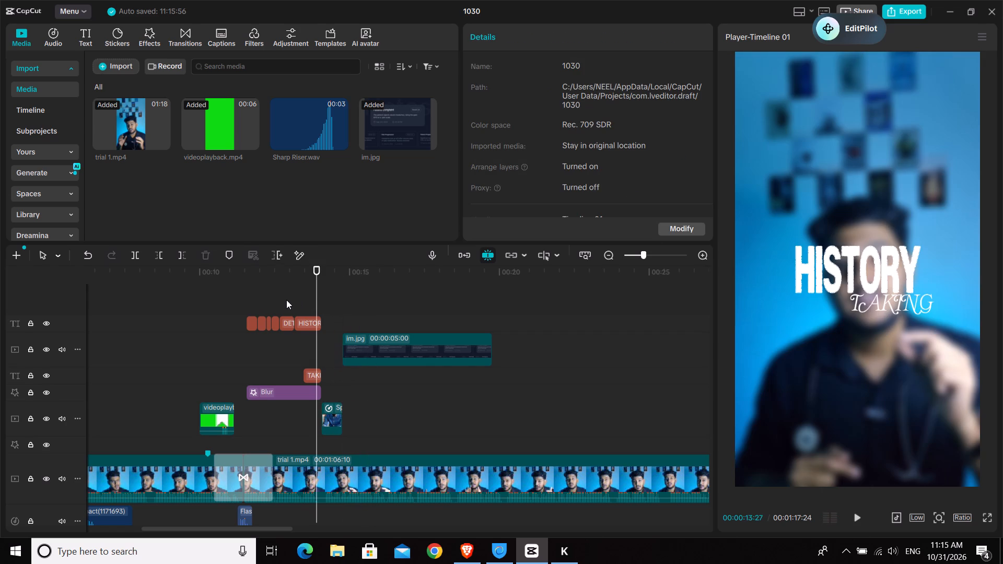
key("space")
key("space")
left_click(261, 288)
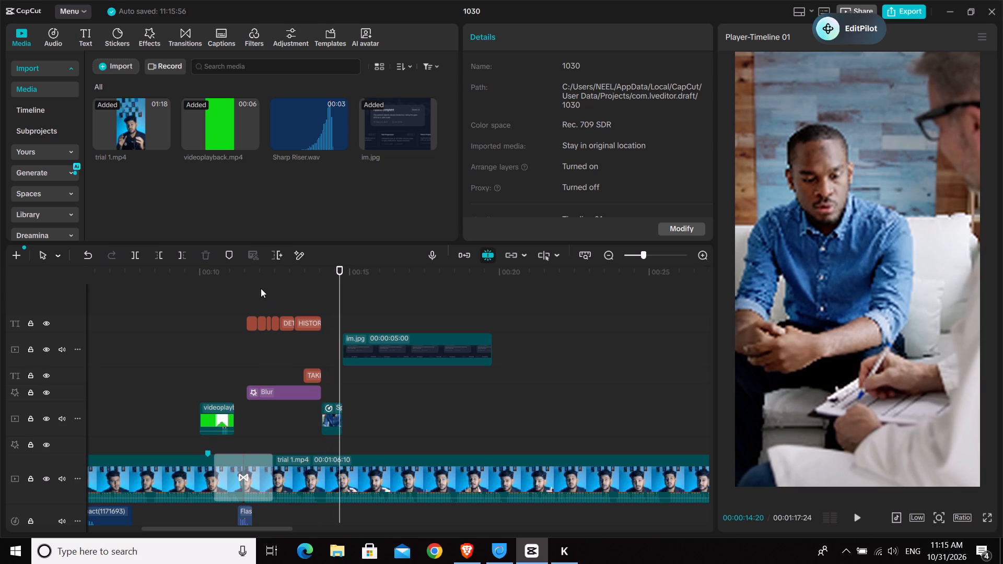
key("space")
key("space")
key("space")
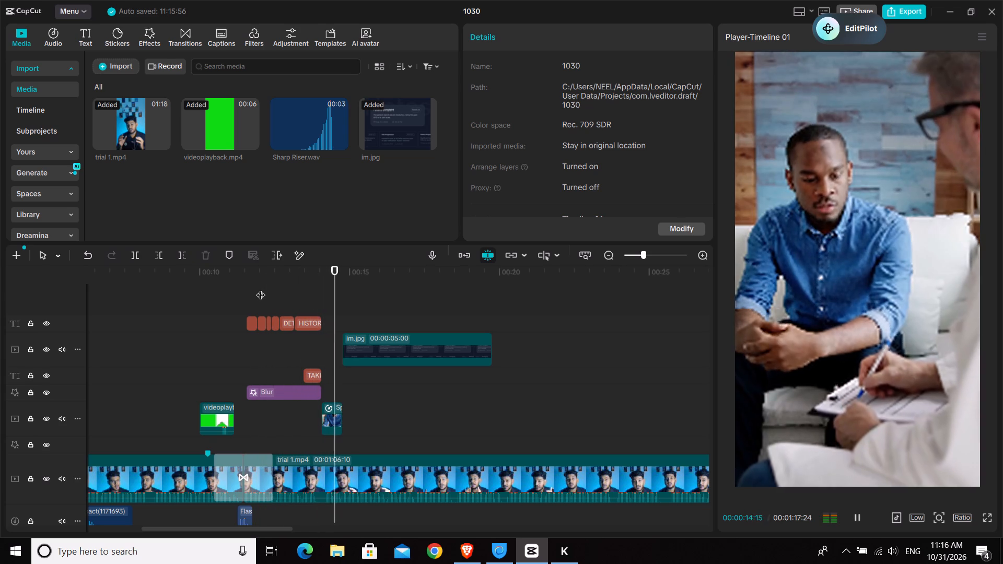
key("space")
left_click(347, 314)
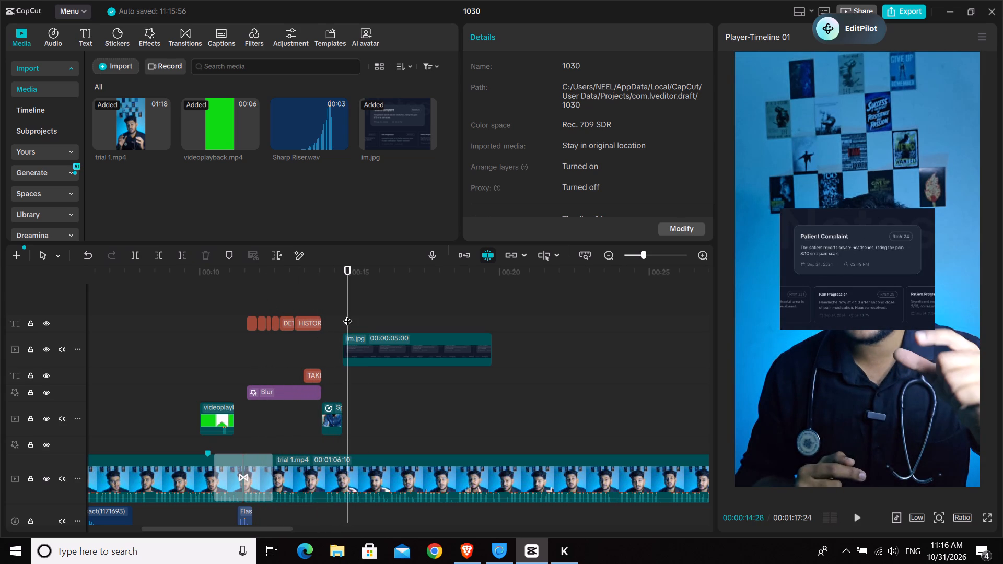
Delete the shortened doctor-patient footage clip between the HISTORY TAKING titles and the im.jpg overlay.
left_click(333, 417)
key("Delete")
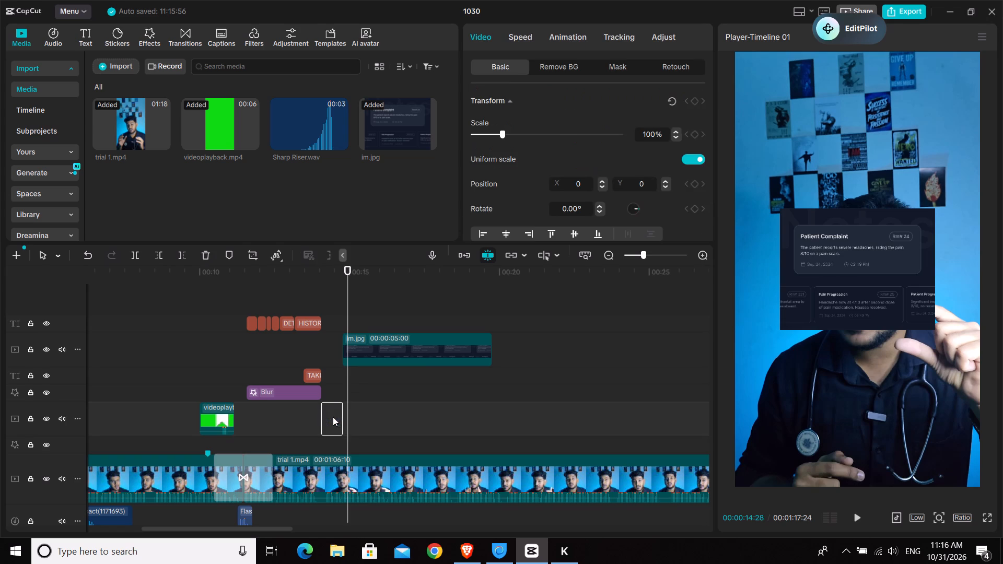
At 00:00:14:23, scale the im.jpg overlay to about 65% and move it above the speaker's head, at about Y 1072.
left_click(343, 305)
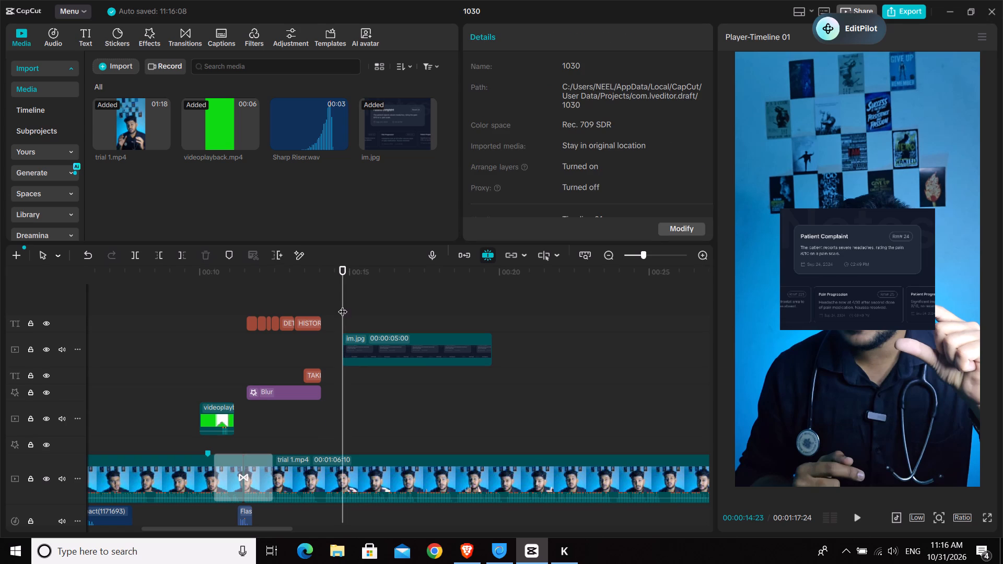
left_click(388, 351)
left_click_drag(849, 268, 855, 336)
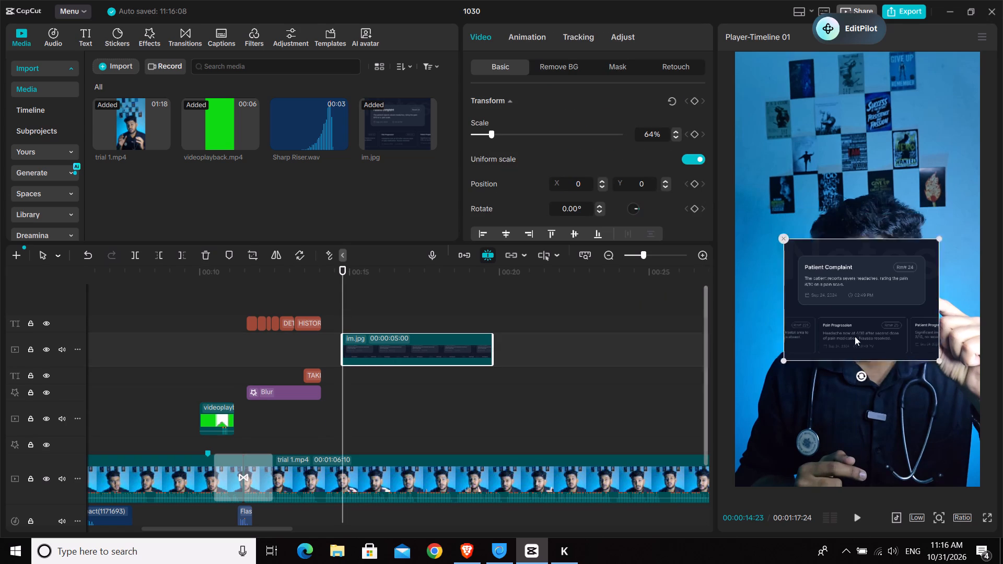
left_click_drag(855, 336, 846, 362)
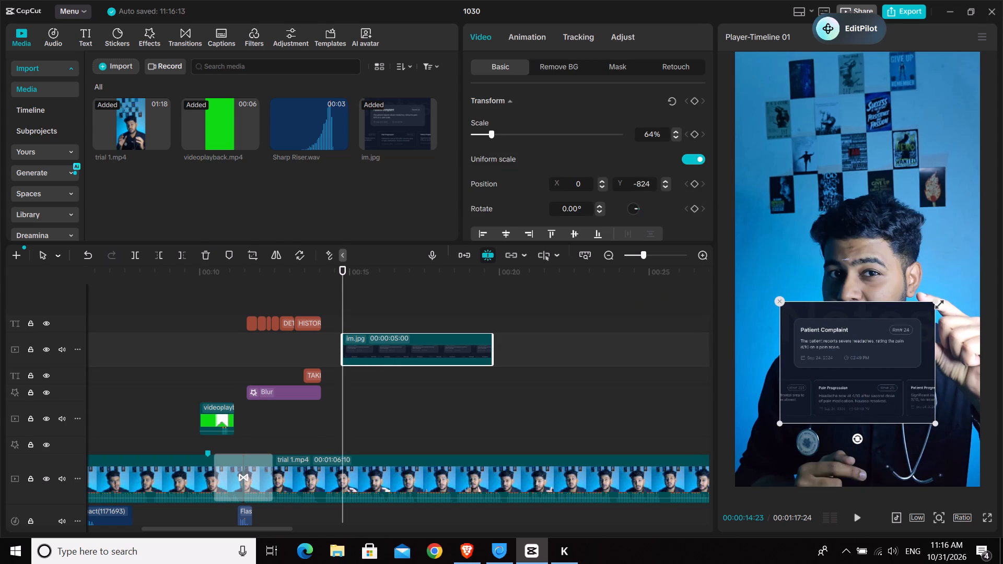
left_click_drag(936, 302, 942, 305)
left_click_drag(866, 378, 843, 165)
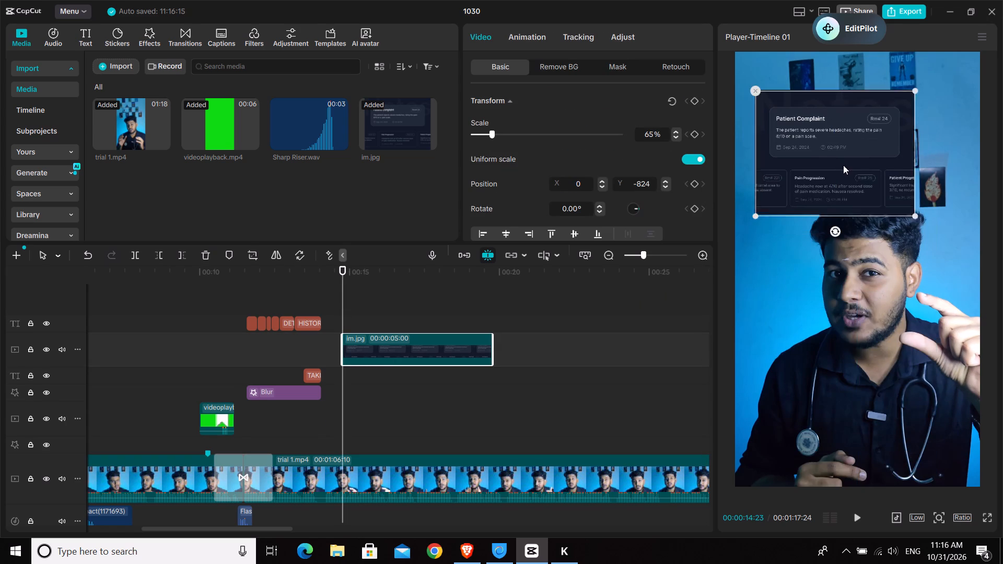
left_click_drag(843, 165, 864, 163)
Show the social media interface guide over the preview.
left_click(896, 515)
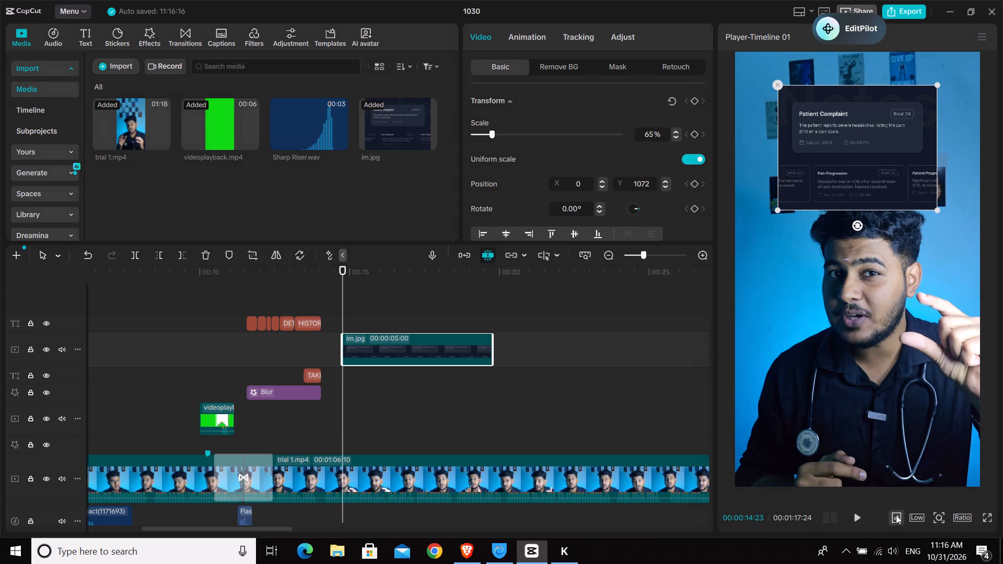
left_click(897, 487)
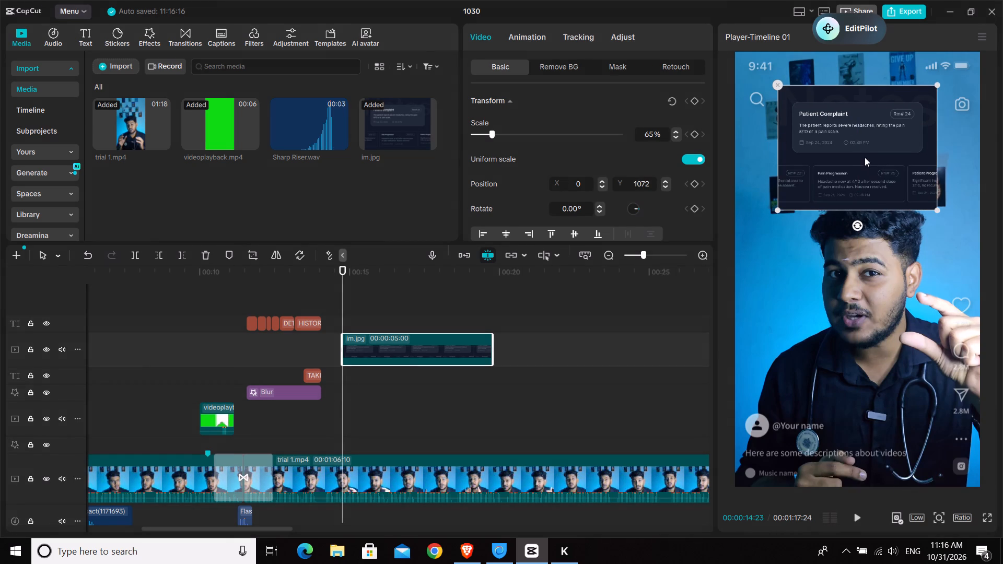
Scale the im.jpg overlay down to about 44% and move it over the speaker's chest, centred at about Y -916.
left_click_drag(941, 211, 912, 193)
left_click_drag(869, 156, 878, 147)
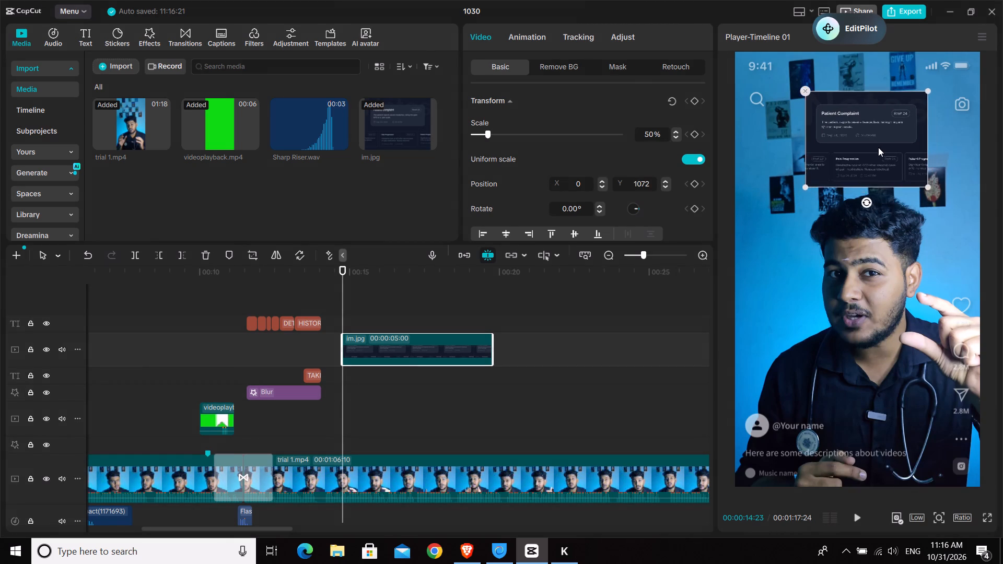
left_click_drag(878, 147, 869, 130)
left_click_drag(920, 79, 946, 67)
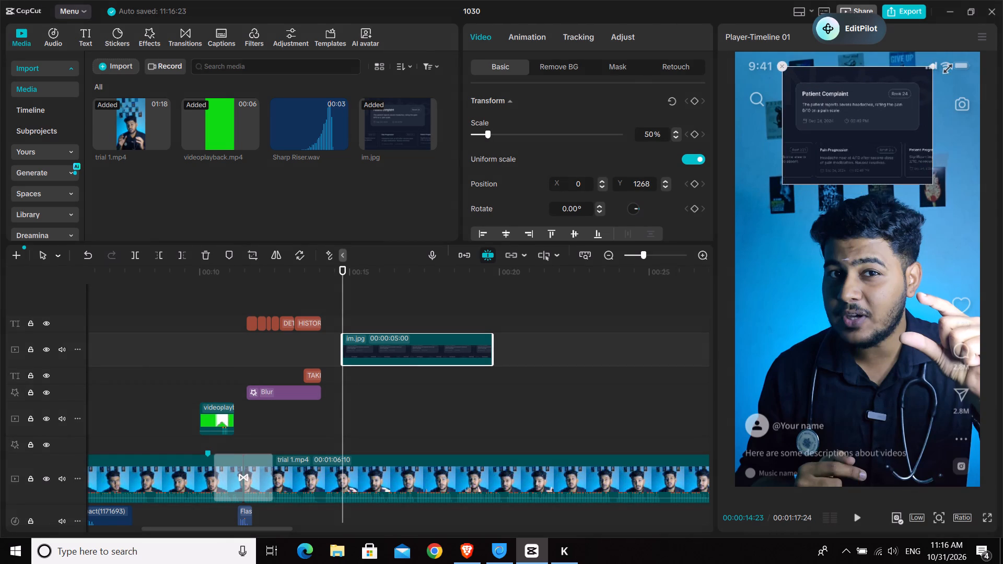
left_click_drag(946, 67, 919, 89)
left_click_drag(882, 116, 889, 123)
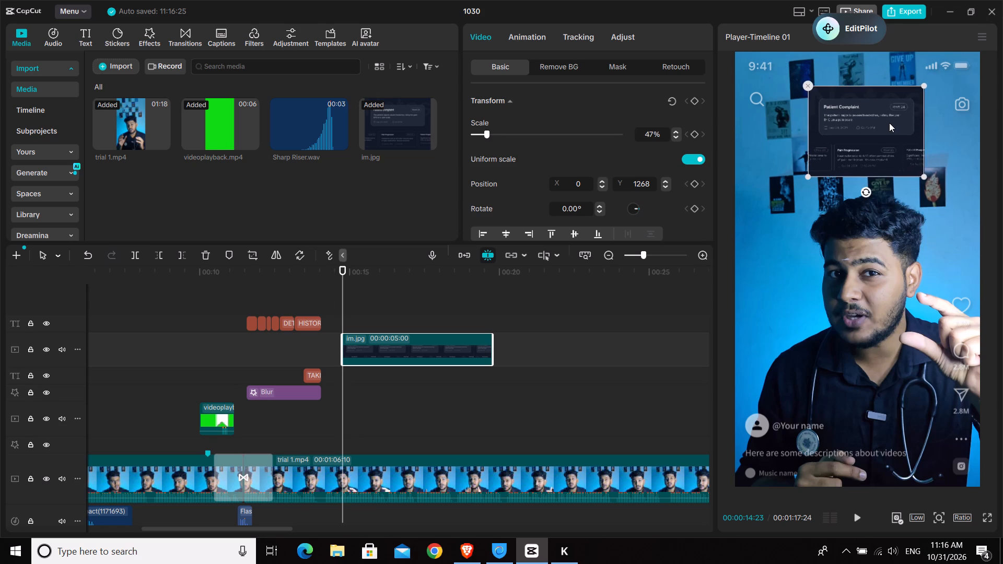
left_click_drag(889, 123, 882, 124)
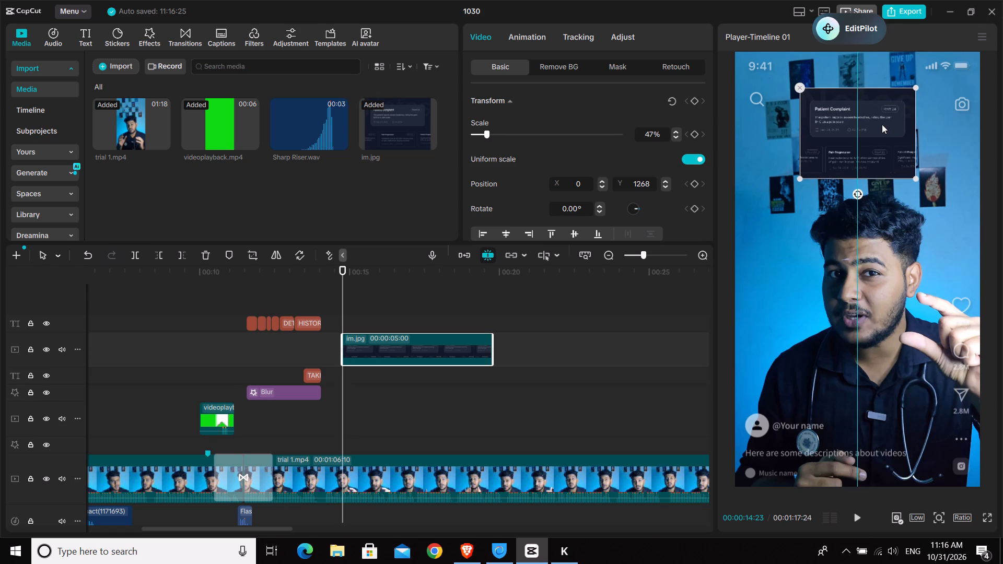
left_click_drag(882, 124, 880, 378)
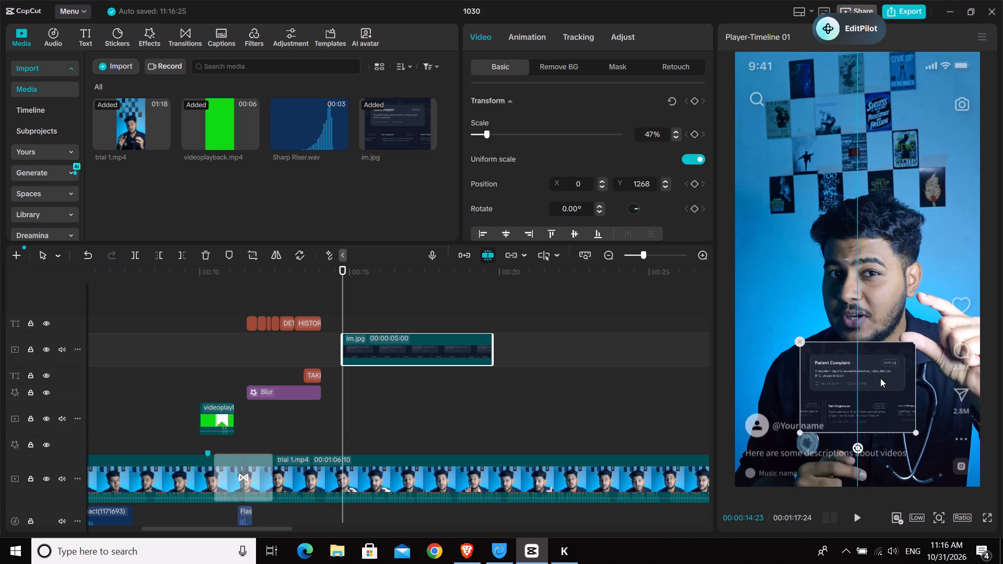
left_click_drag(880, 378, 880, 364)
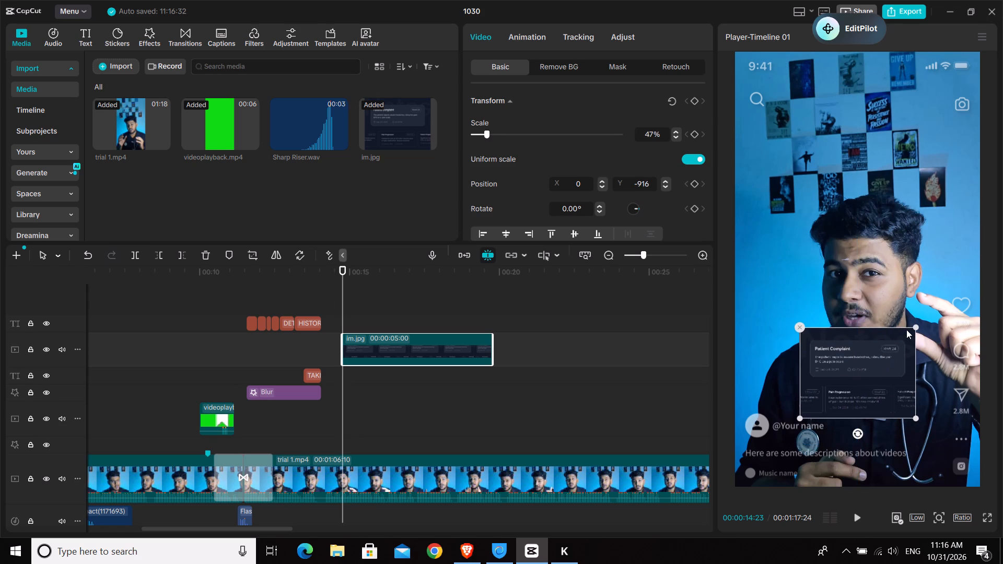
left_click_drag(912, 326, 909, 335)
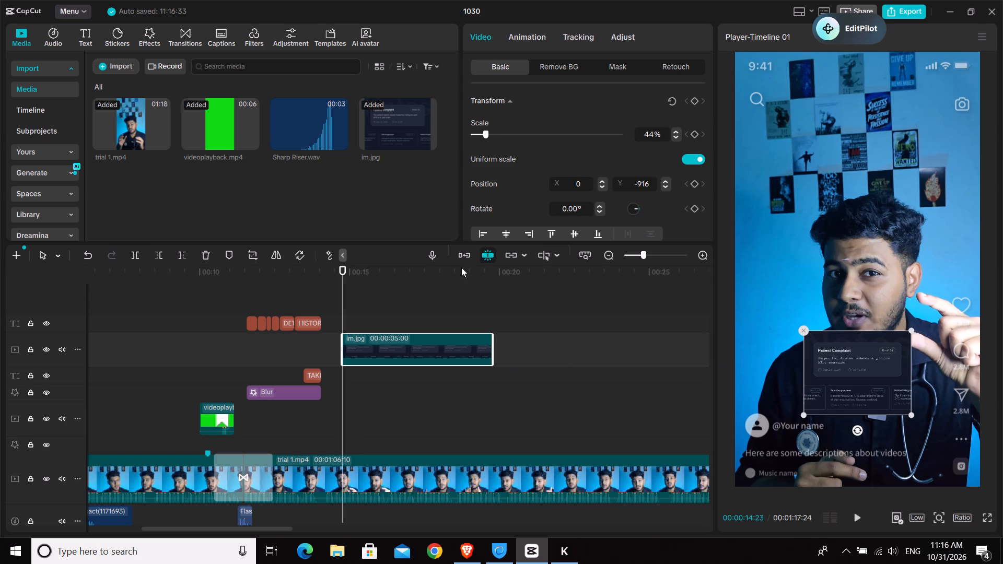
Crop the empty strip above the Patient Complaint card off im.jpg and scale the overlay to about 51%.
left_click(255, 251)
left_click_drag(504, 413, 530, 398)
left_click_drag(501, 105, 512, 128)
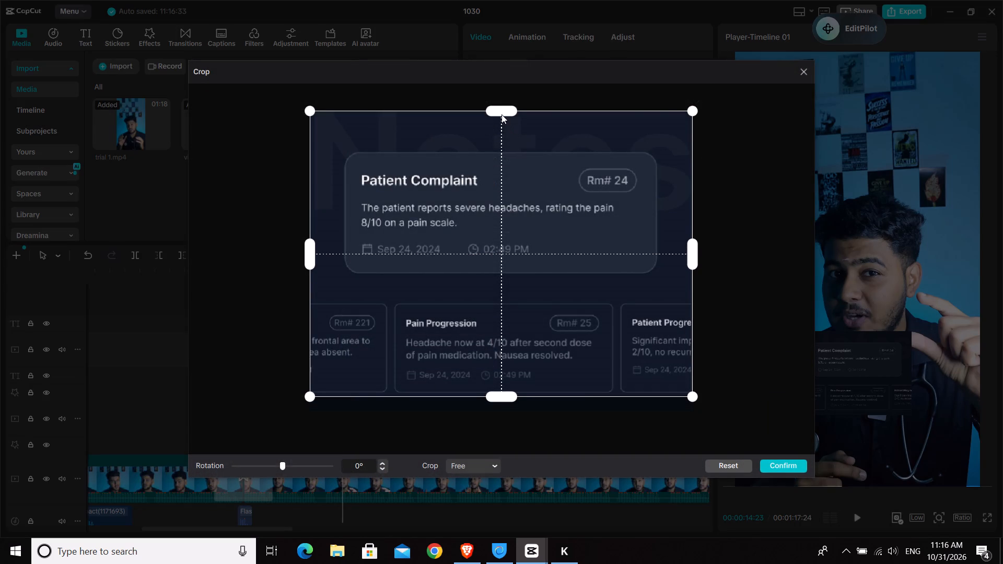
left_click_drag(502, 113, 537, 146)
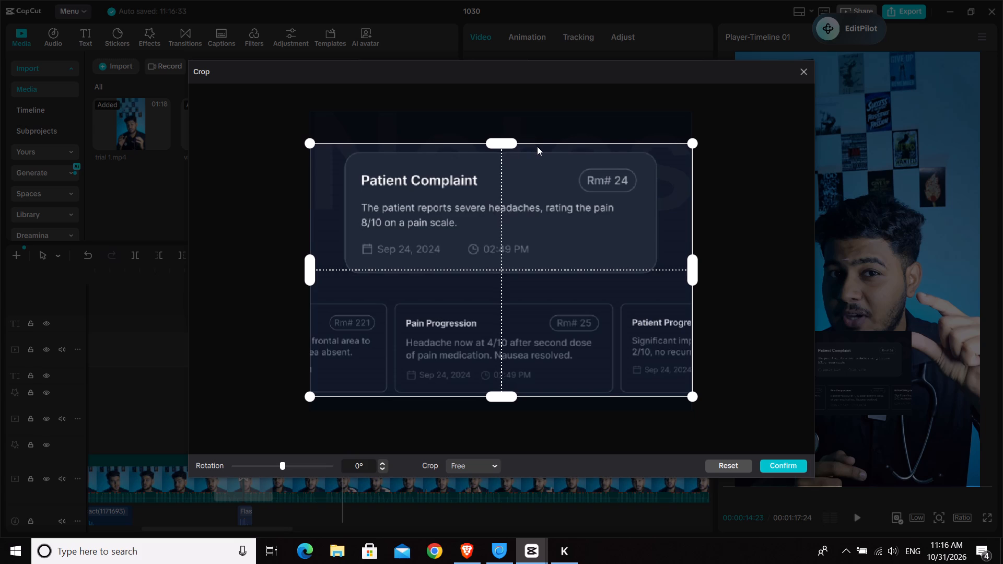
left_click(780, 463)
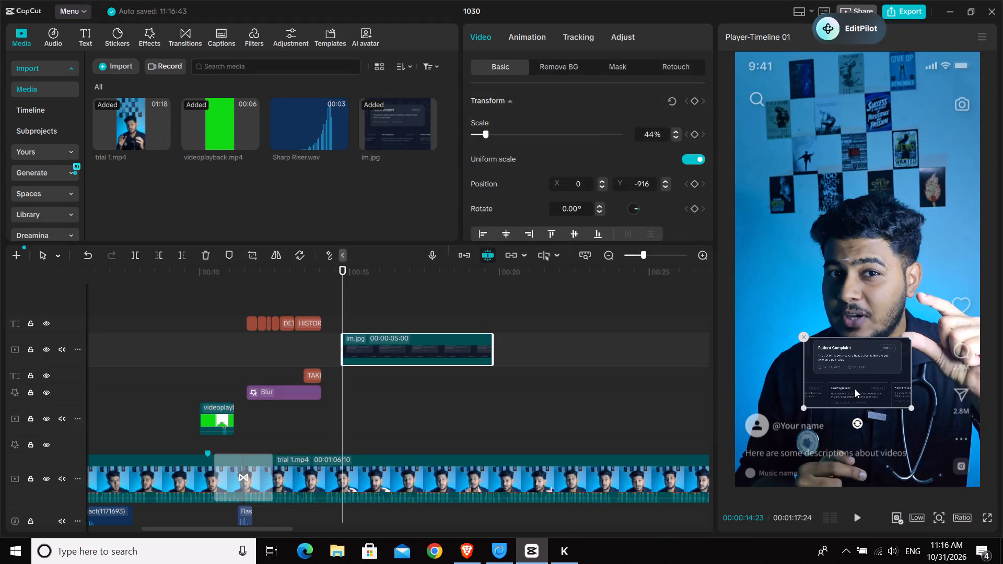
left_click_drag(911, 408, 924, 415)
Crop im.jpg tightly on all sides so that only the Patient Complaint card remains.
left_click(249, 251)
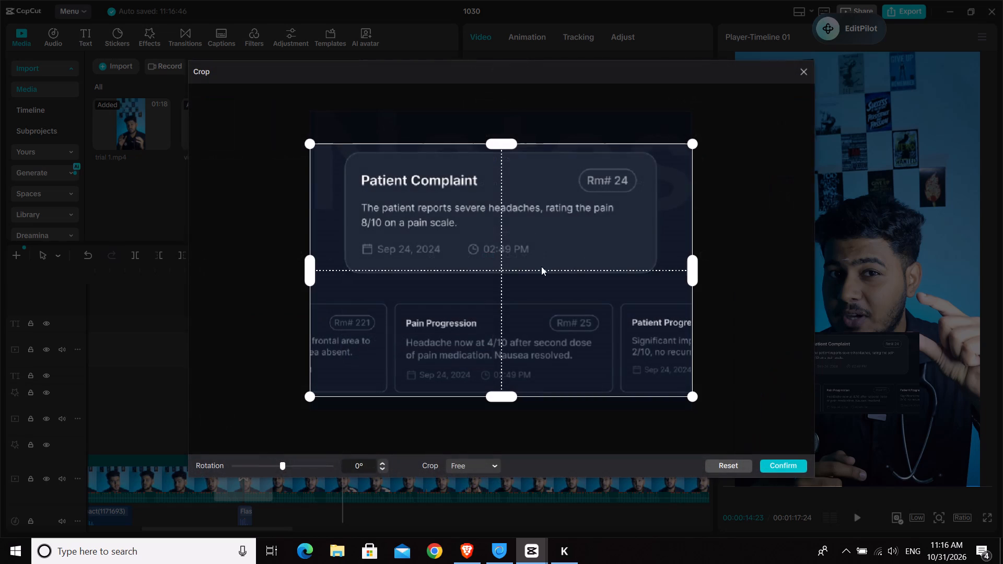
left_click_drag(691, 272, 685, 272)
left_click_drag(685, 272, 667, 274)
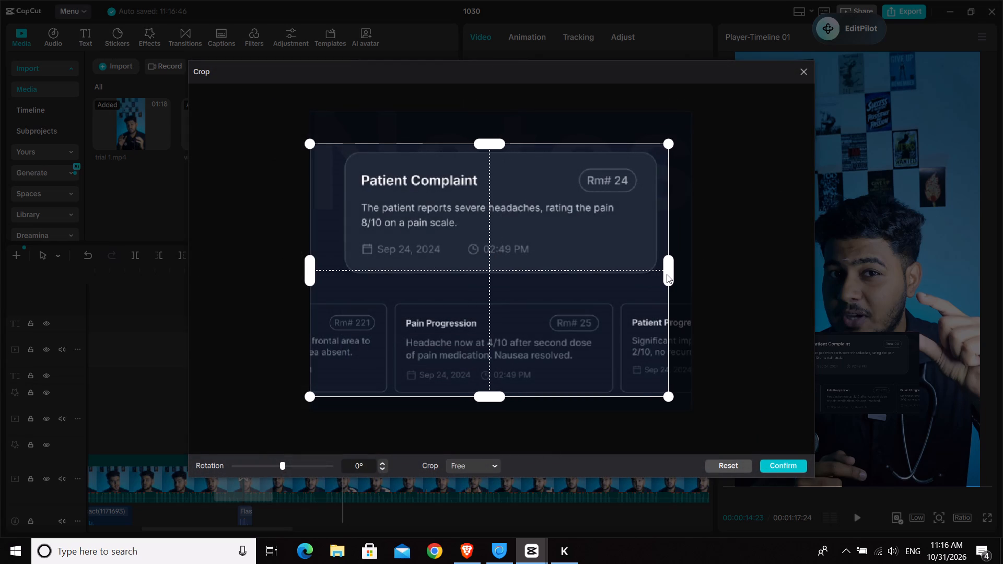
left_click_drag(667, 274, 656, 280)
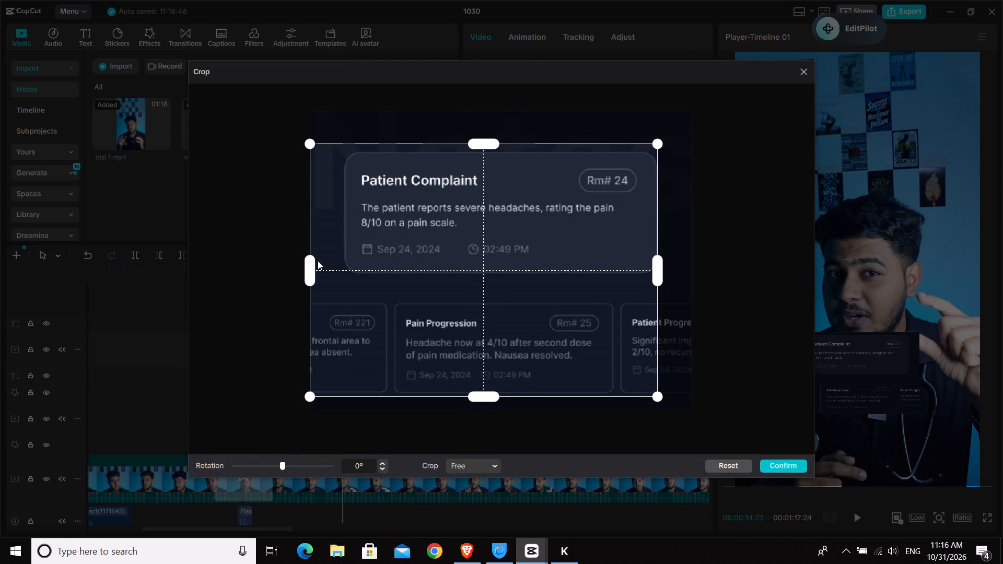
left_click_drag(309, 273, 343, 285)
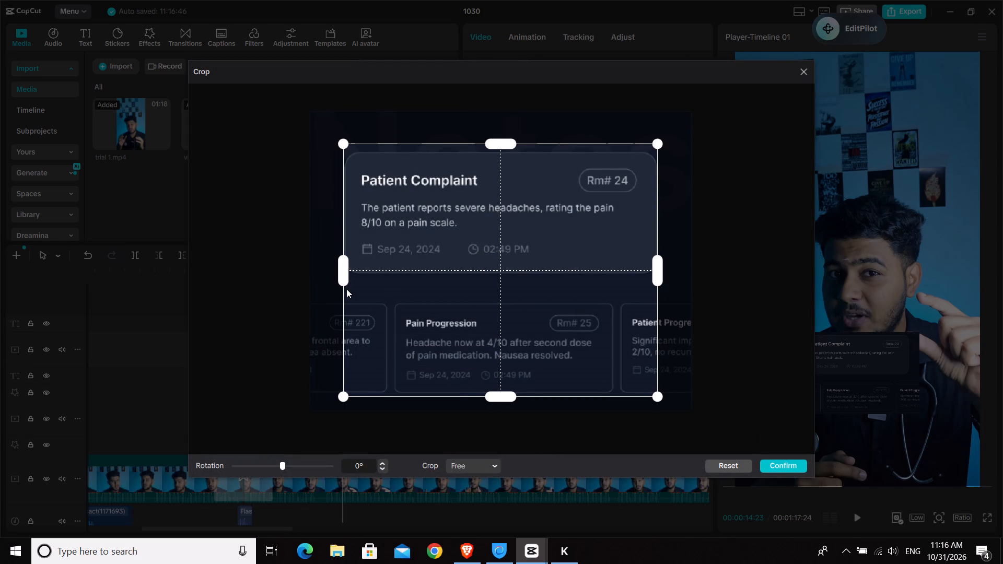
left_click_drag(500, 396, 504, 278)
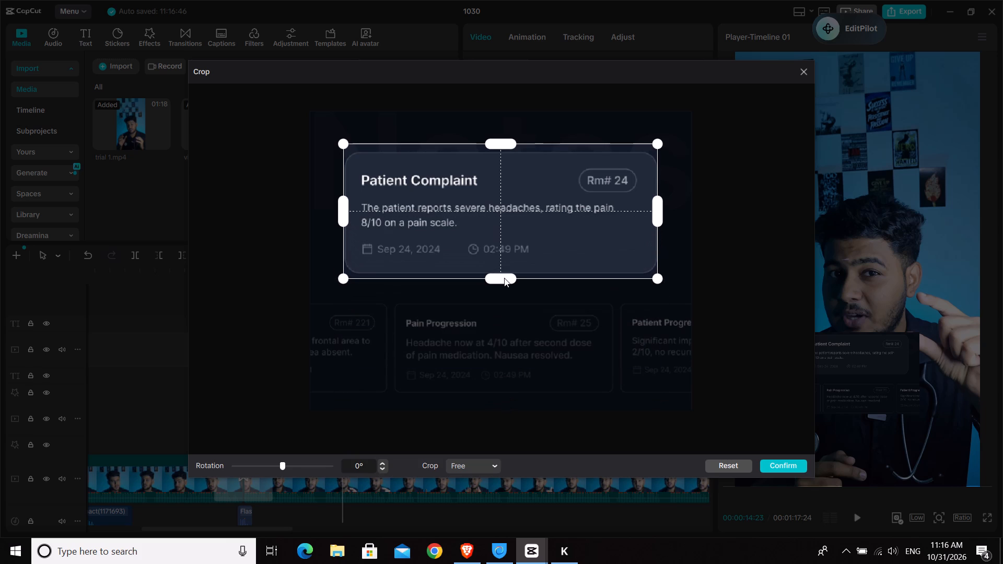
left_click_drag(504, 278, 504, 273)
left_click_drag(503, 143, 504, 148)
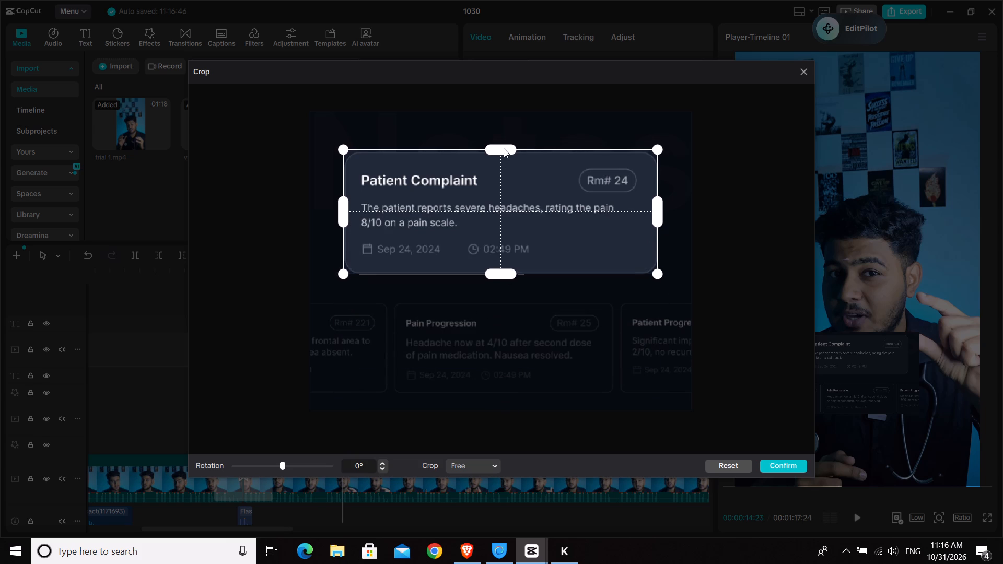
left_click_drag(504, 148, 507, 150)
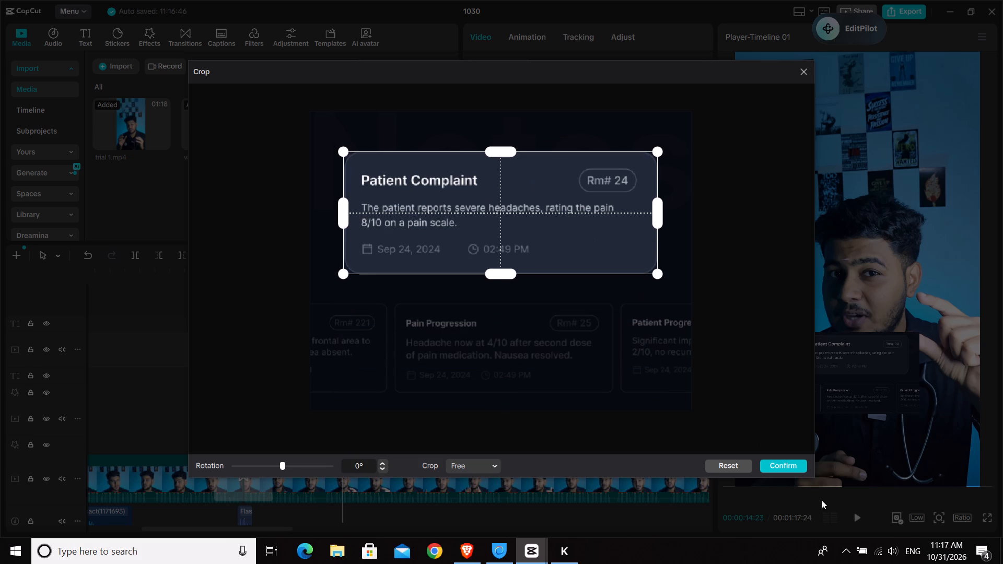
left_click(789, 466)
Move the cropped Patient Complaint card above the speaker's head, centred at about Y 1181.
left_click_drag(864, 380, 872, 287)
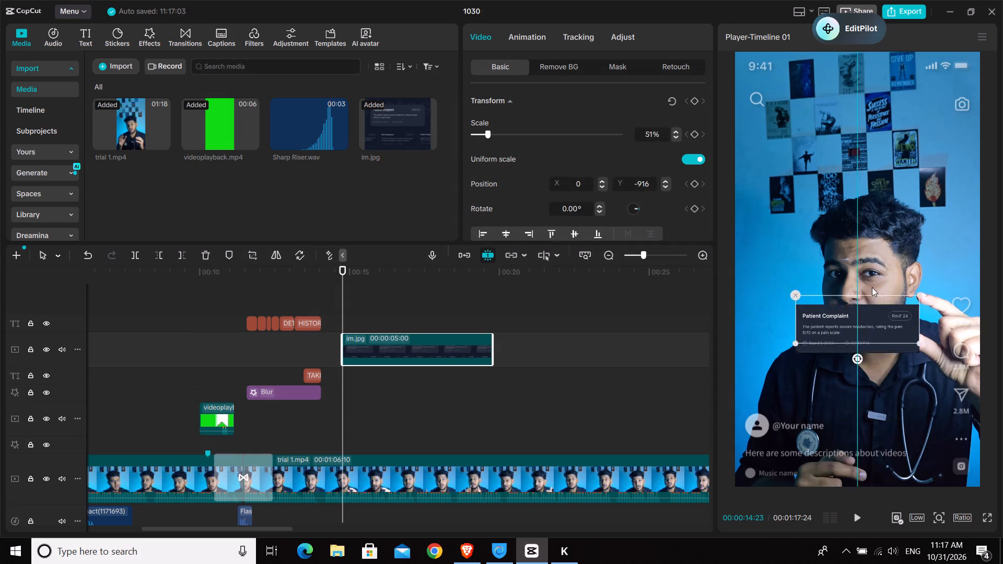
left_click_drag(872, 287, 862, 143)
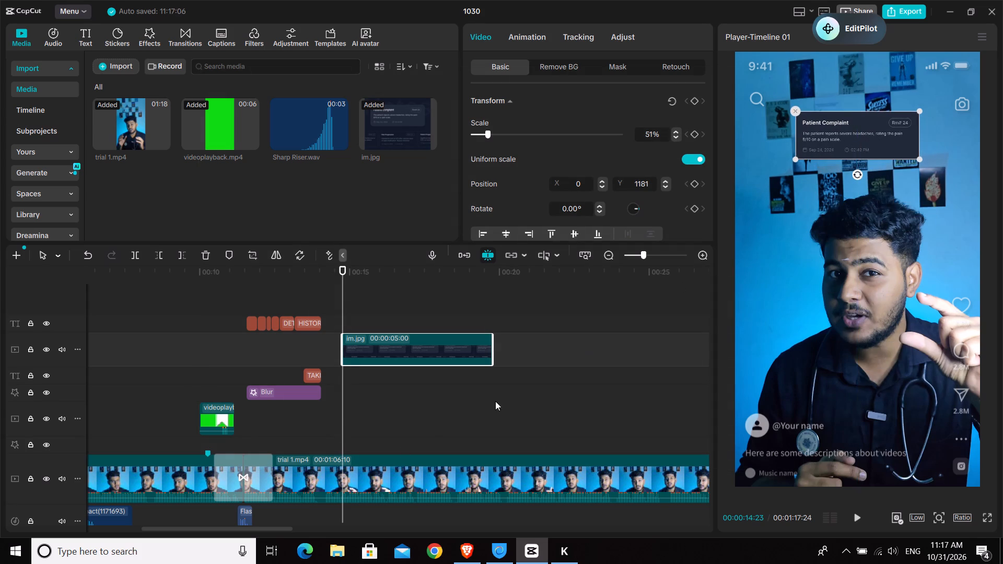
Briefly play the Patient Complaint card section and return to 00:00:14:14, just before the overlay starts.
key("space")
key("space")
left_click(333, 322)
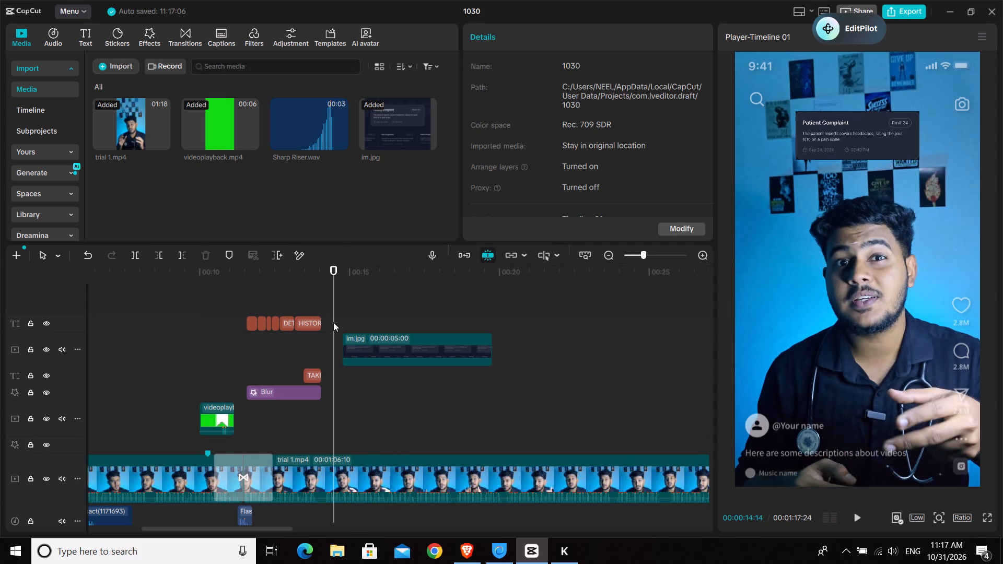
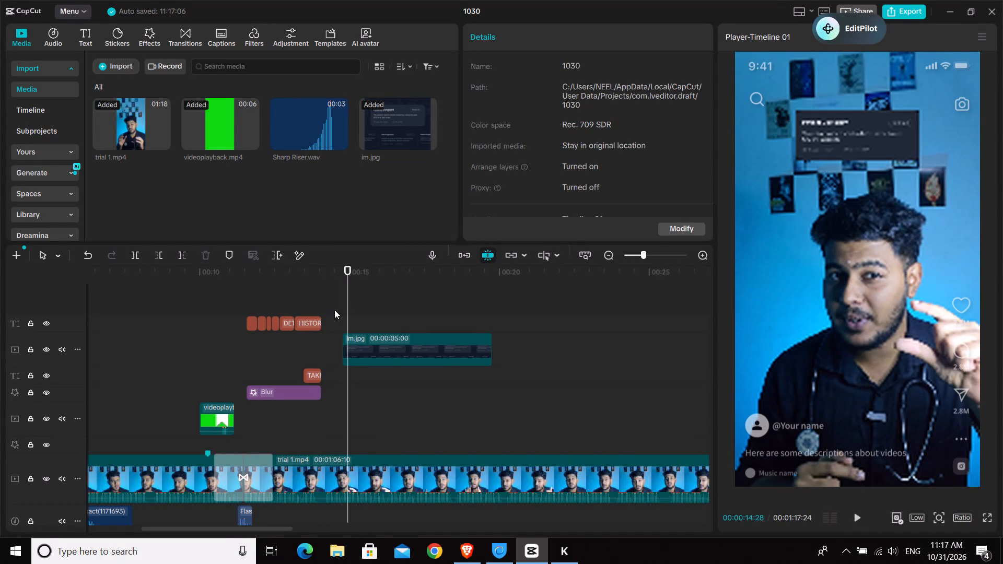
Select the im.jpg overlay clip holding the Patient Complaint card and open its animation options.
left_click(337, 314)
left_click_drag(341, 314, 346, 315)
left_click(361, 344)
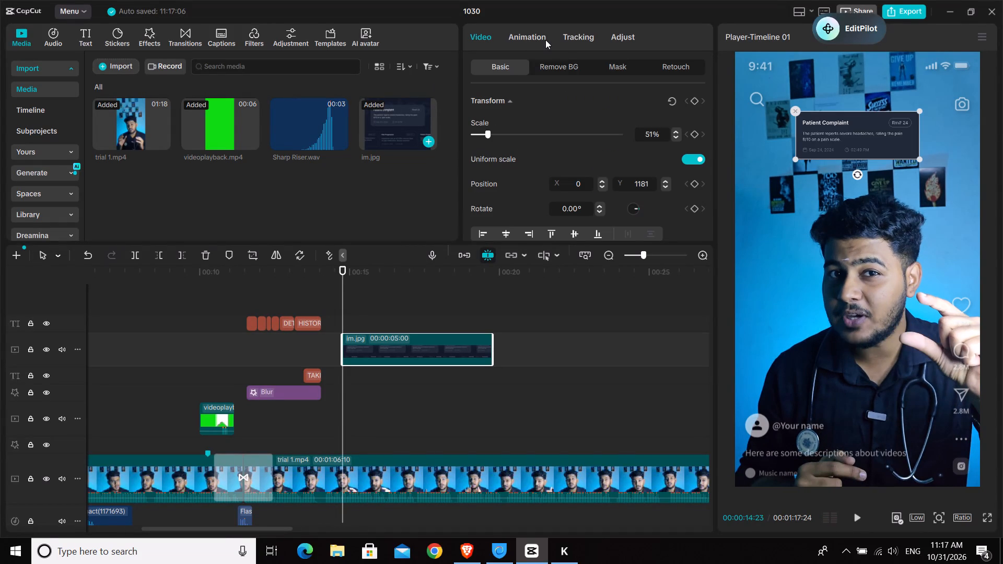
left_click(545, 40)
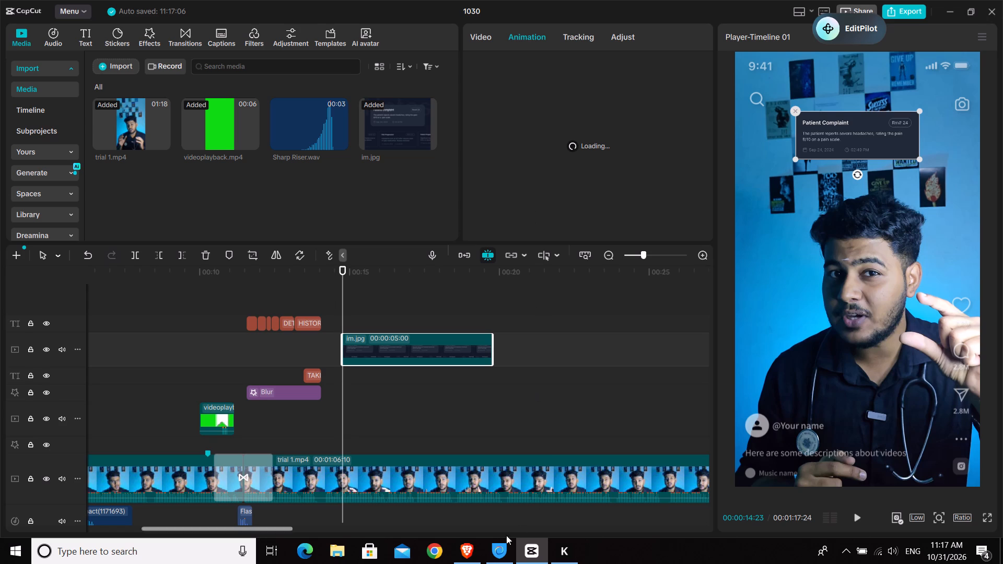
Switch to Hotspot Shield, start the VPN connection, and return to CapCut with the VPN window minimized.
left_click(499, 555)
left_click(533, 243)
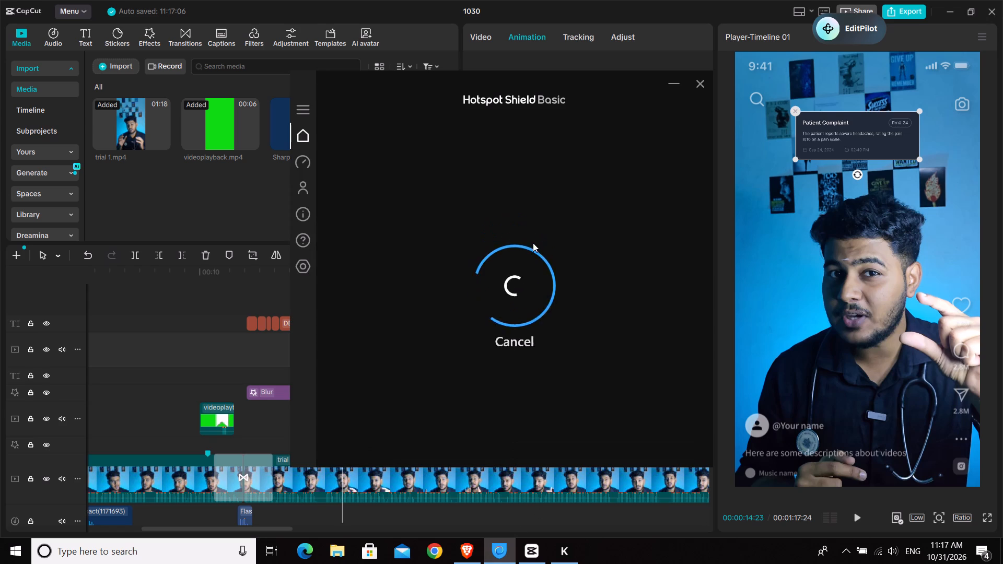
left_click(661, 74)
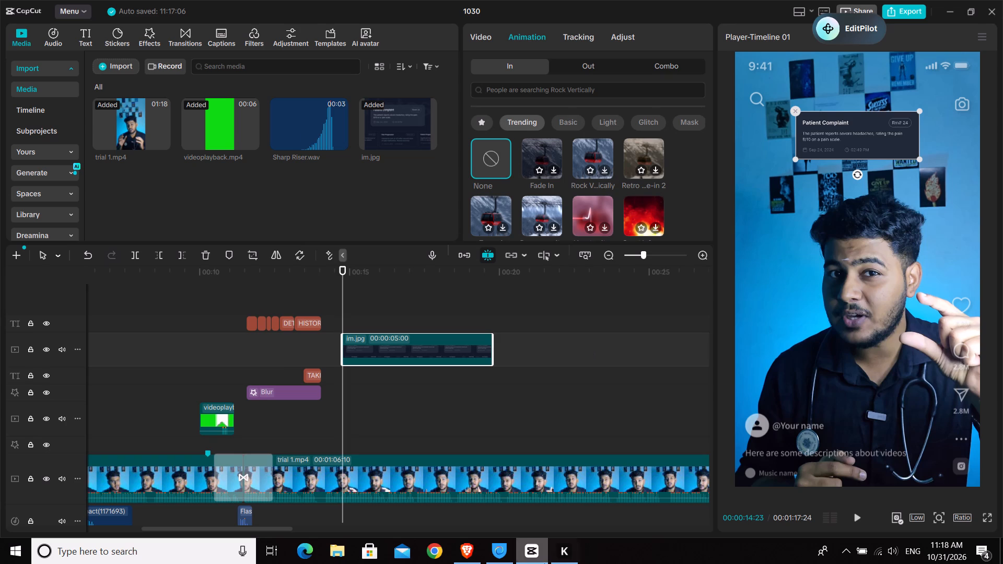
left_click(496, 551)
left_click(674, 79)
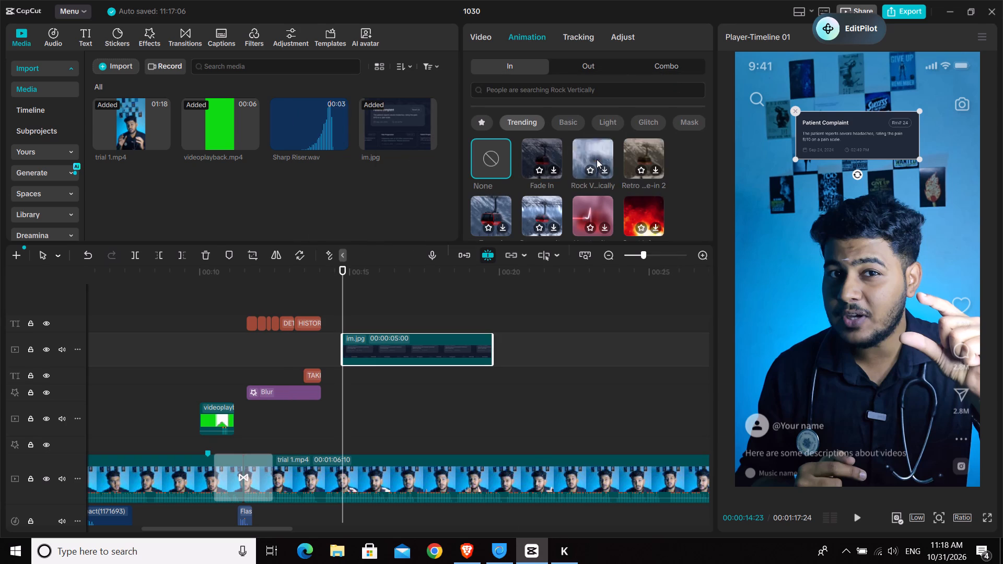
Apply the Slide Left entrance animation to the Patient Complaint card and return to 00:00:14:02, before the overlay starts.
scroll(597, 159, "down", 2)
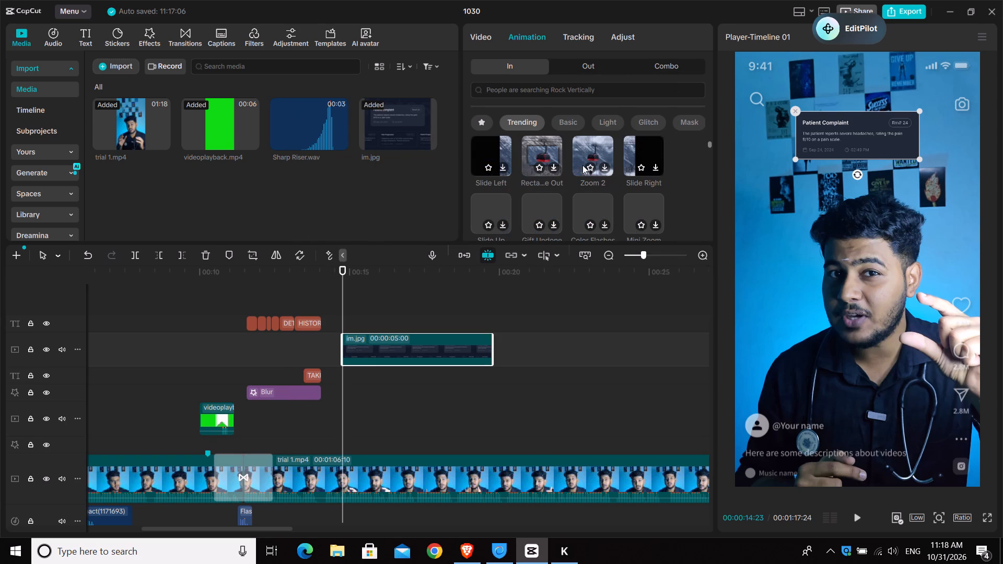
left_click(497, 150)
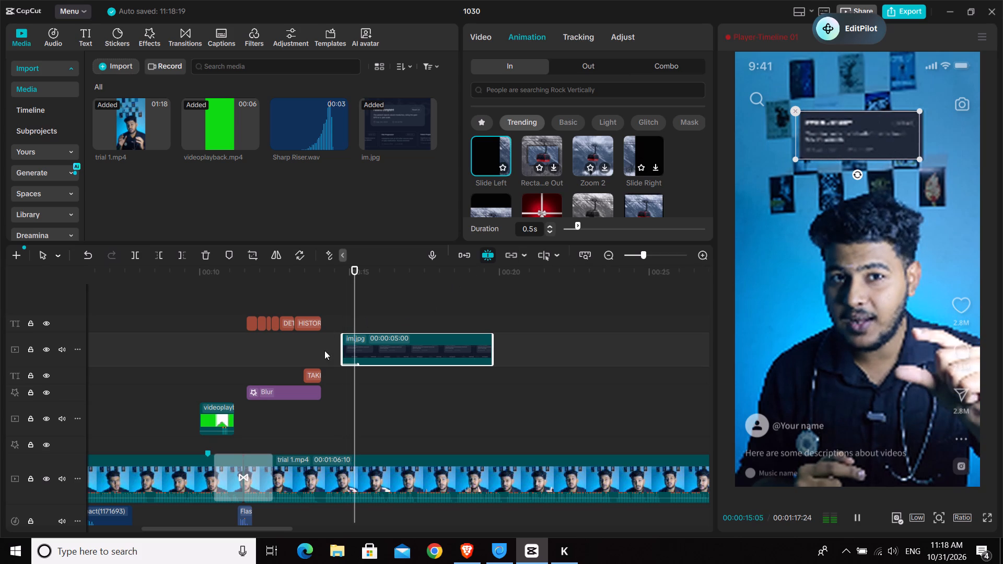
left_click(325, 389)
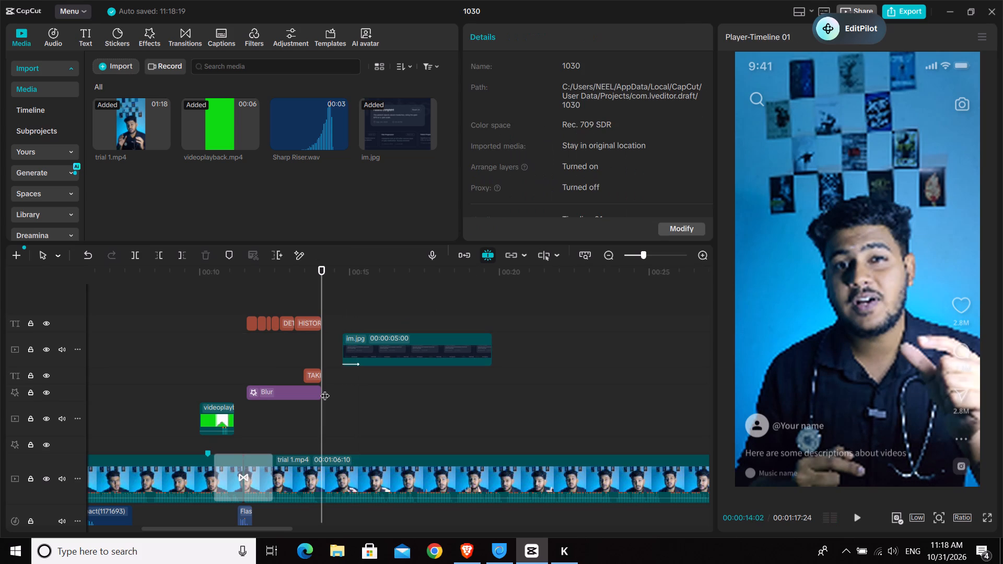
Play the Patient Complaint card section from just before the overlay through to about 00:00:20:00 to check its timing against the speech.
key("space")
key("space")
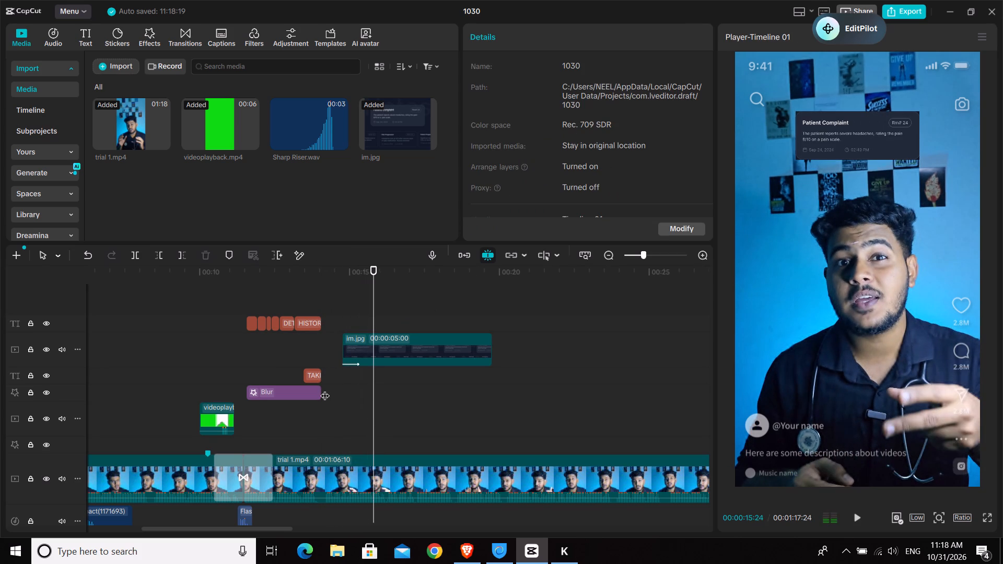
left_click(346, 316)
key("space")
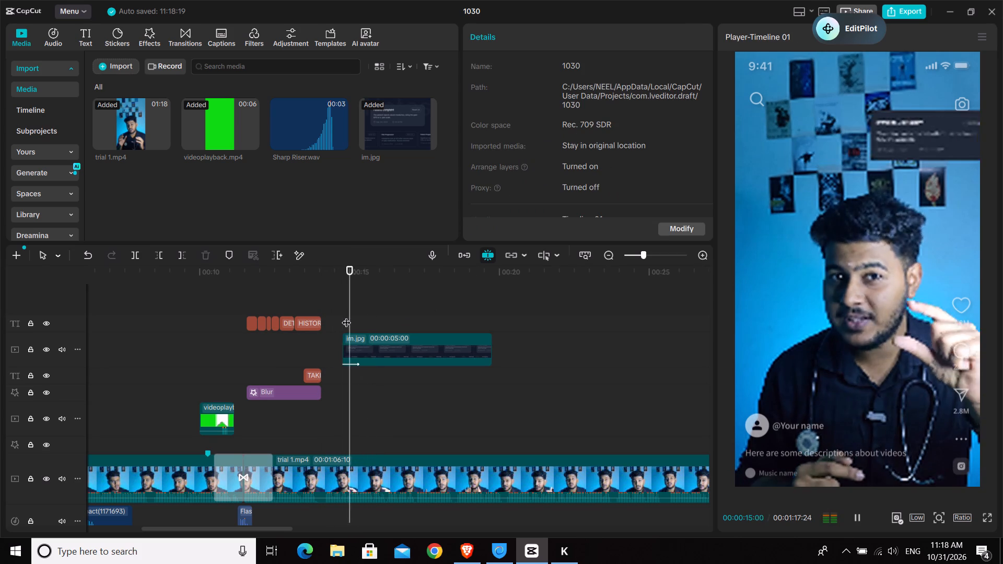
key("space")
left_click(346, 316)
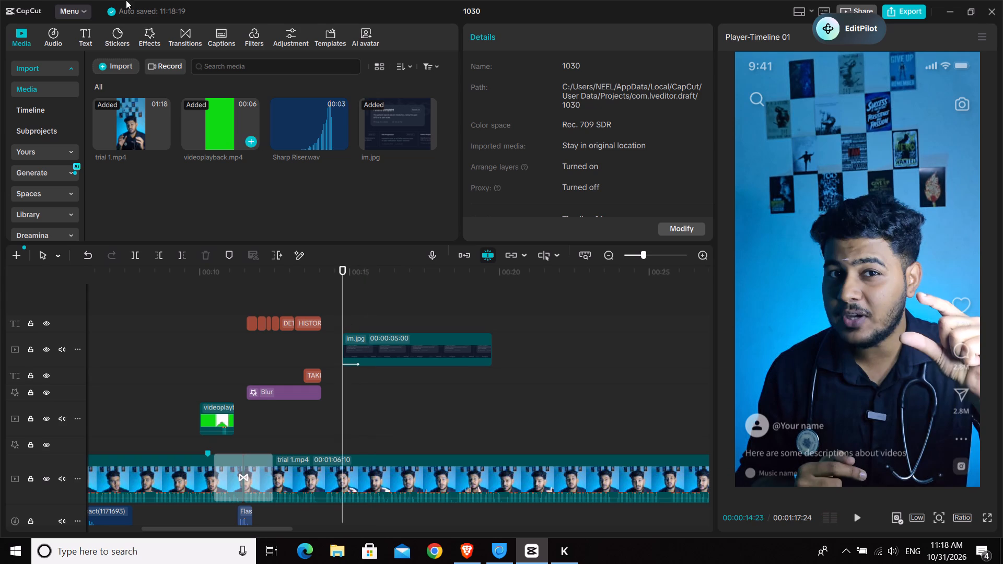
key("space")
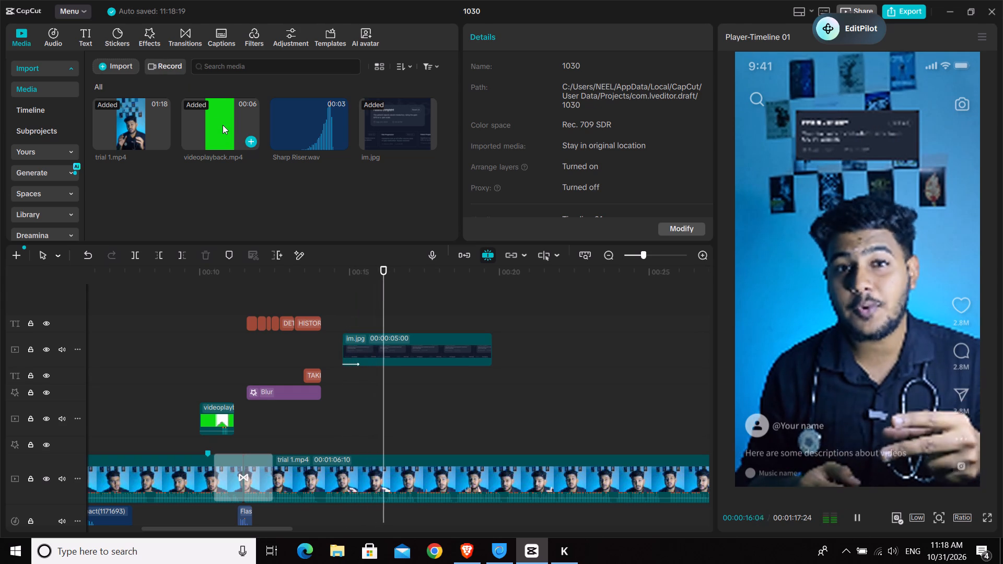
key("space")
key("space")
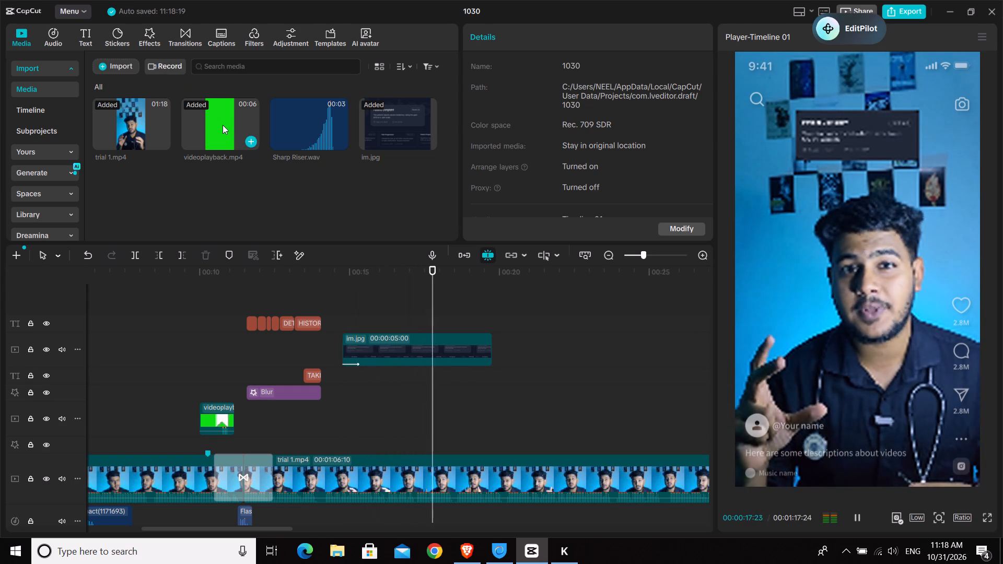
key("space")
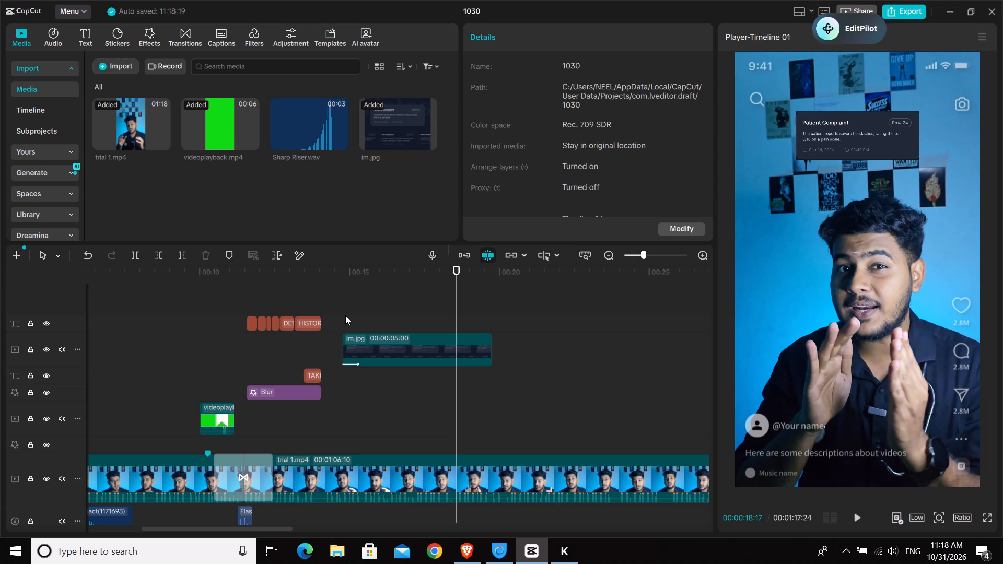
key("space")
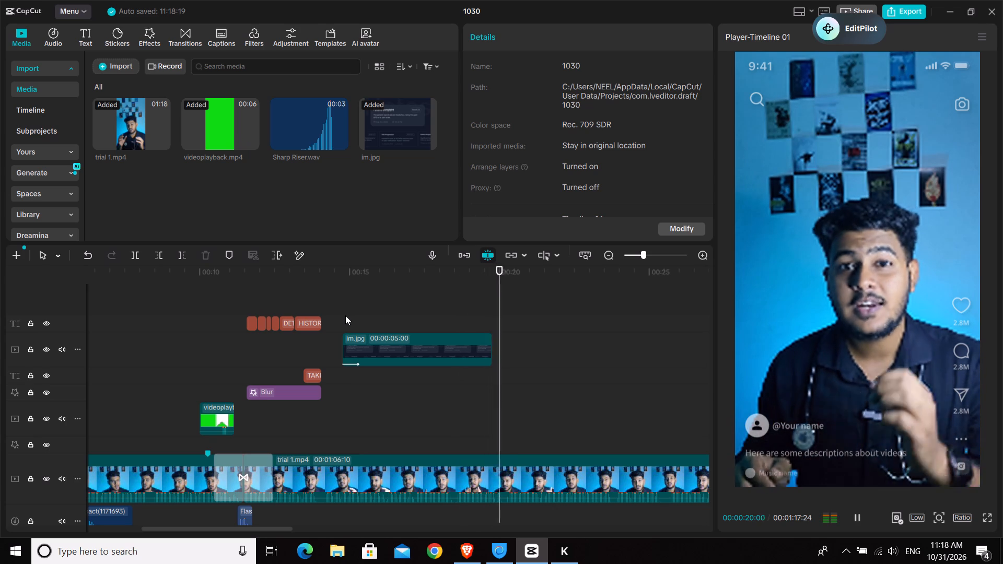
key("space")
Replay the opening seconds of the Patient Complaint card, from about 00:00:15, to examine how its entrance matches the speaker.
left_click(345, 315)
key("space")
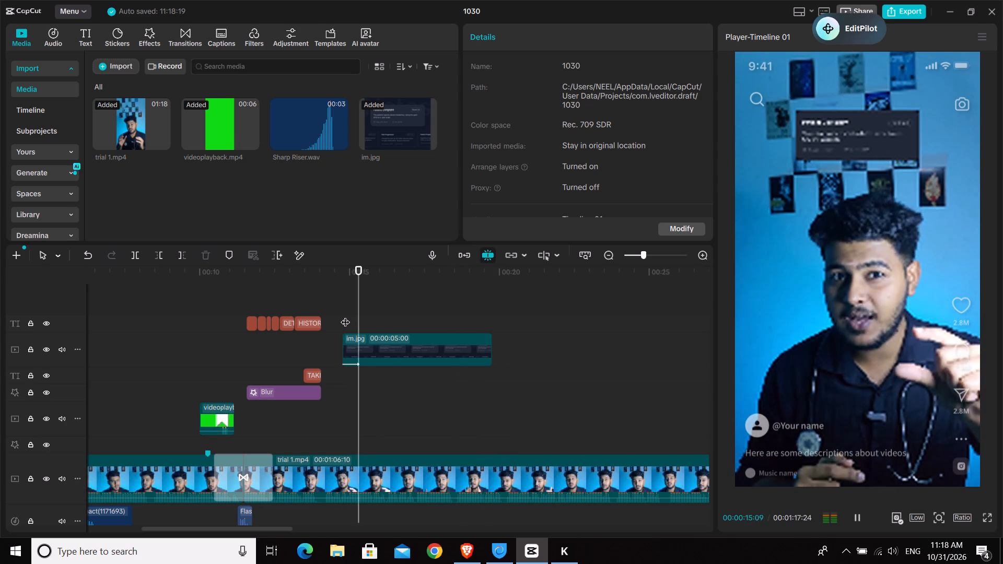
key("space")
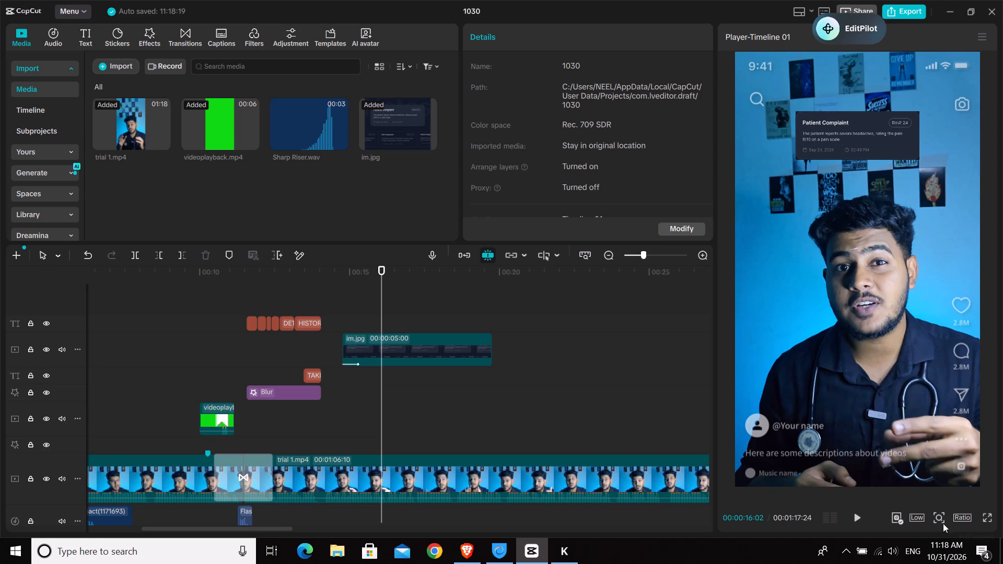
key("space")
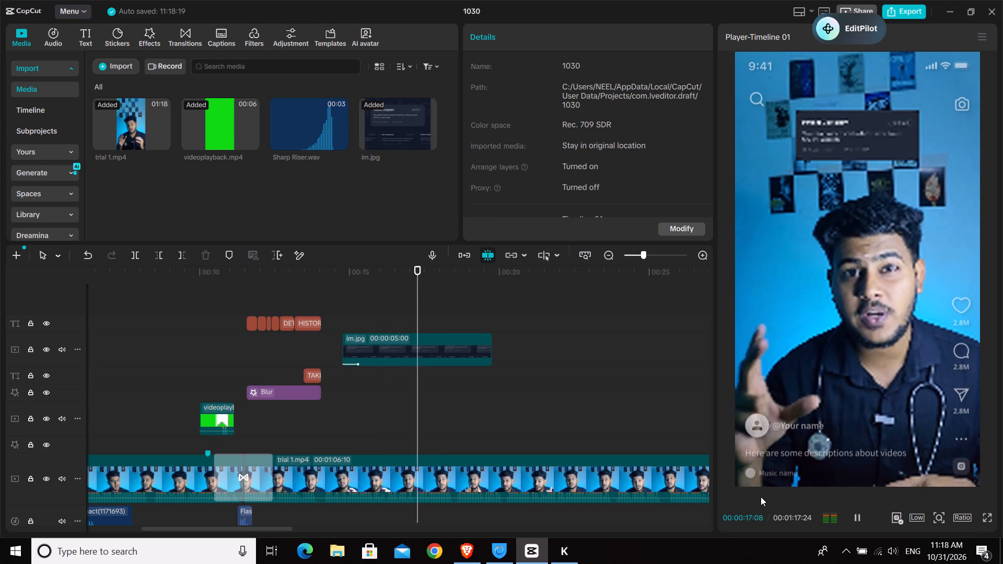
key("space")
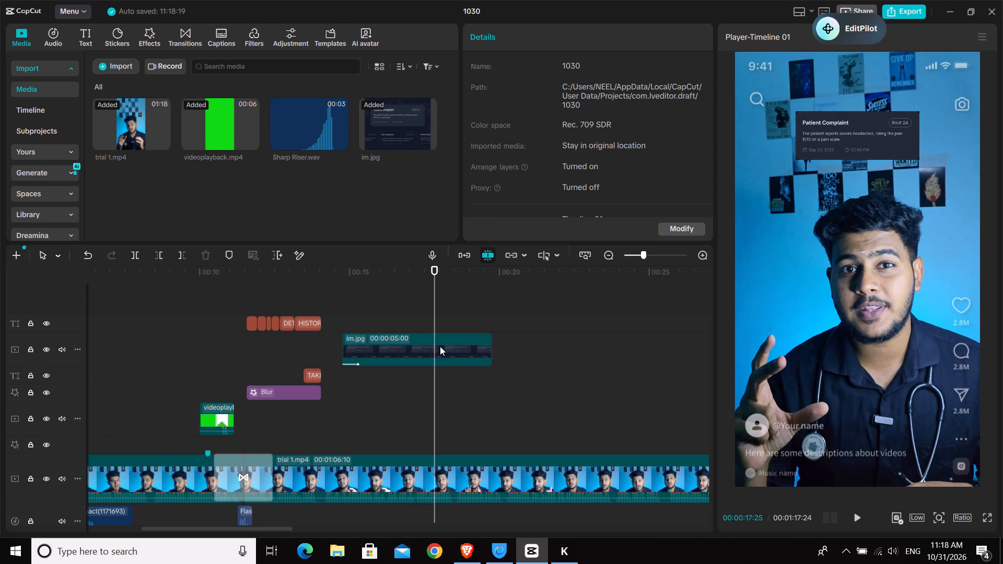
left_click(352, 322)
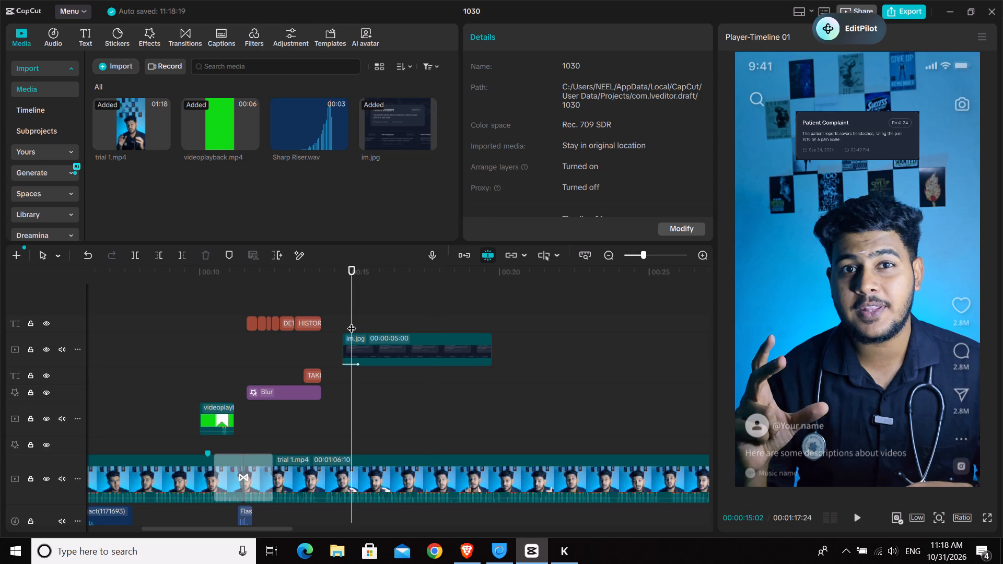
key("space")
key("space")
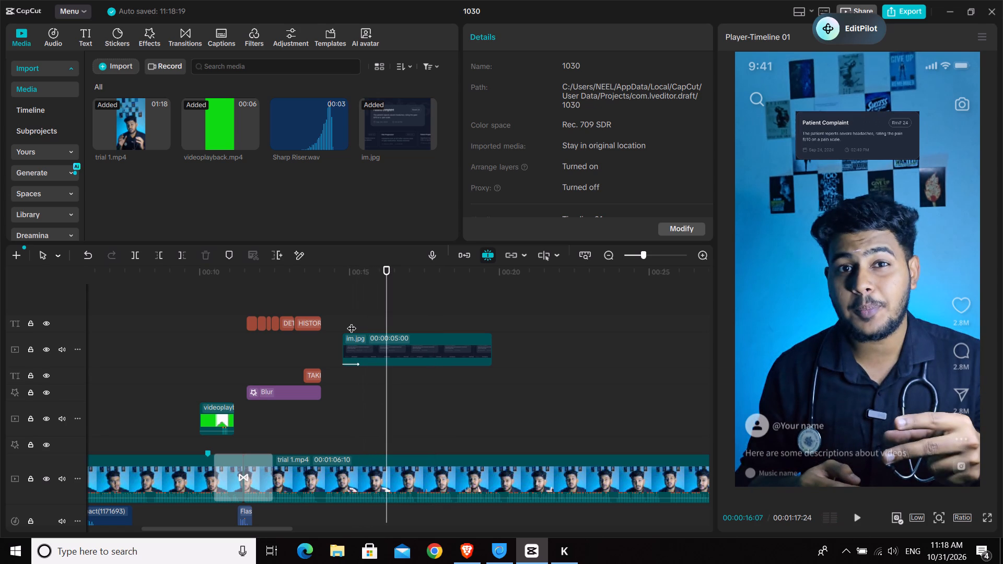
left_click(341, 312)
key("space")
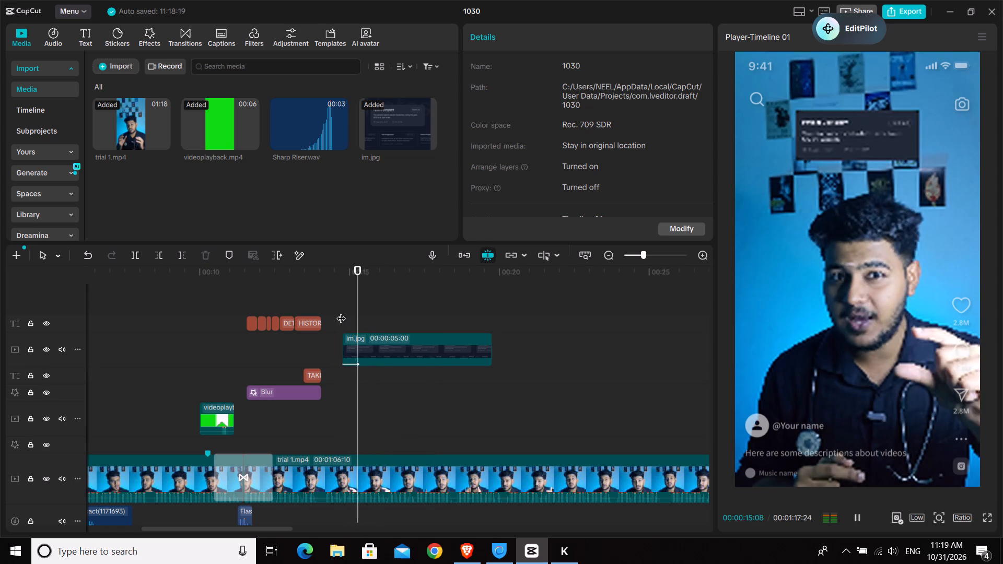
key("space")
key("space")
key("space")
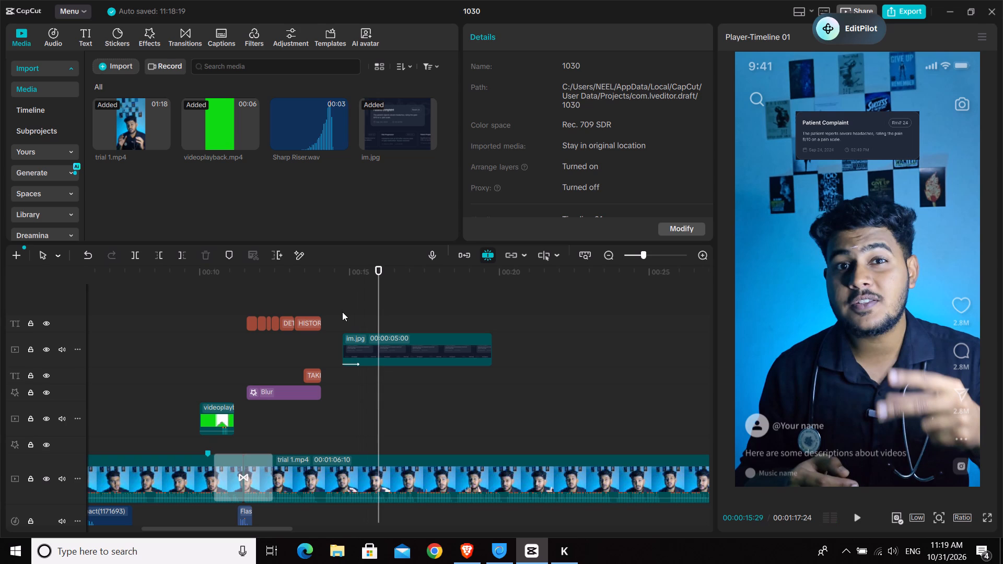
Shorten the Slide Left entrance animation on the im.jpg overlay to 0.2 s.
left_click(342, 312)
left_click(404, 342)
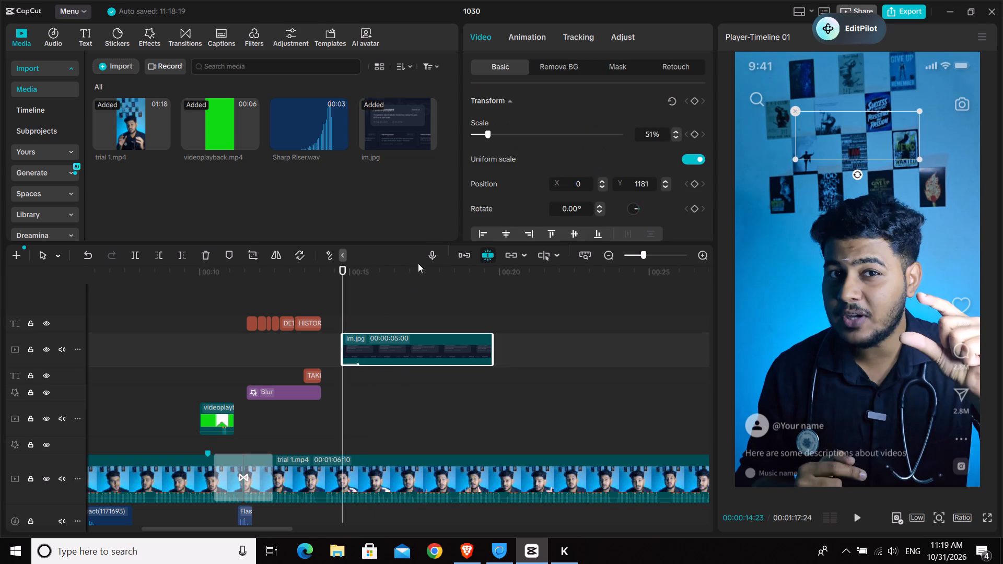
left_click(529, 45)
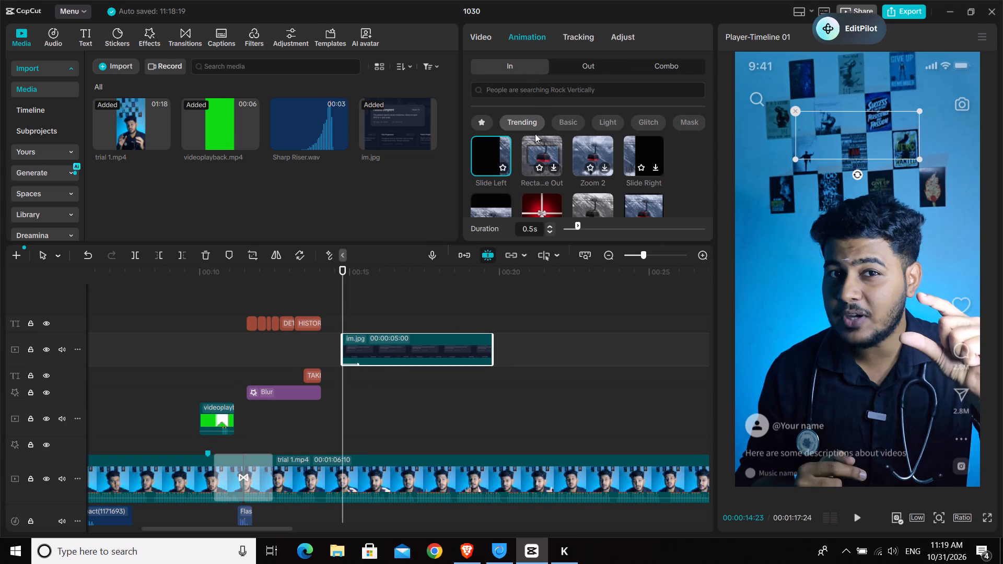
left_click(550, 230)
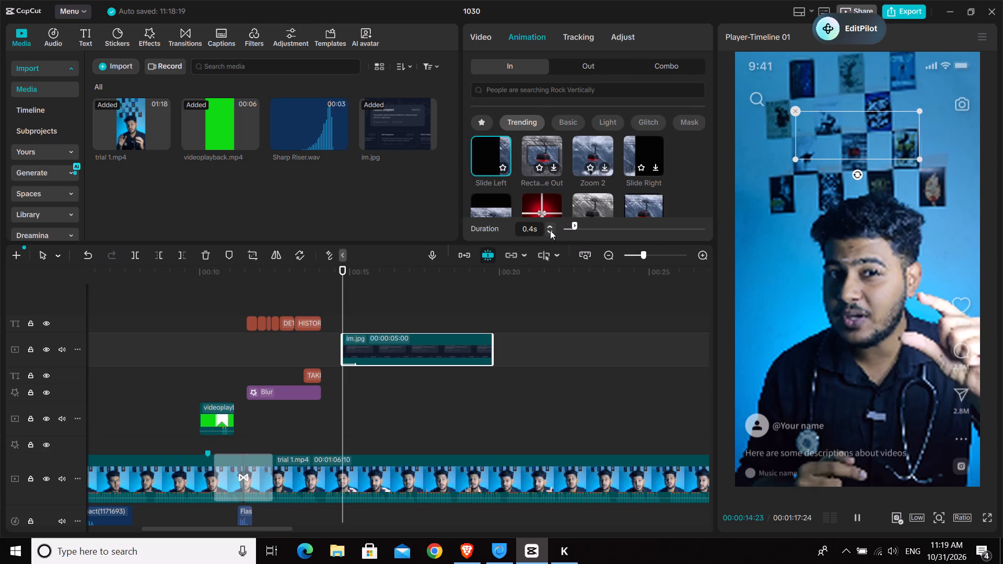
left_click(550, 230)
left_click(550, 230)
Play the card's slide-in entrance a few times to check its speed and leave the playhead at 00:00:15:00.
left_click(342, 322)
left_click(336, 322)
key("space")
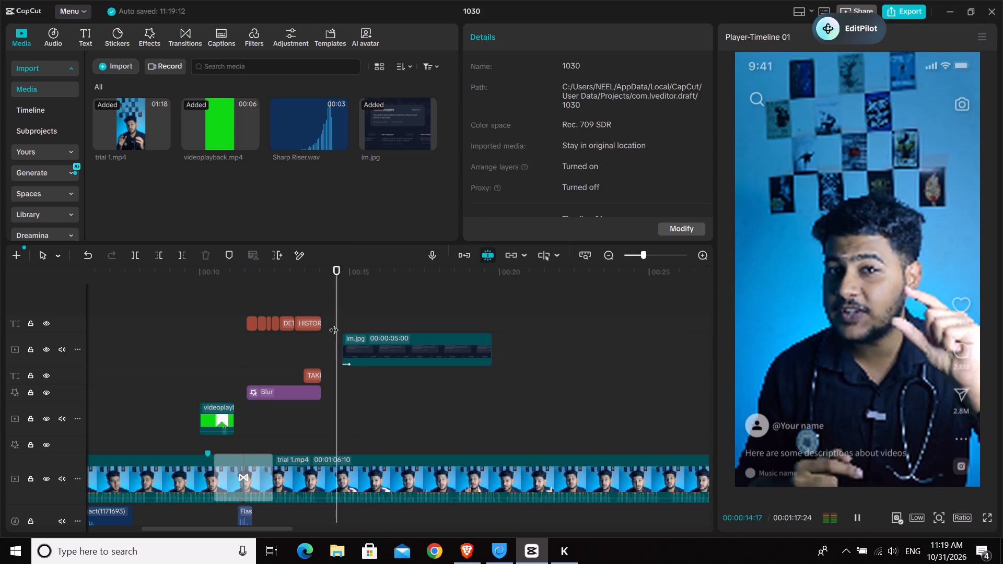
key("space")
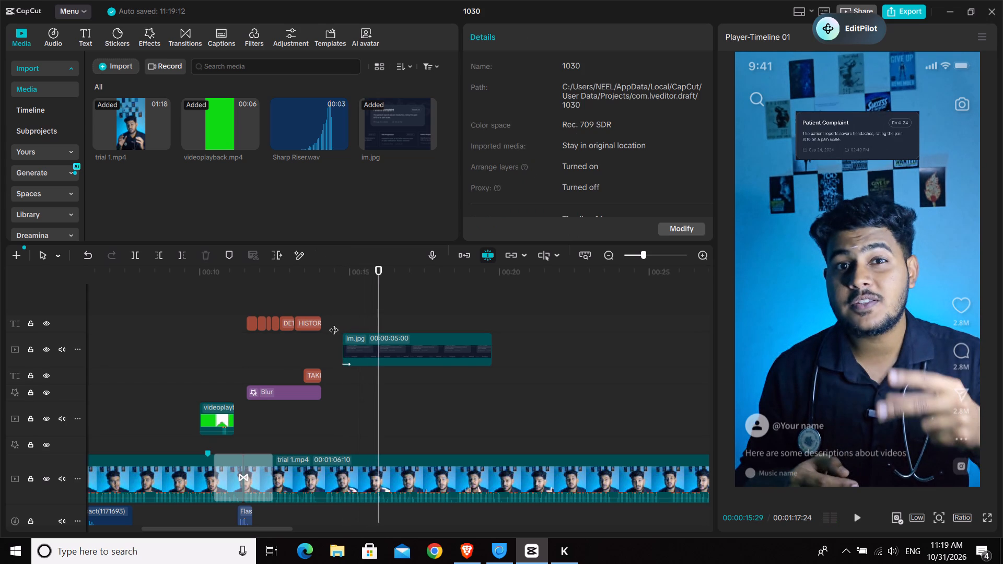
left_click(342, 313)
key("space")
key("space")
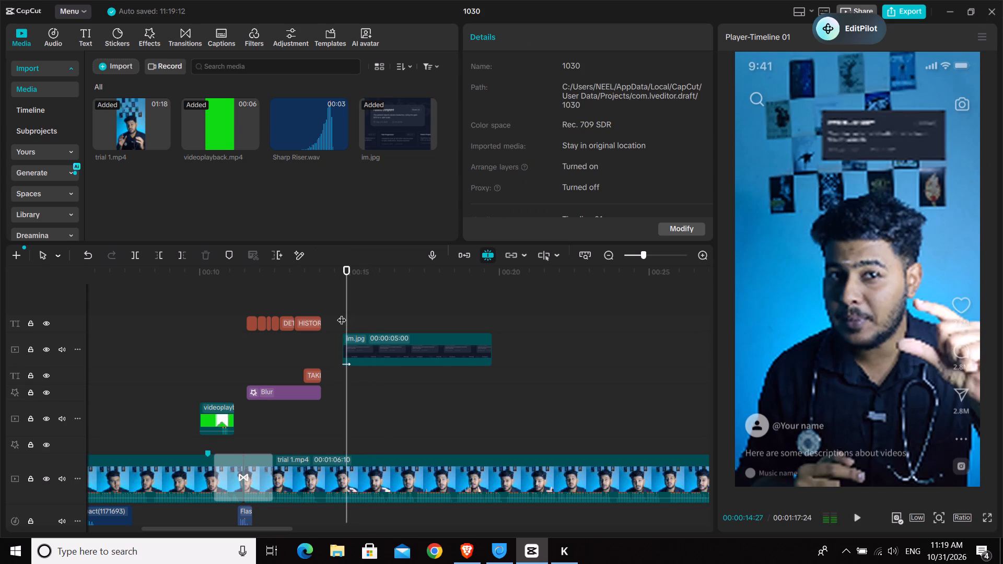
key("space")
key("space")
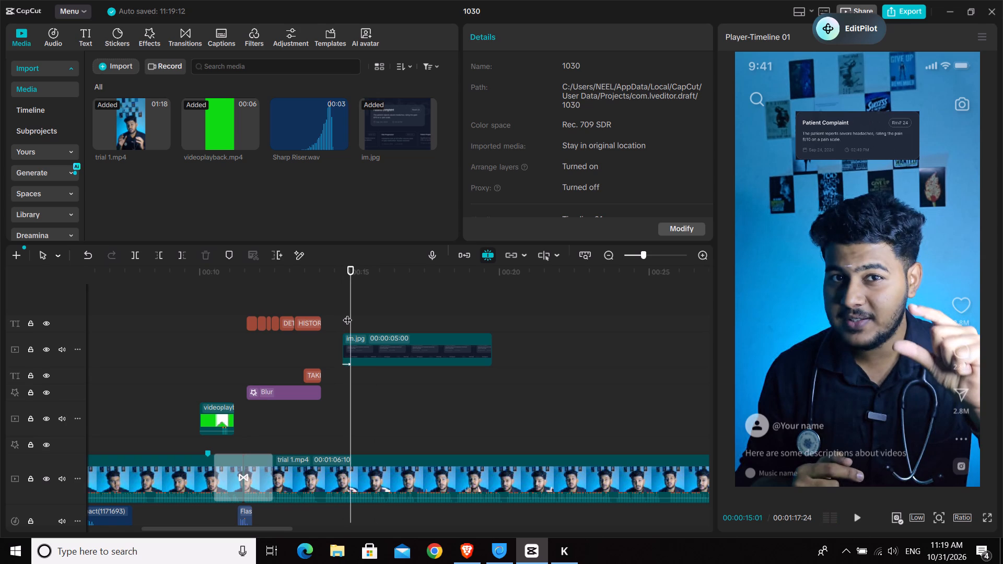
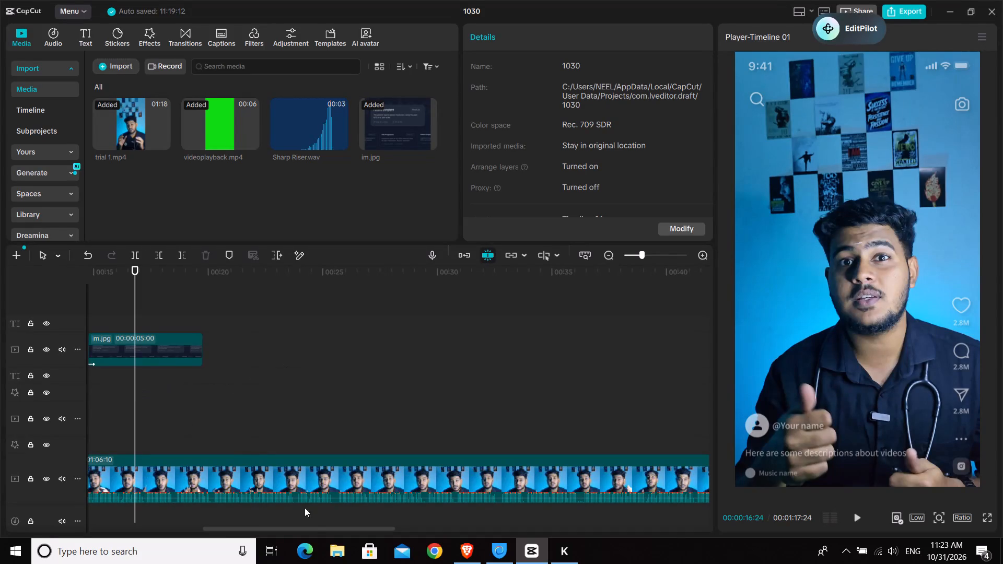
Import the White Health Symptom Silhouettes image from Downloads into the project media, with the playhead at 00:00:15:02.
left_click_drag(322, 528, 294, 537)
left_click(186, 381)
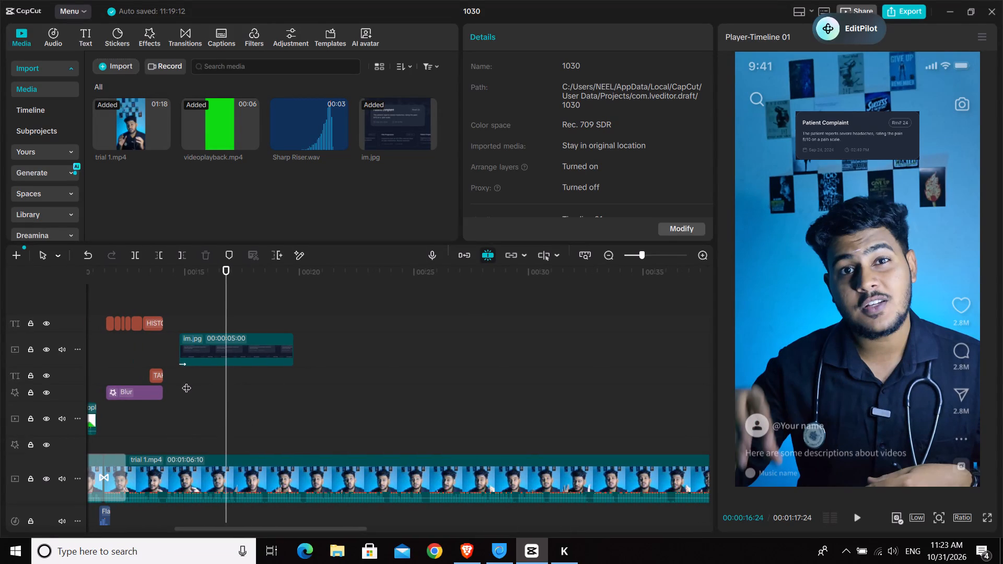
left_click(129, 59)
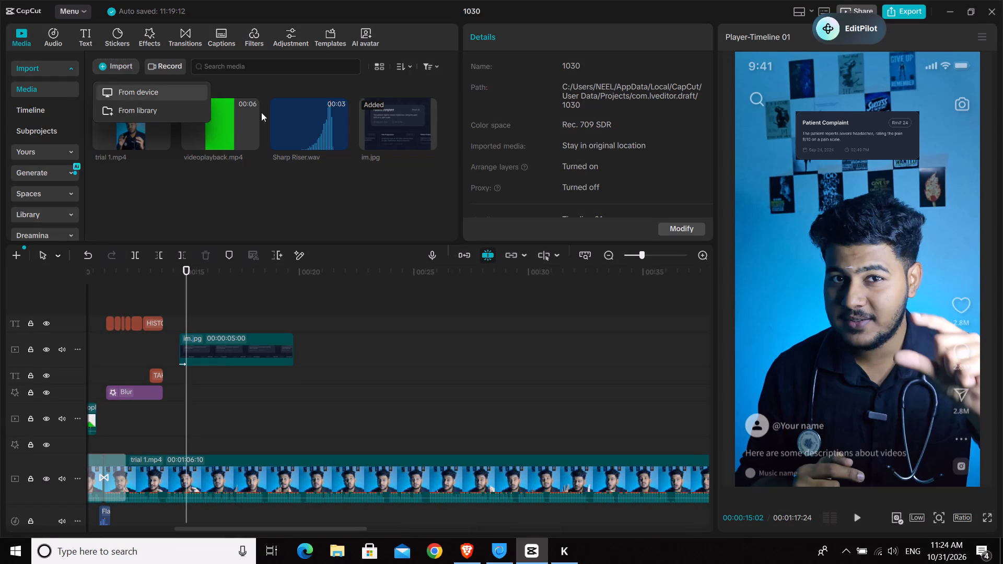
left_click(113, 87)
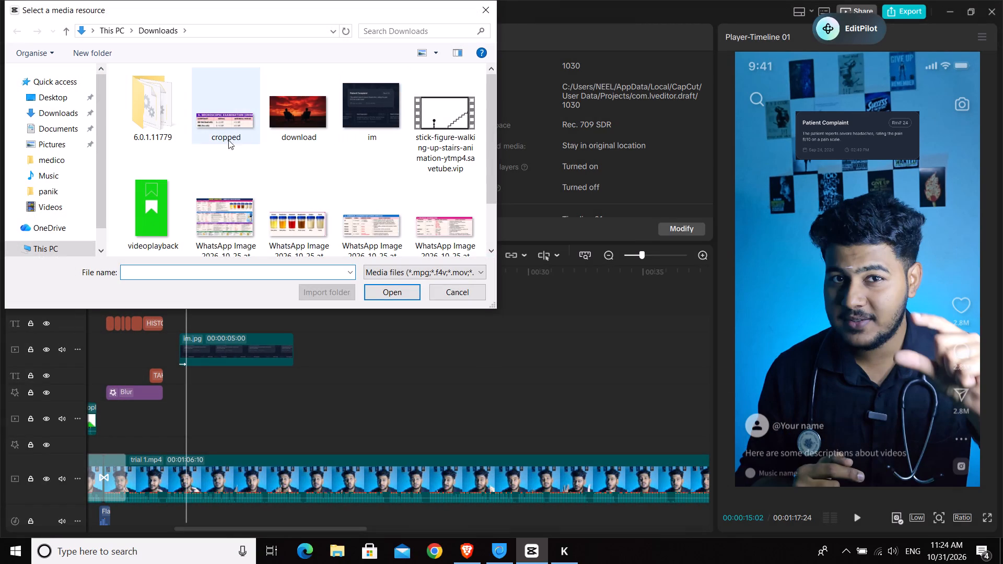
scroll(263, 172, "down", 3)
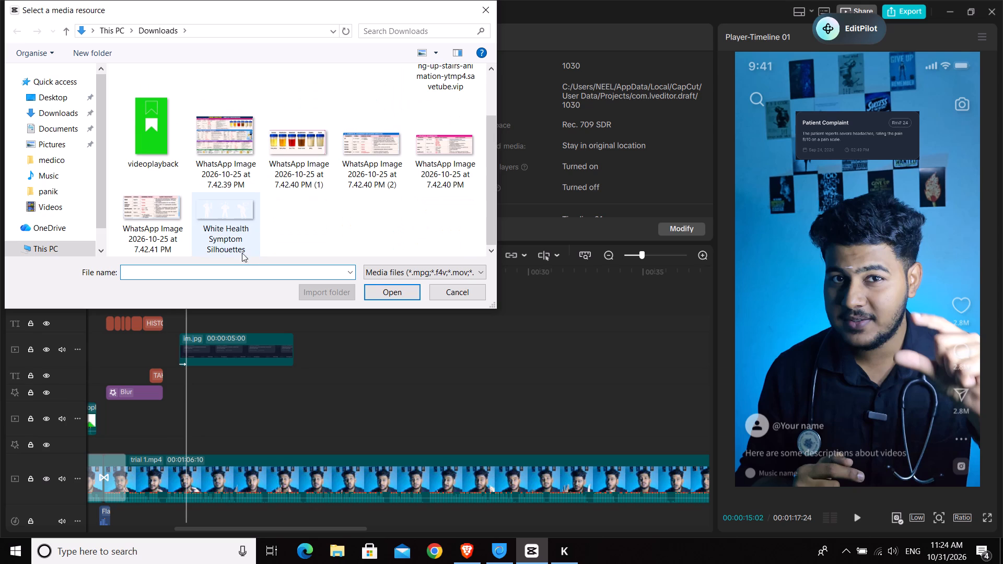
left_click(223, 231)
left_click(401, 294)
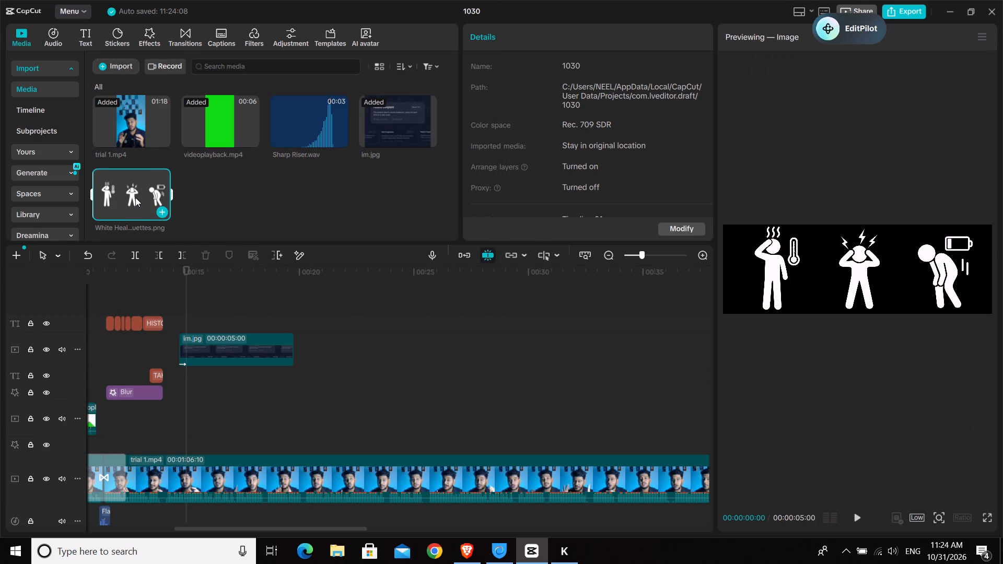
Add the silhouettes image on a new track above the Patient Complaint card at 00:00:15:02 and lower it in the frame to Y -755.
left_click_drag(134, 197, 183, 312)
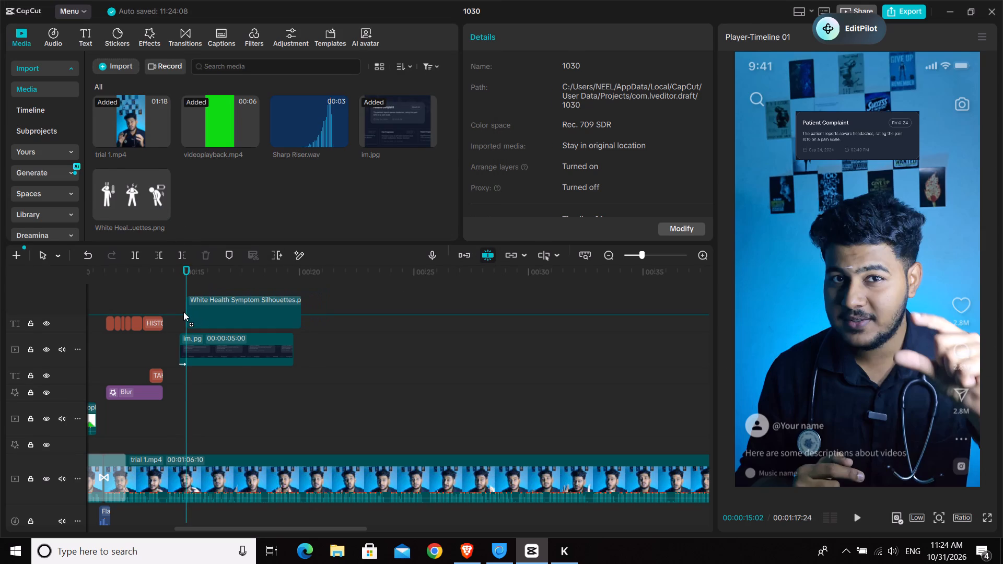
left_click_drag(898, 279, 898, 287)
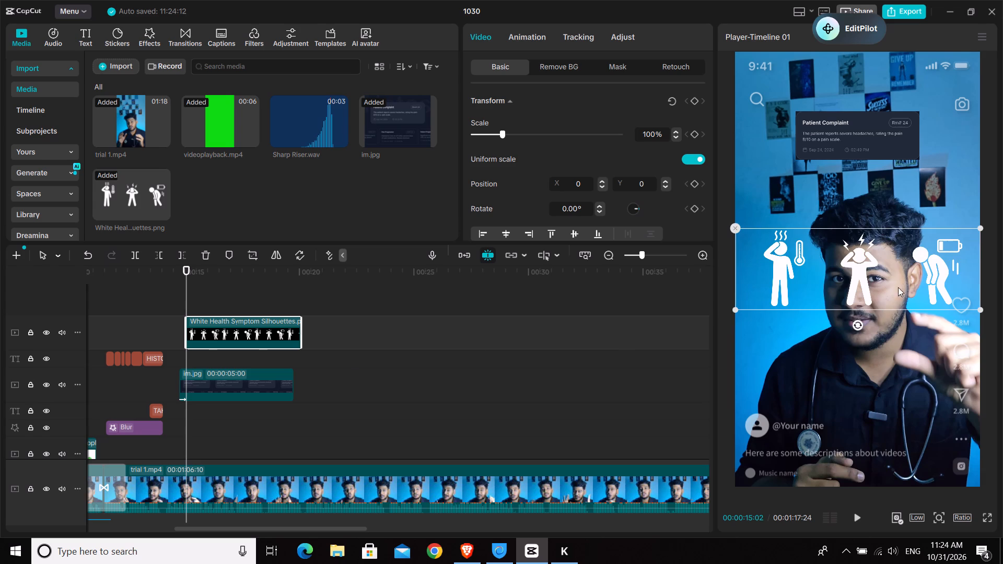
left_click_drag(898, 287, 893, 254)
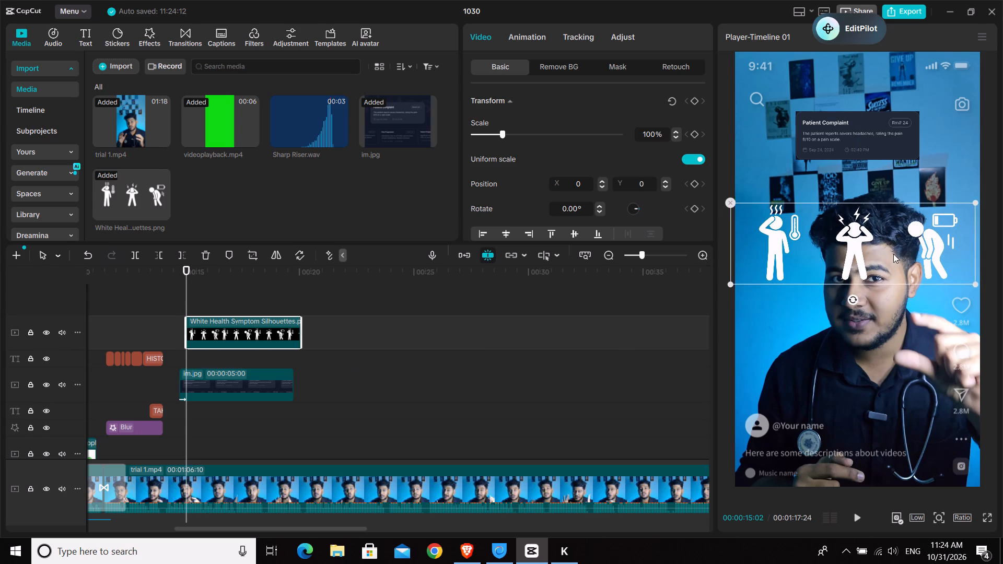
left_click_drag(893, 254, 901, 197)
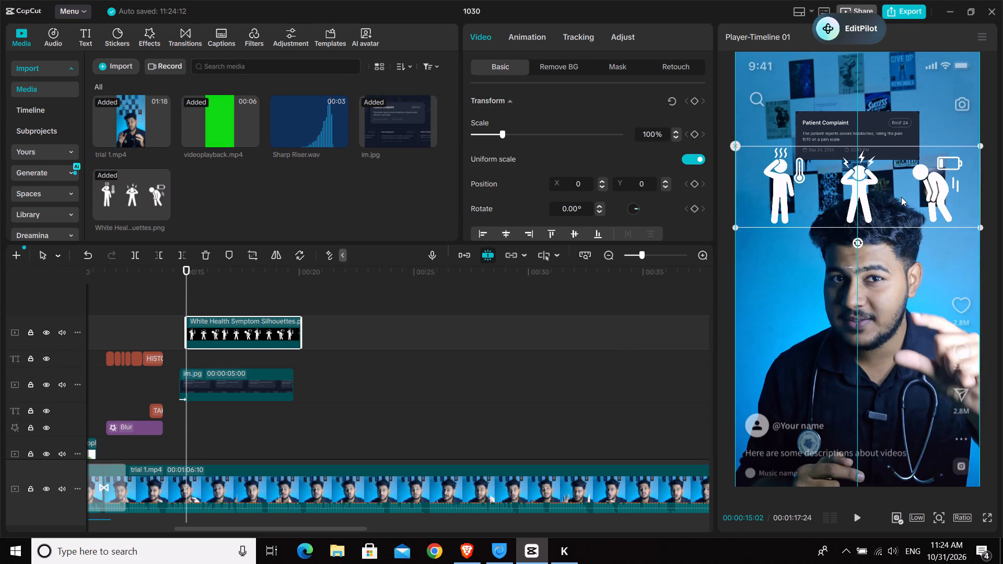
left_click_drag(901, 197, 906, 283)
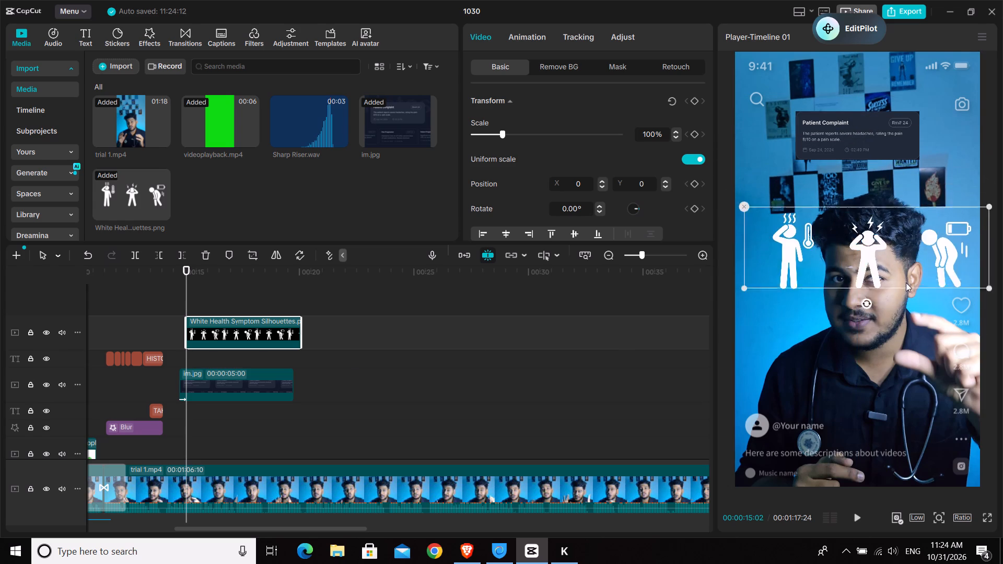
left_click_drag(906, 283, 895, 365)
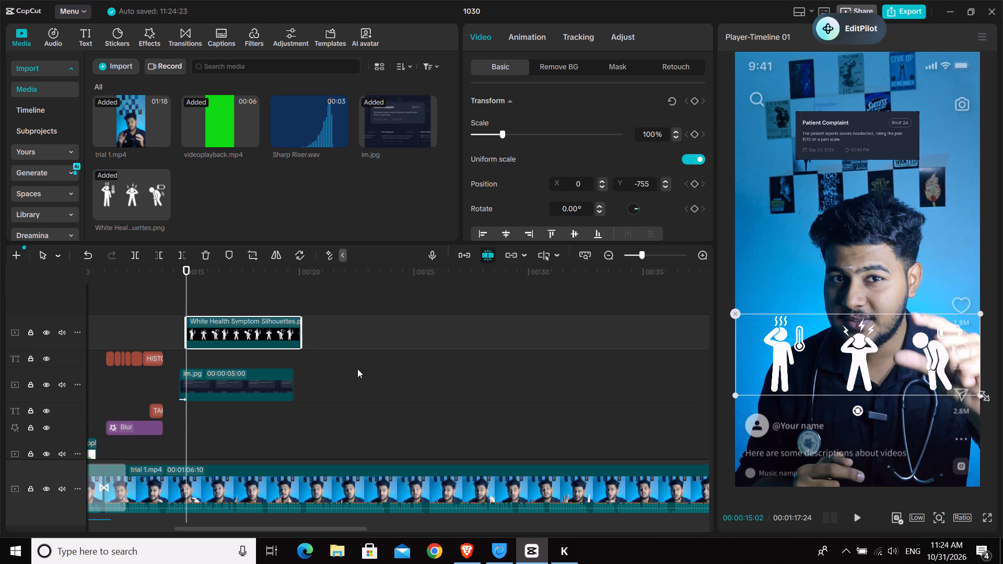
Crop the silhouettes clip to only the fever figure with its thermometer.
left_click(250, 252)
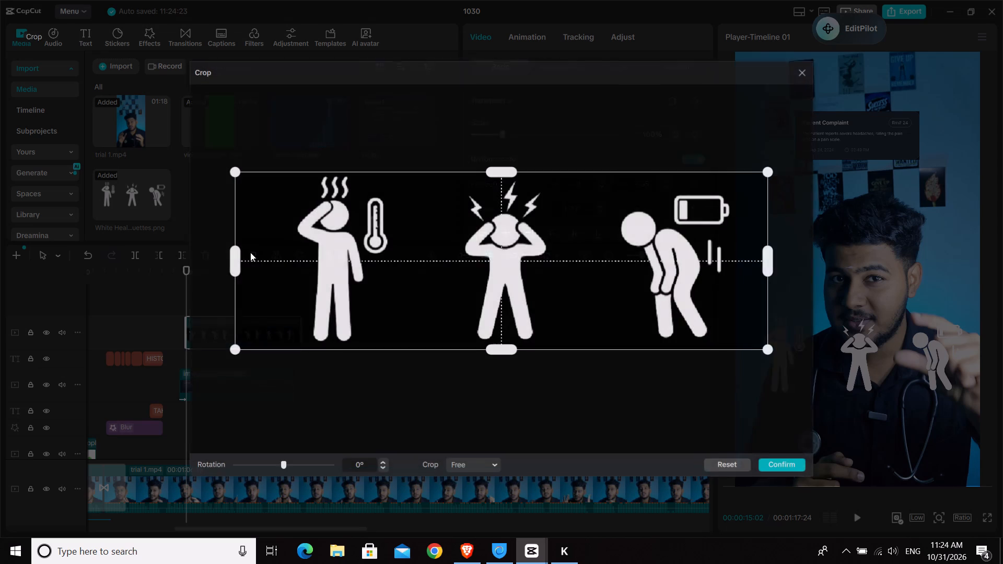
left_click_drag(769, 260, 394, 281)
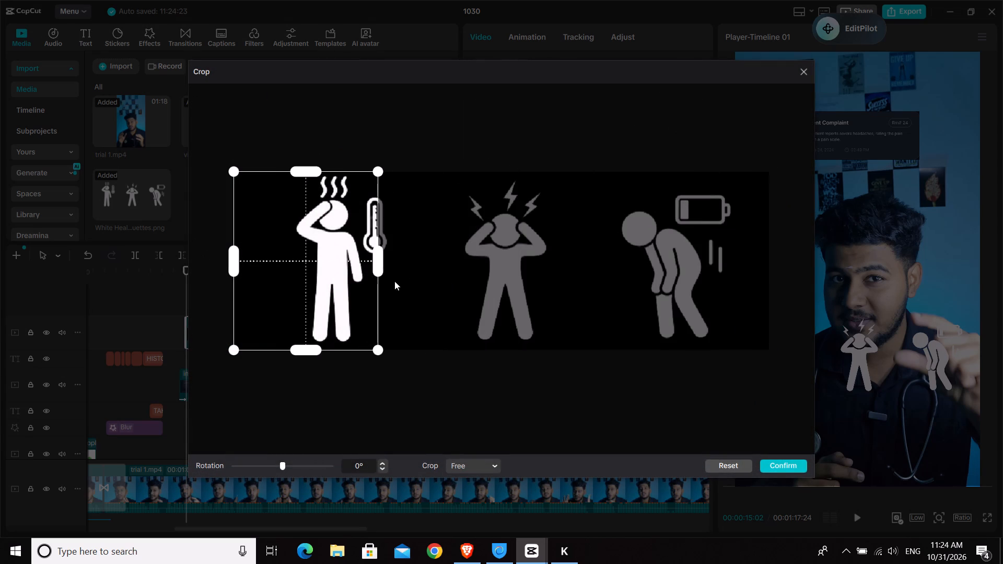
left_click_drag(394, 281, 414, 281)
left_click_drag(234, 262, 254, 269)
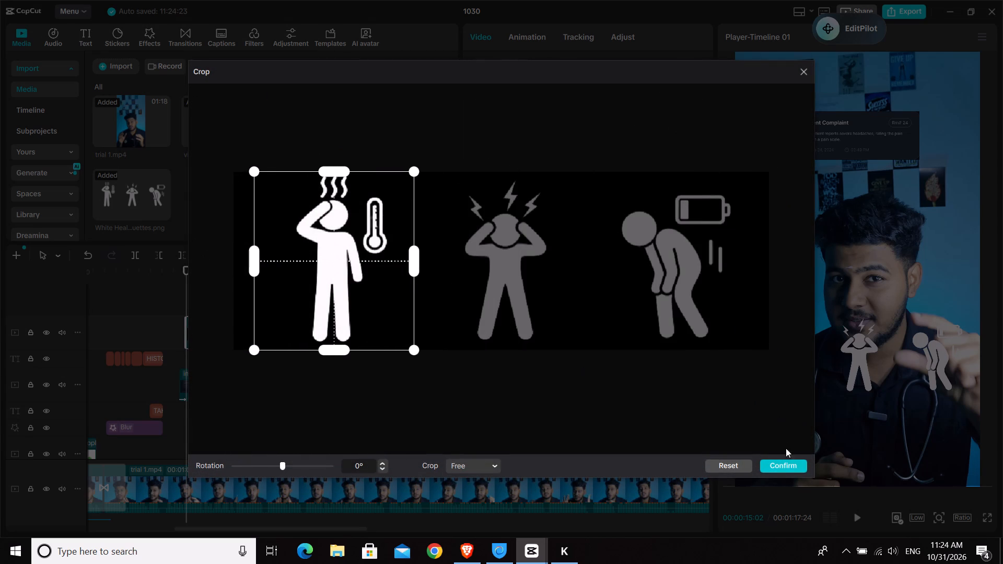
left_click(780, 464)
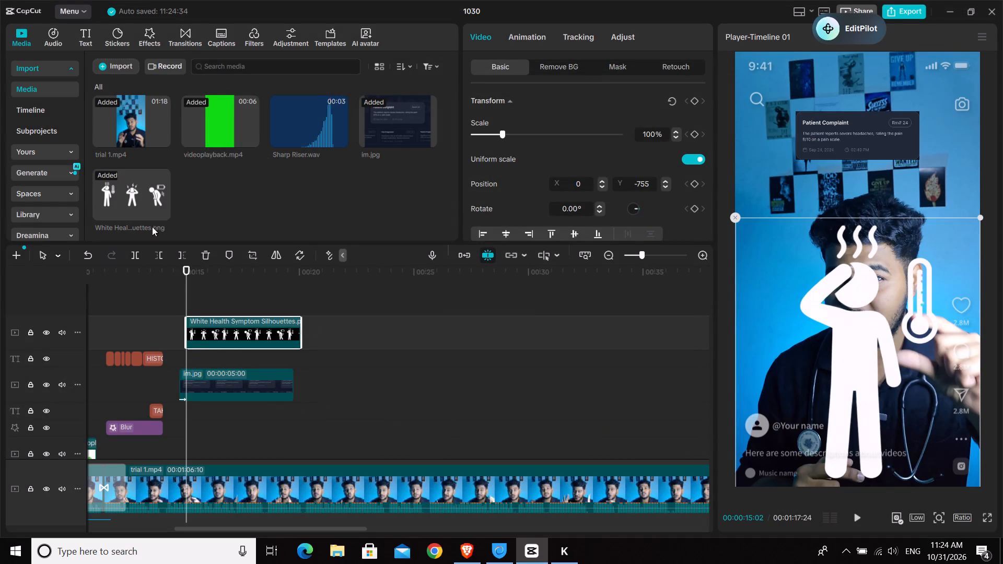
Add a second copy of the silhouettes image on a new upper track at 00:00:15:02 and crop it to the headache figure with lightning bolts.
left_click_drag(130, 194, 184, 297)
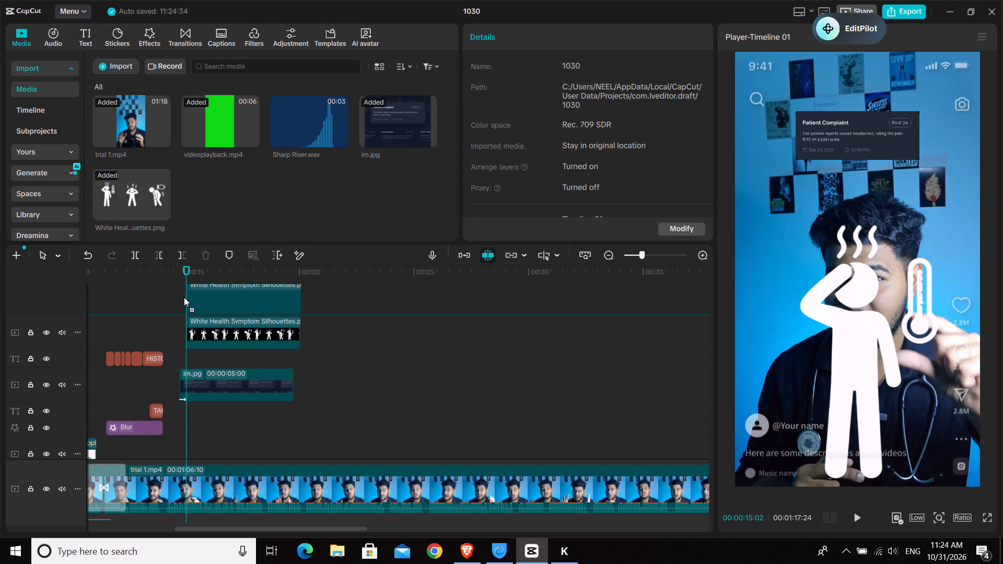
left_click(262, 255)
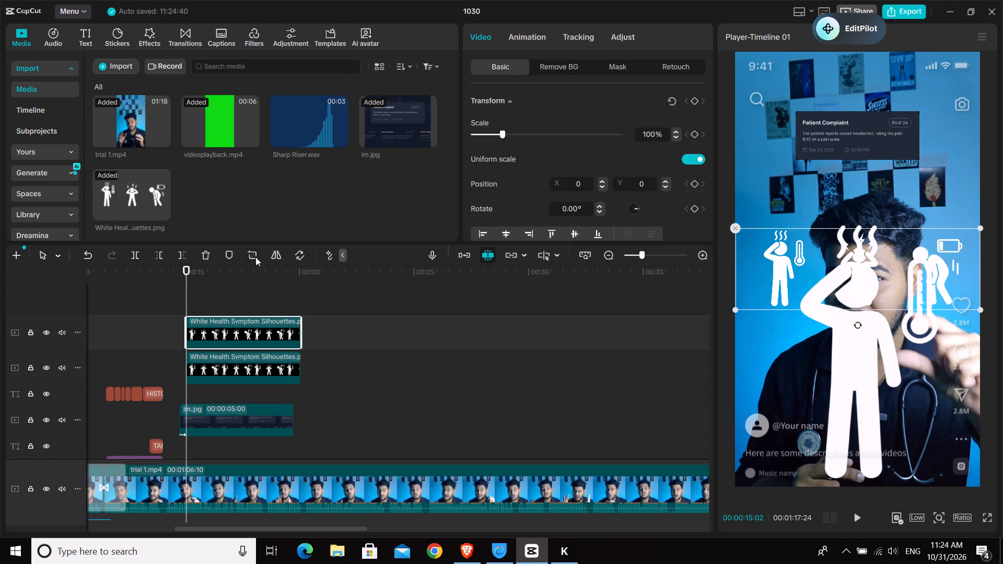
left_click(255, 257)
left_click_drag(231, 270, 441, 298)
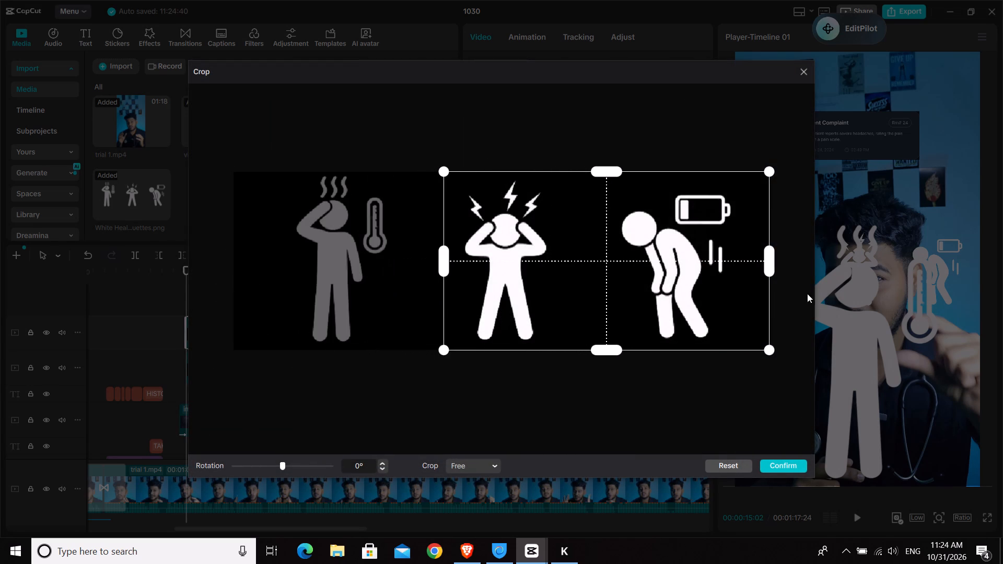
left_click_drag(771, 271, 562, 308)
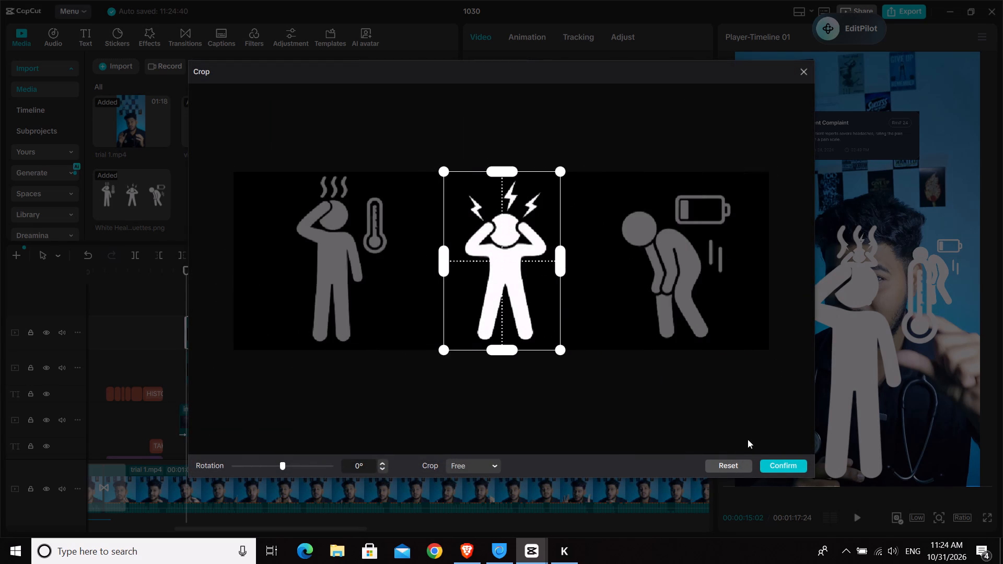
left_click(771, 463)
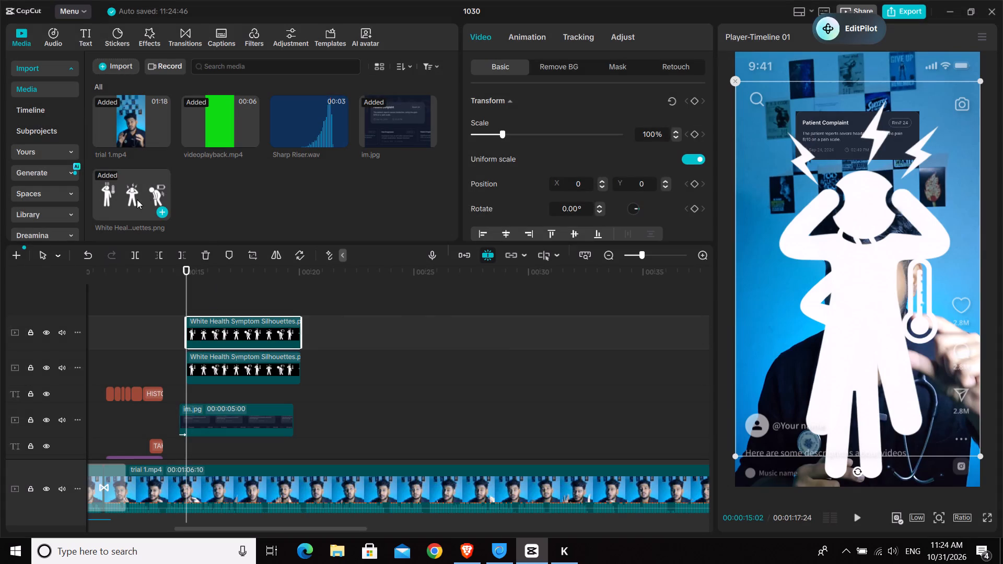
Add a third copy of the silhouettes image on a new upper track at 00:00:15:02 and crop it to the bent figure with the battery.
left_click_drag(132, 200, 184, 301)
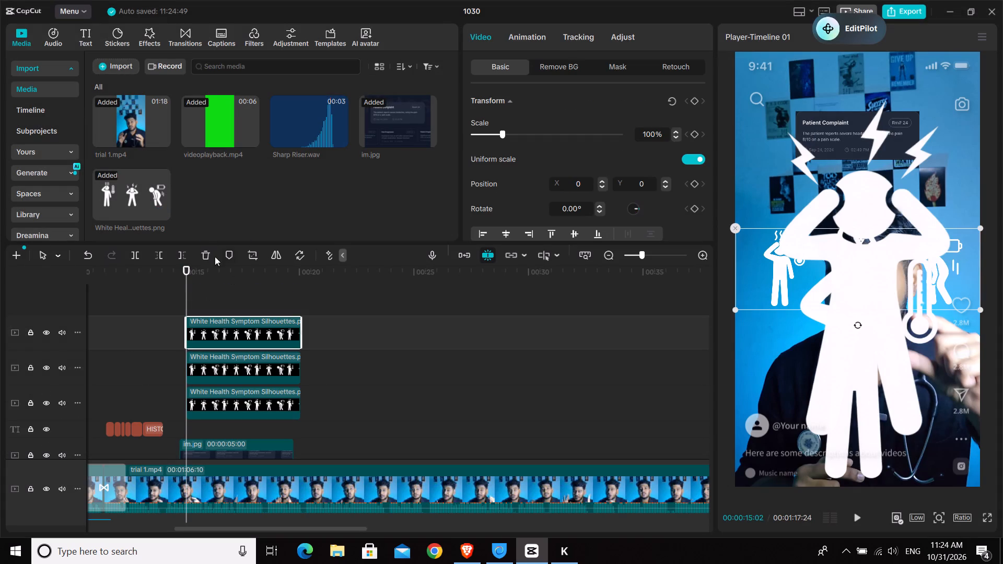
left_click(253, 257)
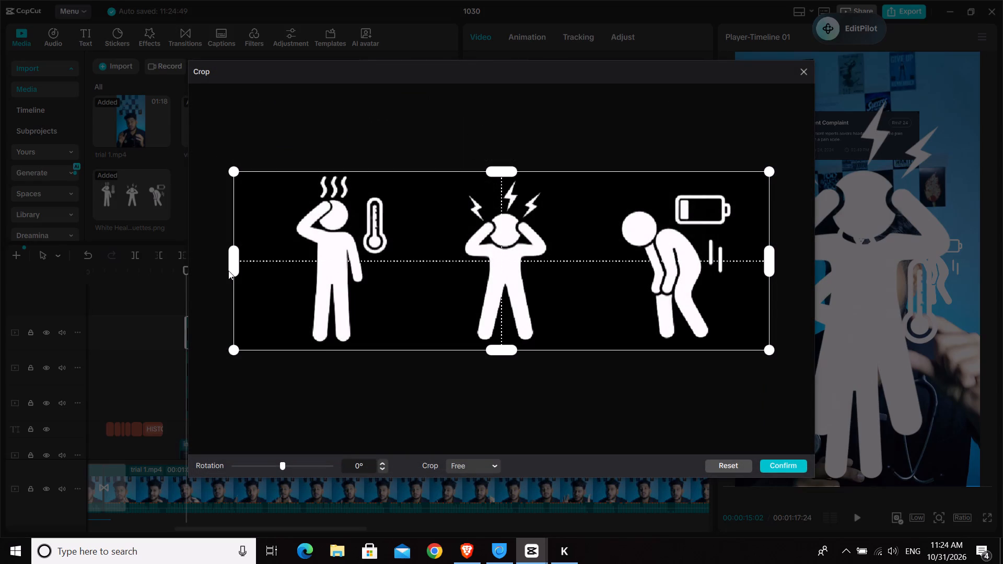
left_click_drag(228, 271, 439, 278)
left_click_drag(237, 264, 553, 259)
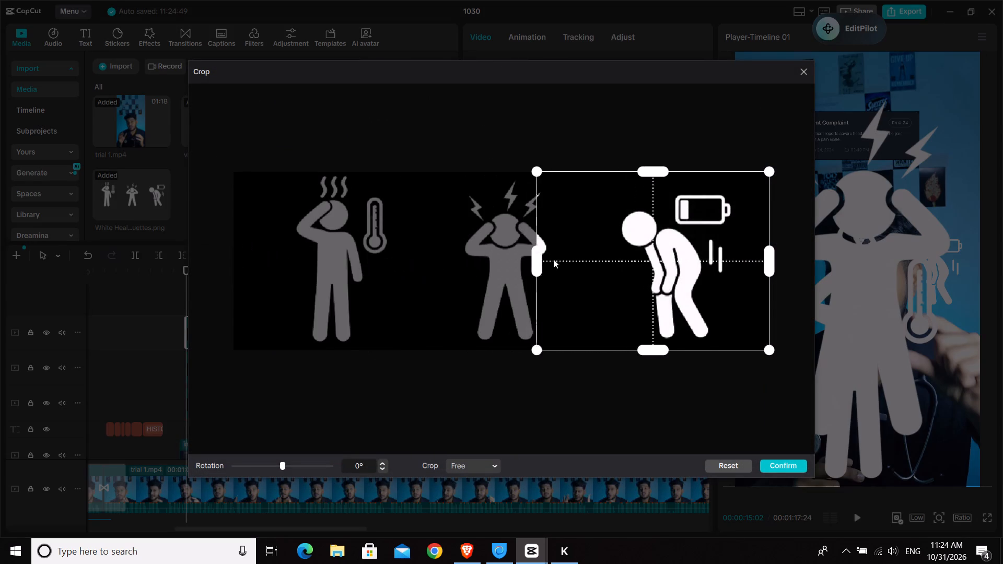
left_click_drag(553, 259, 617, 254)
left_click_drag(768, 268, 744, 279)
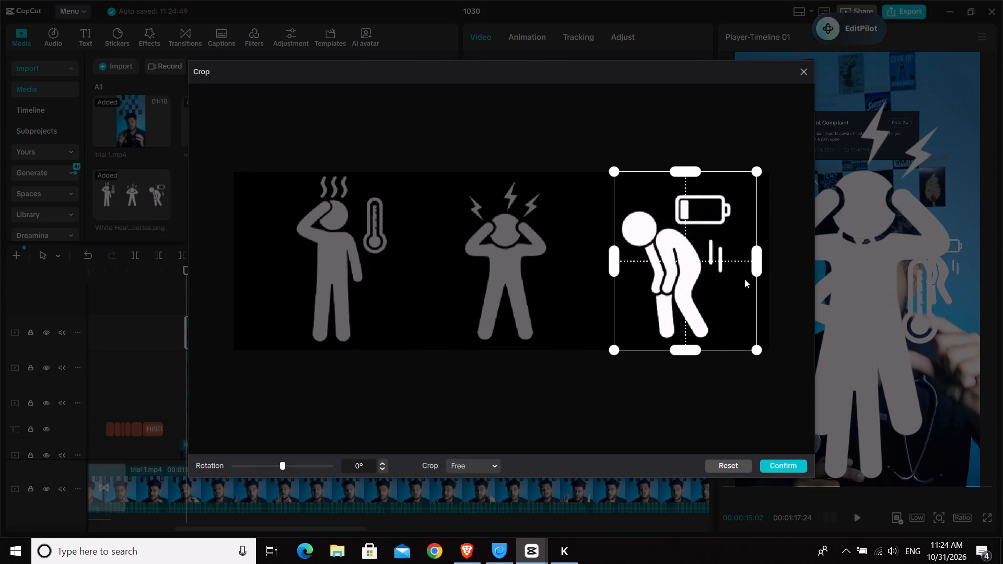
left_click_drag(744, 279, 736, 284)
left_click(777, 464)
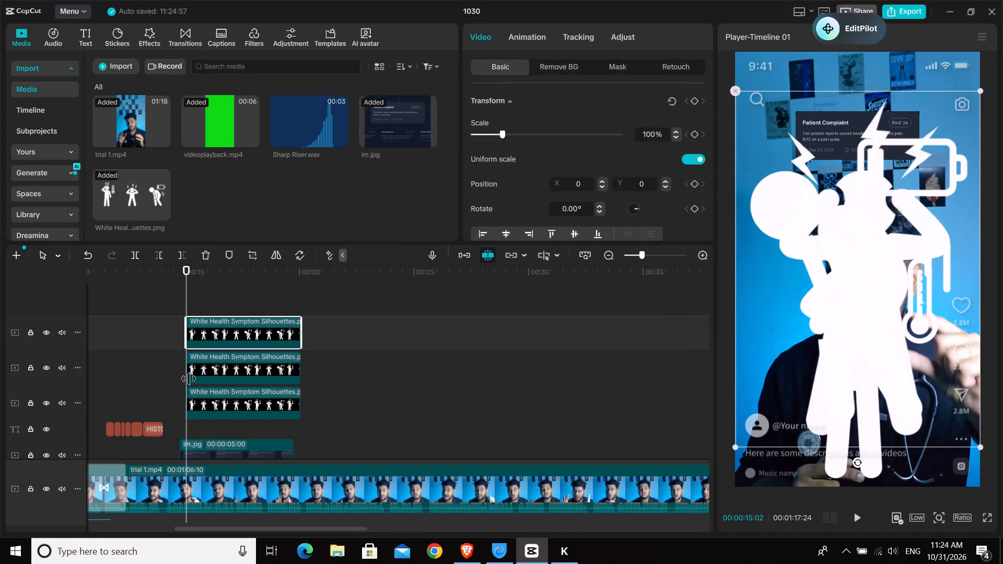
Play the section from 00:00:13:25 in short bursts to judge the figures' timing, then return the playhead to 00:00:15:02.
left_click(158, 362)
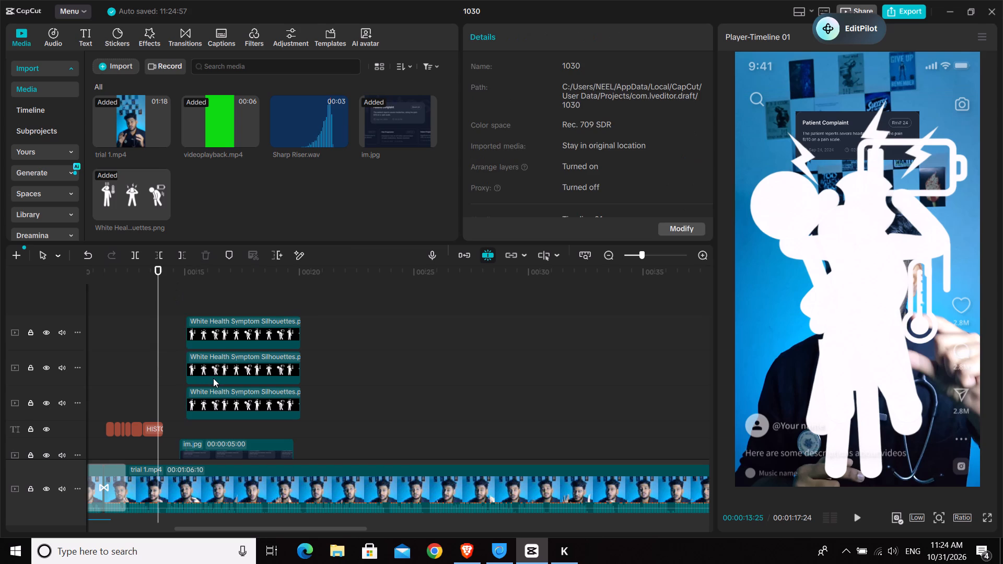
scroll(215, 378, "down", 4)
key("space")
key("space")
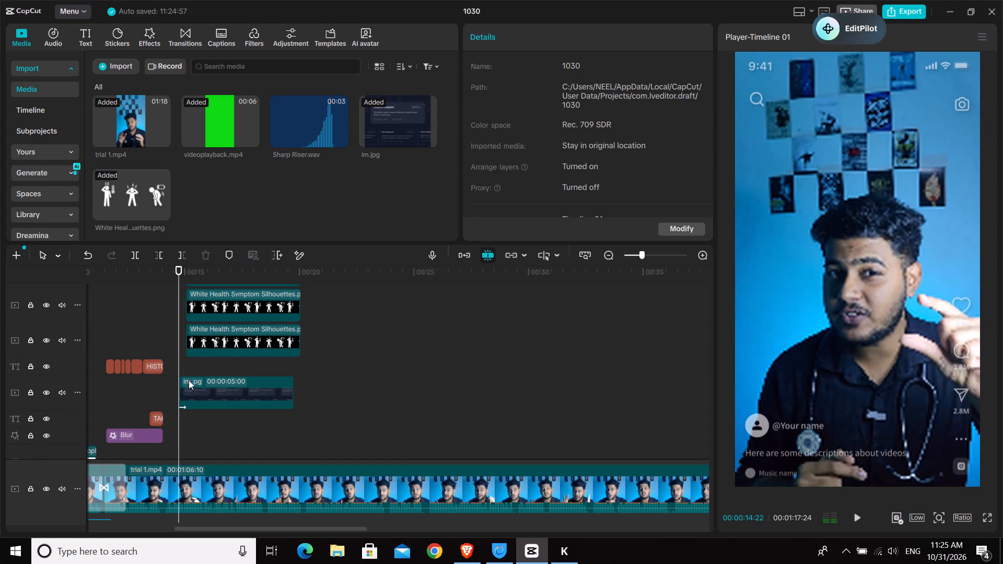
key("space")
key("space")
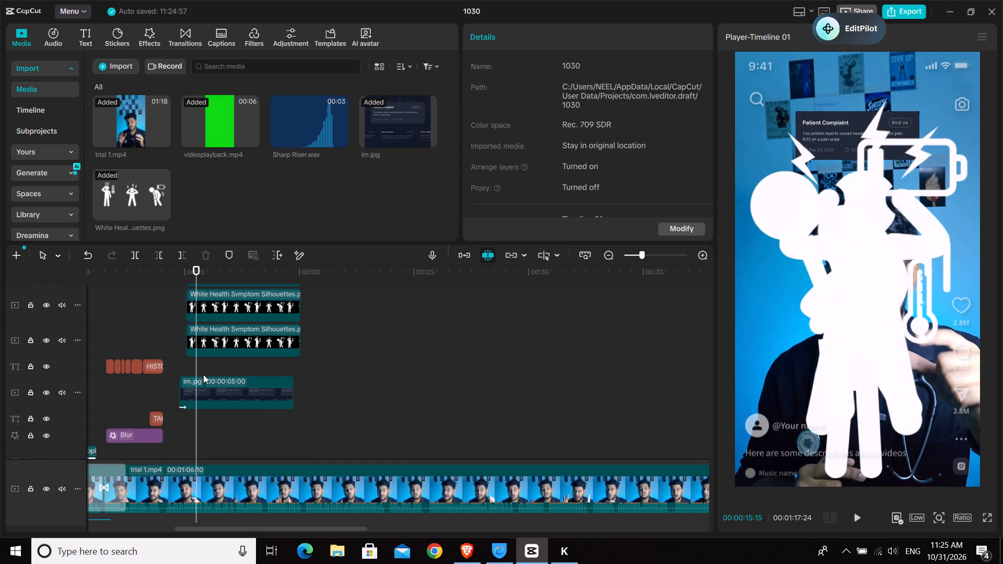
scroll(203, 374, "up", 2)
left_click(189, 397)
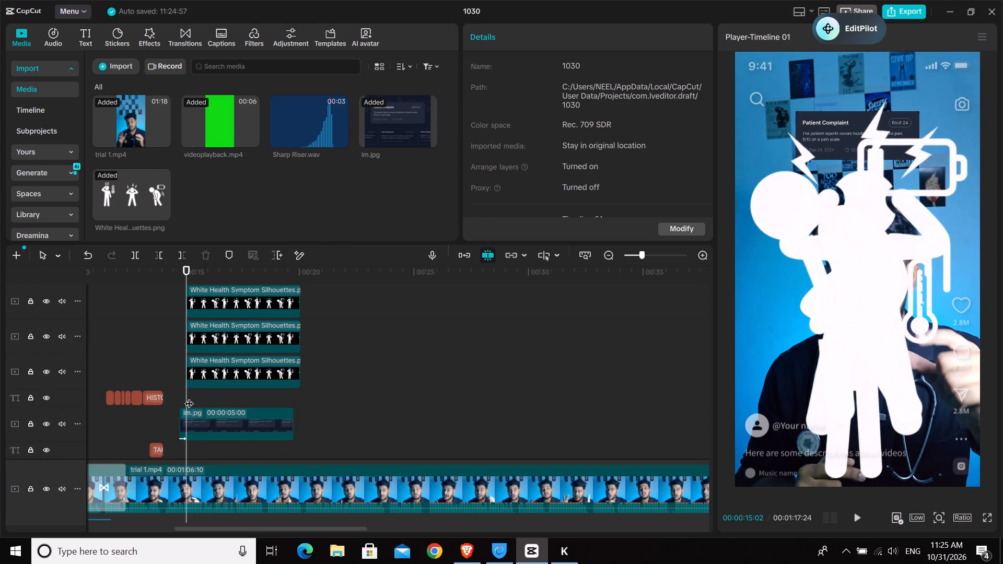
Stagger the figure clips, starting the headache figure at about 00:00:15:15 and the battery figure at about 00:00:16:01.
left_click(207, 339)
left_click_drag(204, 336, 213, 338)
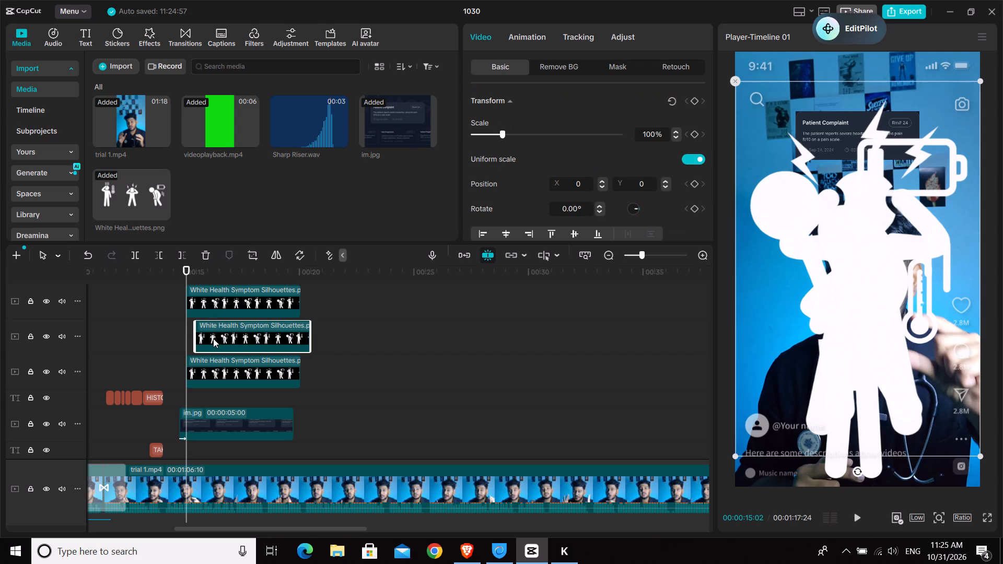
left_click(209, 310)
left_click_drag(203, 299, 226, 301)
Play the staggered figures from 00:00:15:02 to check their timing, then return the playhead to 00:00:15:02.
key("space")
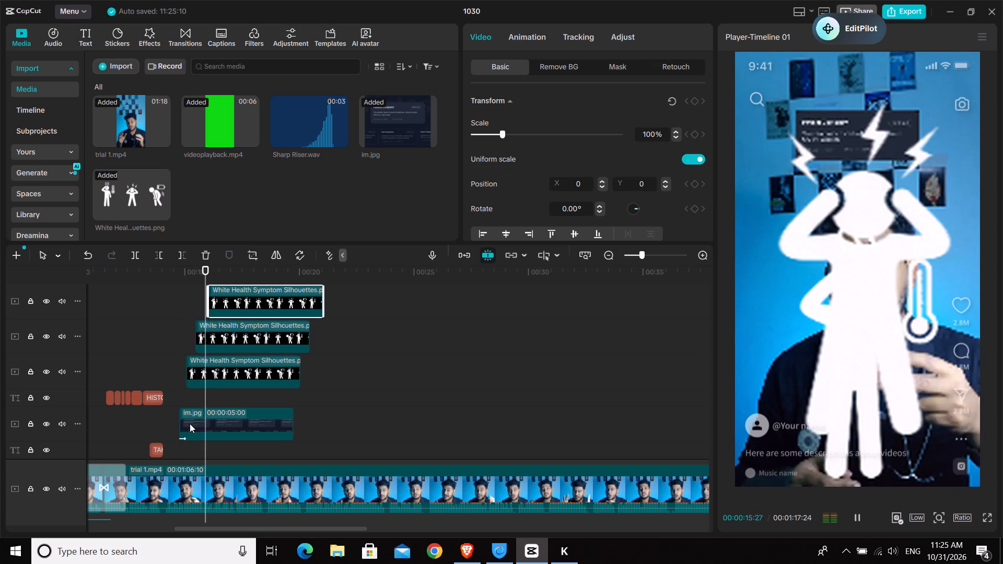
key("space")
key("space")
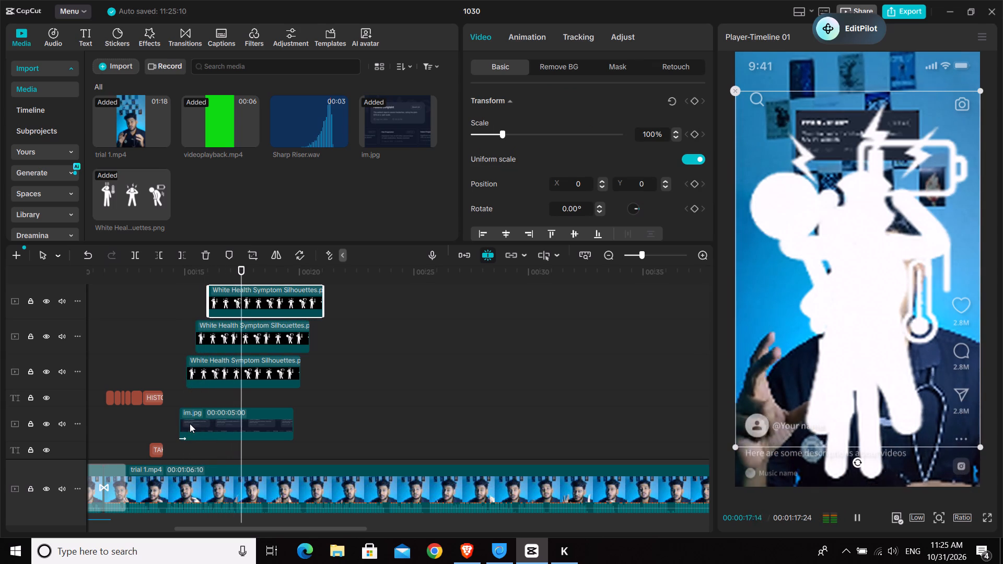
key("space")
left_click(190, 391)
At 00:00:16:01, scale the battery figure down to 28% and place it beside the Patient Complaint card at about X 449, Y 1224.
left_click(209, 396)
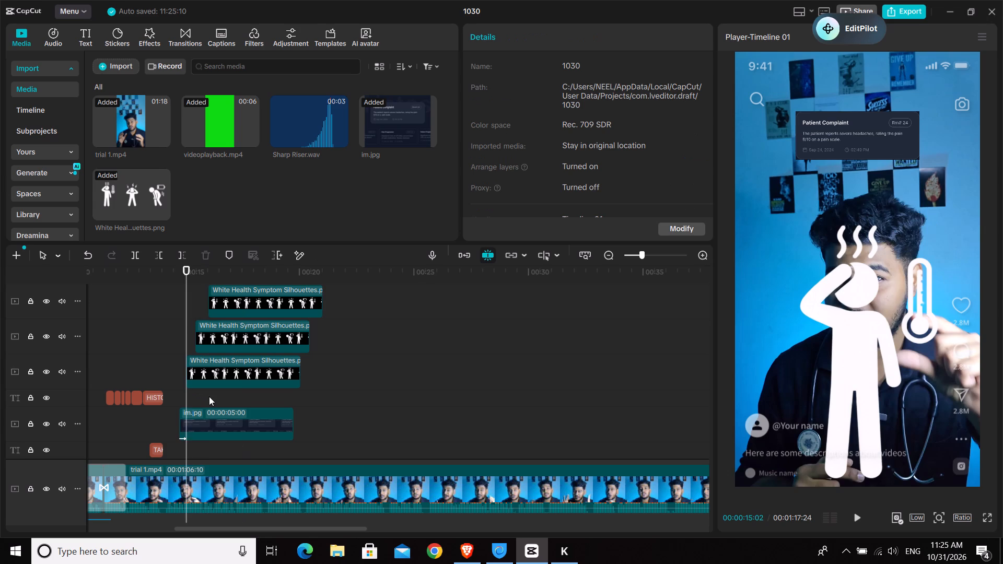
left_click(232, 377)
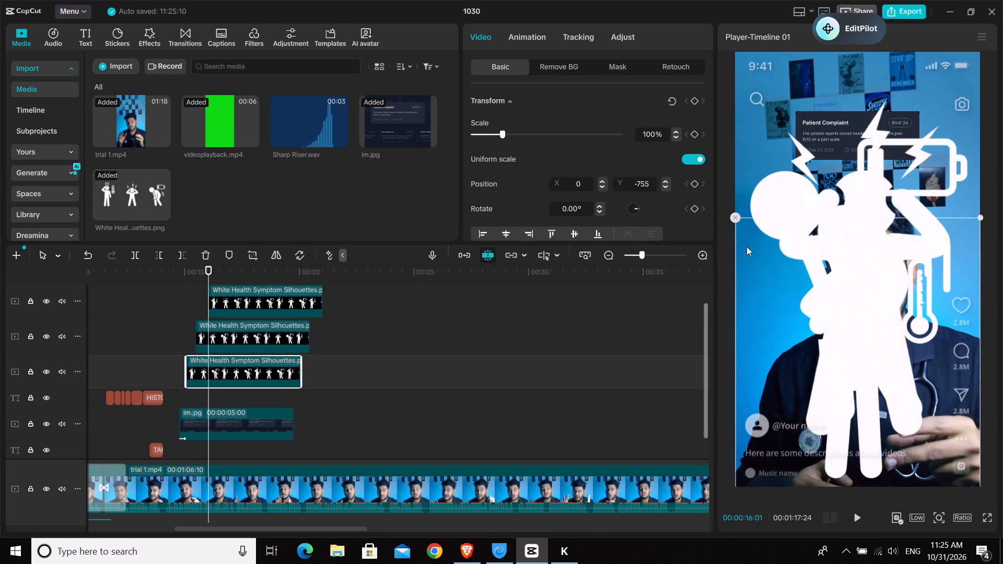
left_click(256, 302)
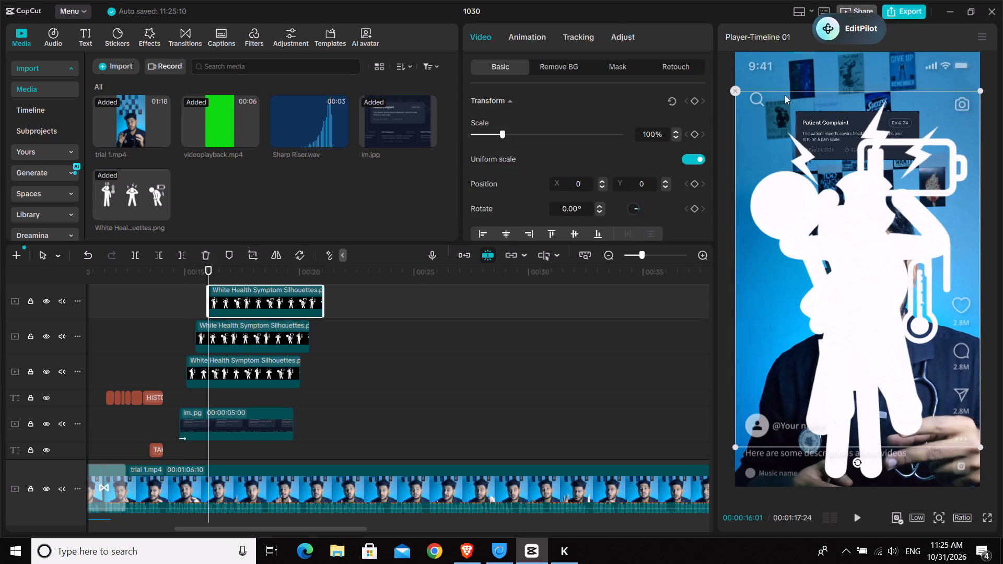
left_click_drag(981, 87, 875, 206)
left_click_drag(861, 271, 880, 238)
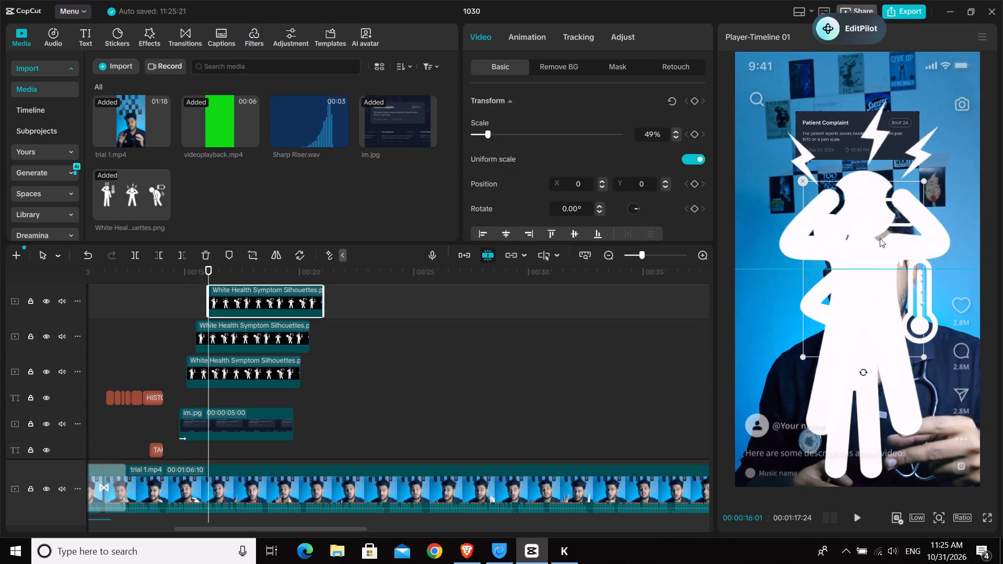
left_click_drag(880, 238, 890, 130)
left_click_drag(948, 218, 907, 180)
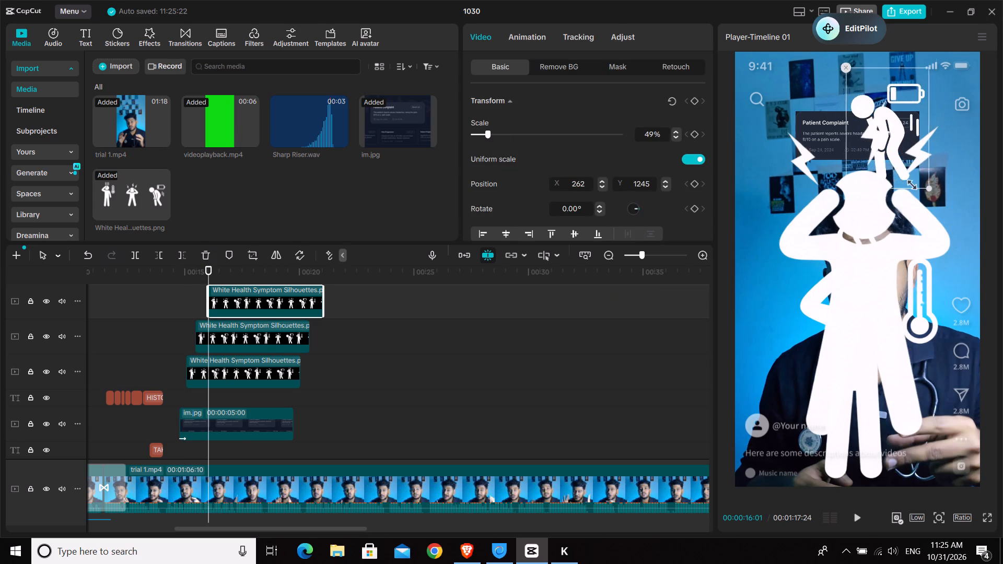
left_click_drag(907, 180, 900, 167)
left_click_drag(890, 140, 911, 144)
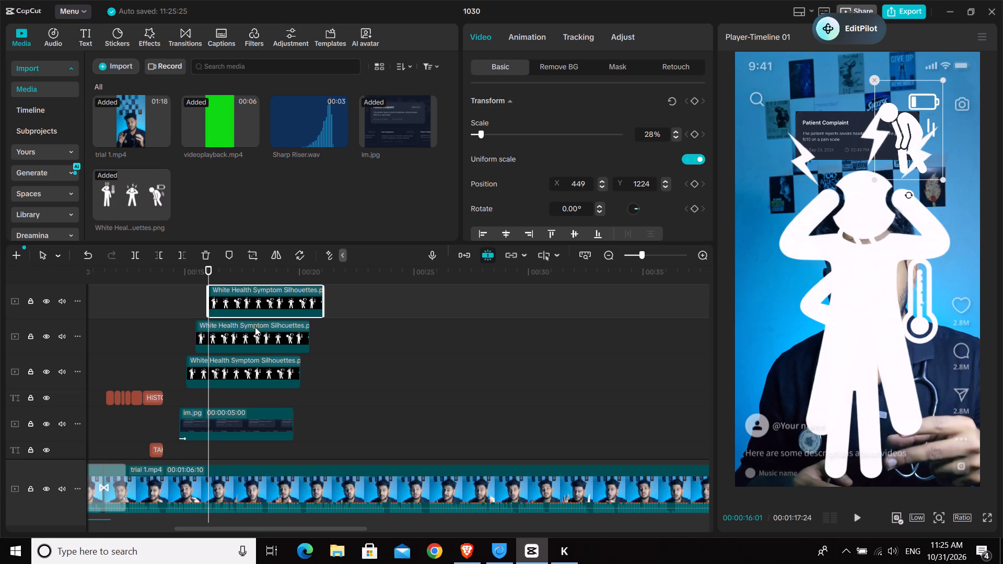
Scale the headache figure with lightning bolts down to about 39%.
left_click(255, 327)
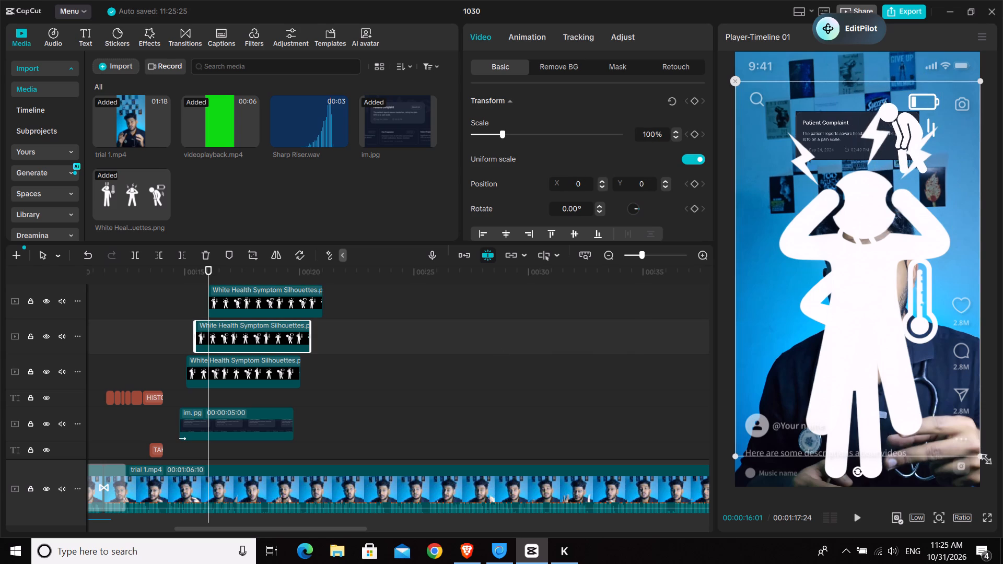
left_click_drag(983, 456, 840, 309)
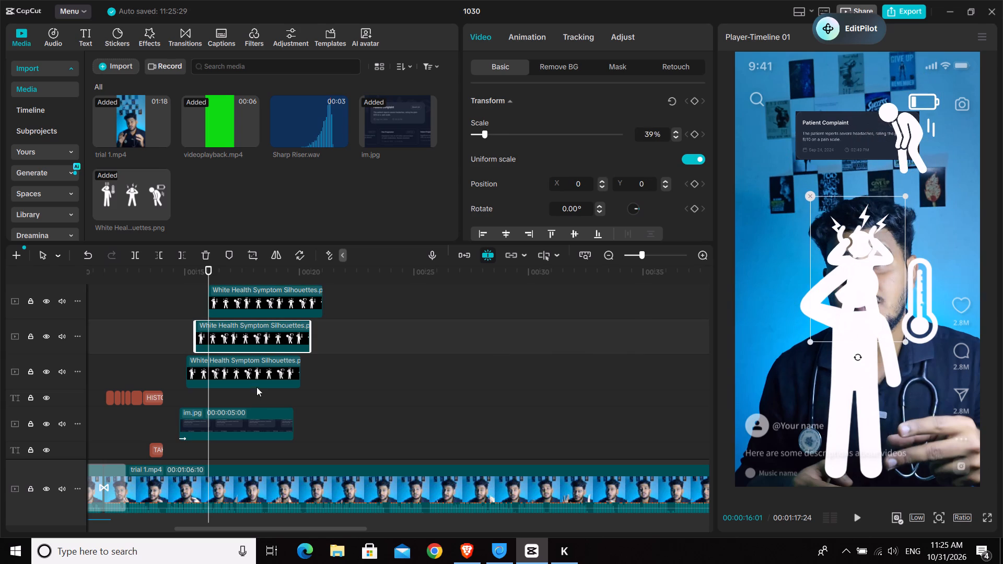
Scale the fever figure with the thermometer down to about 46% and place it over the man's chest at about X -216, Y -1026.
left_click(252, 375)
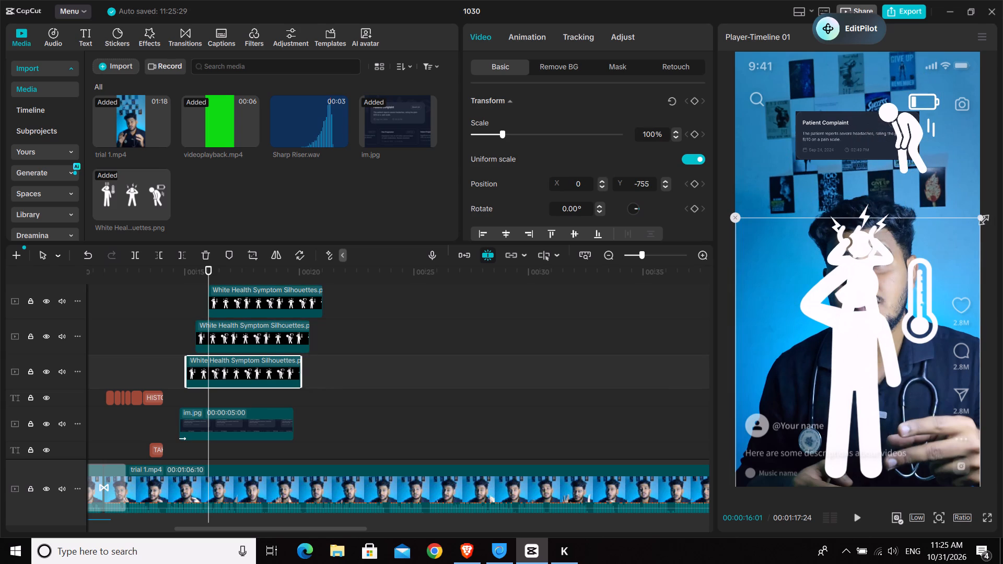
left_click_drag(982, 218, 892, 316)
left_click_drag(871, 361, 829, 380)
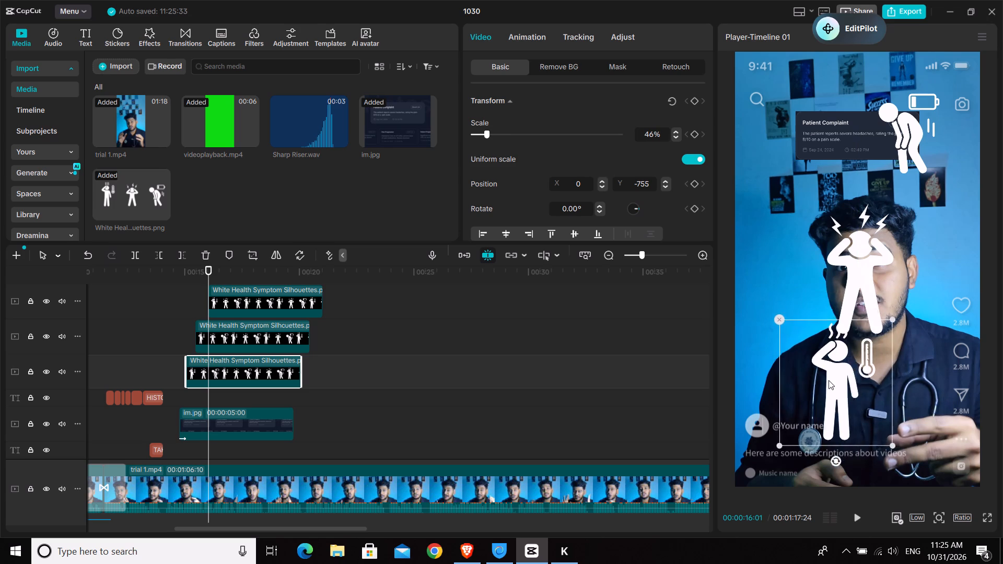
left_click_drag(829, 380, 846, 392)
Shrink the battery figure to about 23% and move it just below the card's right corner, at about X 515, Y 795.
left_click(862, 297)
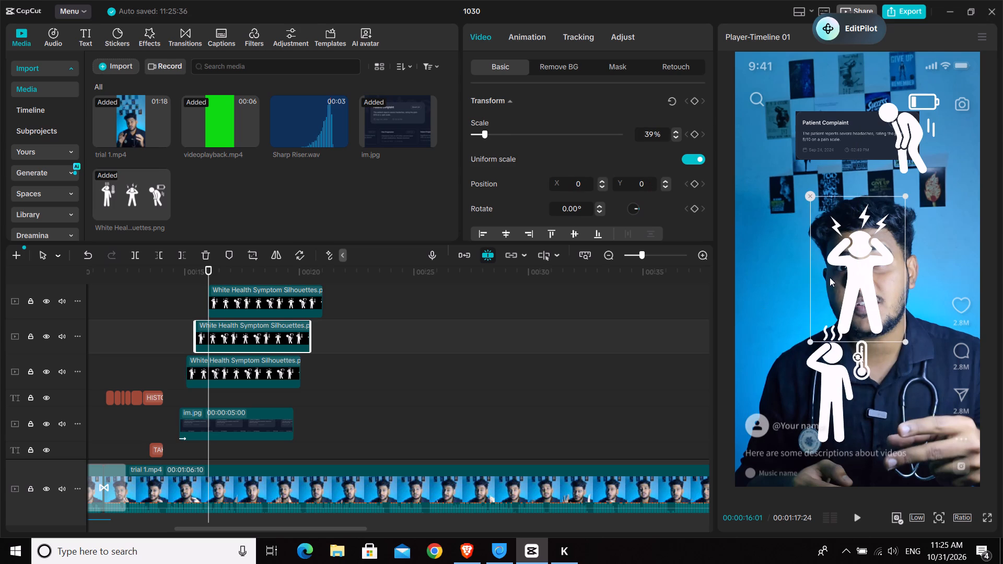
left_click(925, 134)
left_click_drag(913, 128, 941, 182)
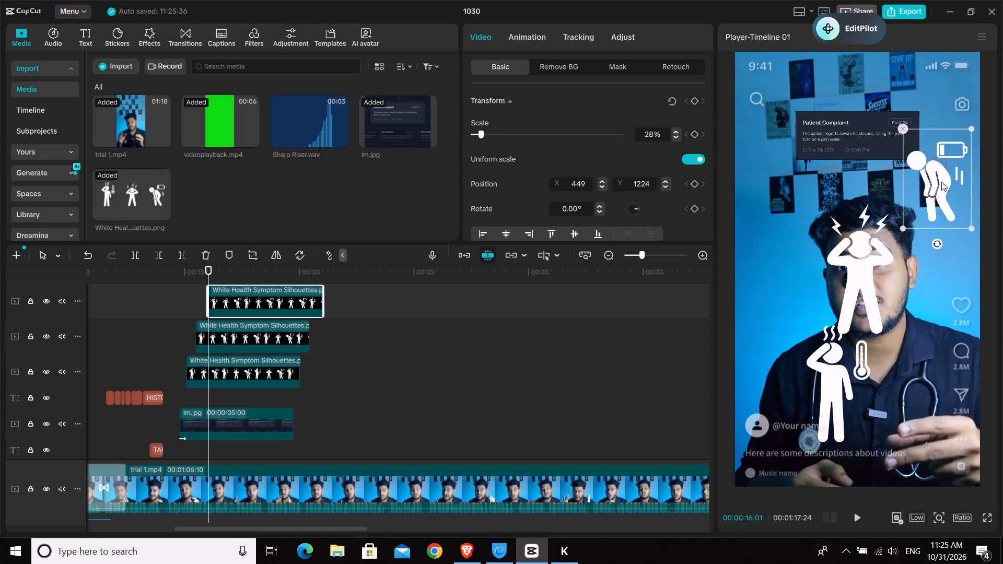
left_click_drag(941, 182, 925, 192)
left_click_drag(959, 142, 951, 155)
left_click_drag(928, 190, 923, 175)
Shrink the headache figure to about 20% and place it below the card's left corner, at about X -584, Y 715.
left_click(874, 264)
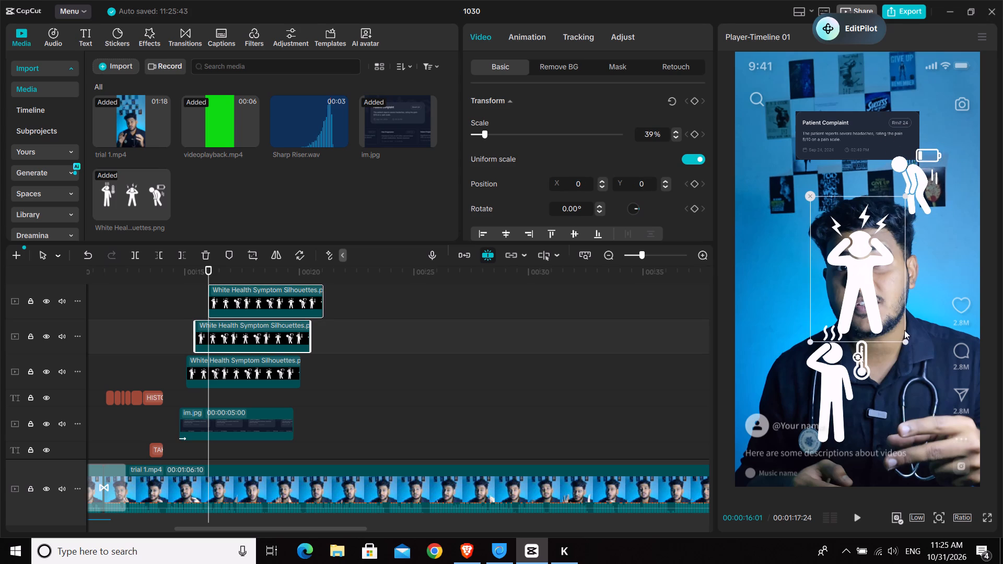
left_click_drag(906, 340, 884, 318)
left_click_drag(869, 287, 797, 210)
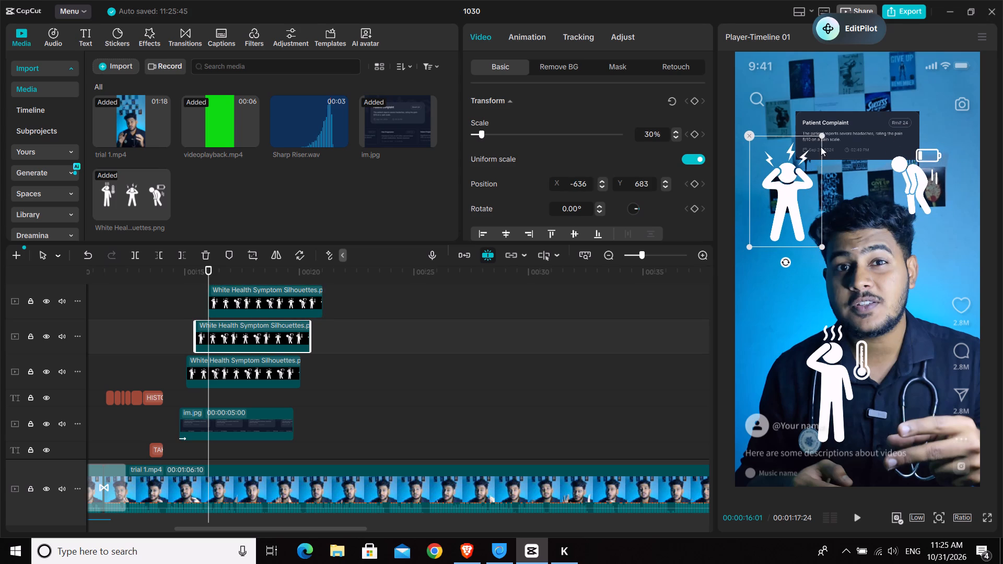
left_click_drag(825, 136, 802, 157)
left_click_drag(794, 186, 806, 180)
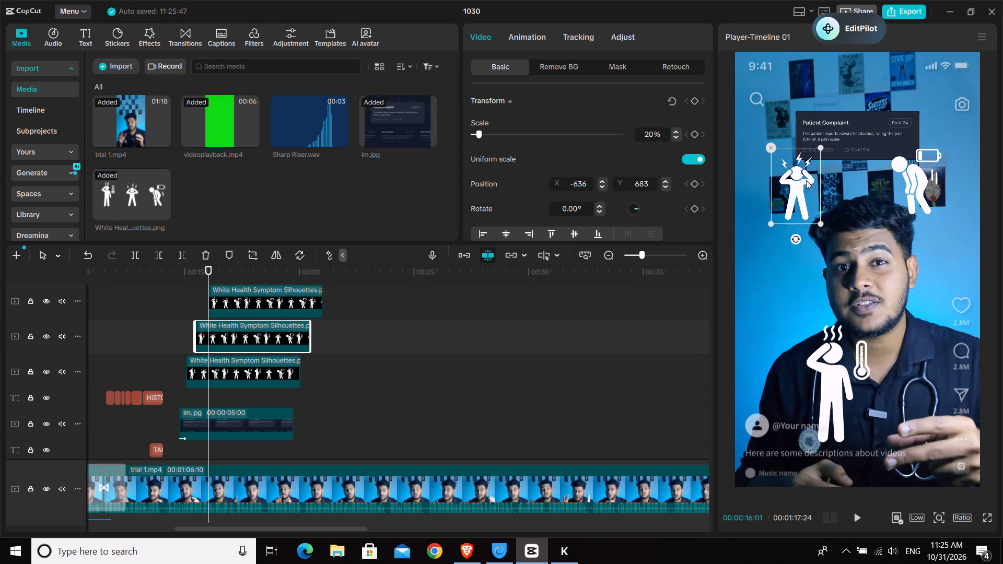
left_click_drag(806, 180, 800, 183)
Move the battery figure outward to about X 659, Y 709 to mirror the headache figure, and shrink it to about 21%.
left_click(928, 174)
left_click_drag(925, 178, 941, 190)
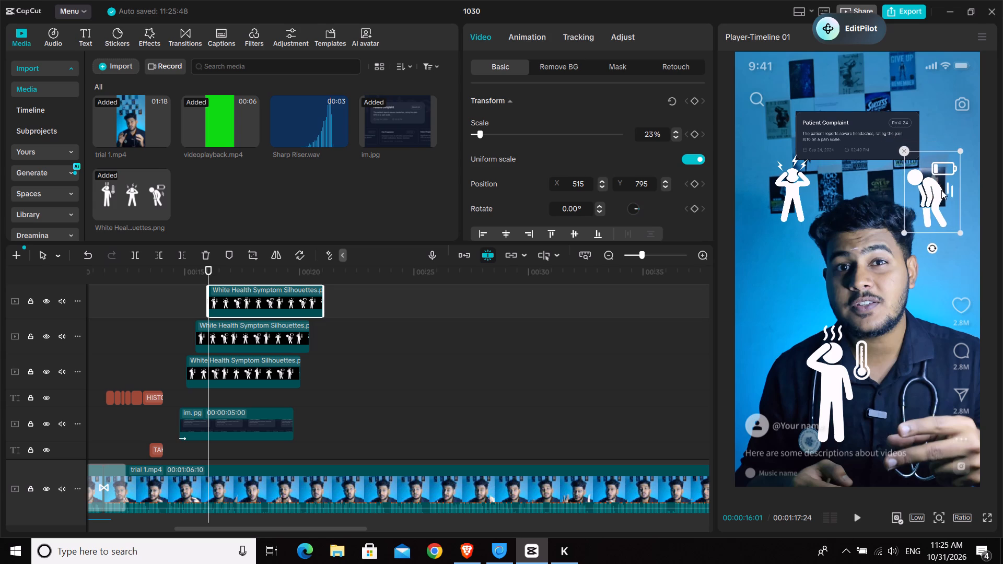
left_click_drag(941, 190, 941, 187)
left_click_drag(957, 150, 953, 152)
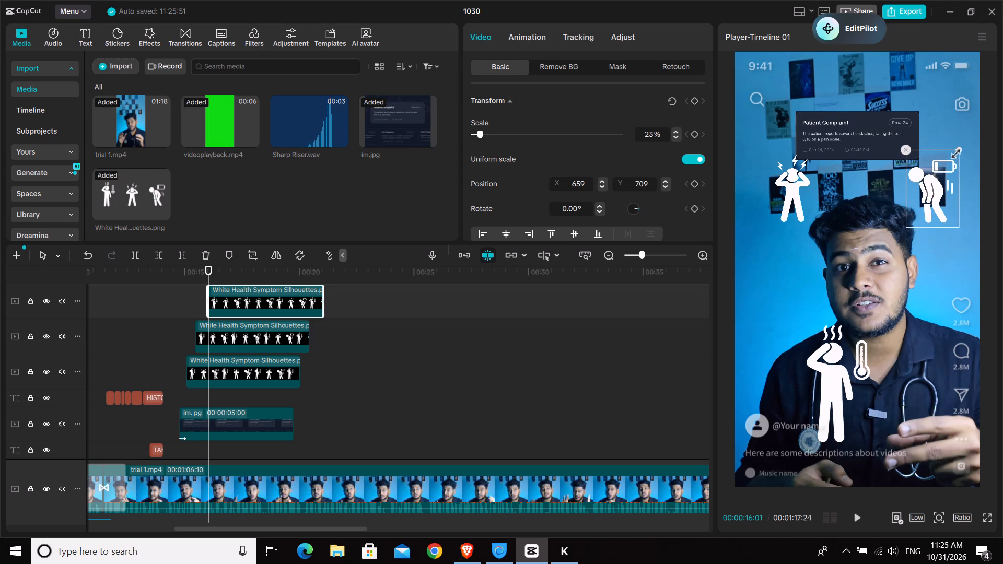
left_click_drag(953, 152, 951, 153)
Shrink the fever figure to about 17% and, after trying it under the card, place it left of the man's face at X -628, Y 0.
left_click(851, 366)
left_click_drag(891, 321, 867, 344)
left_click_drag(840, 383, 876, 190)
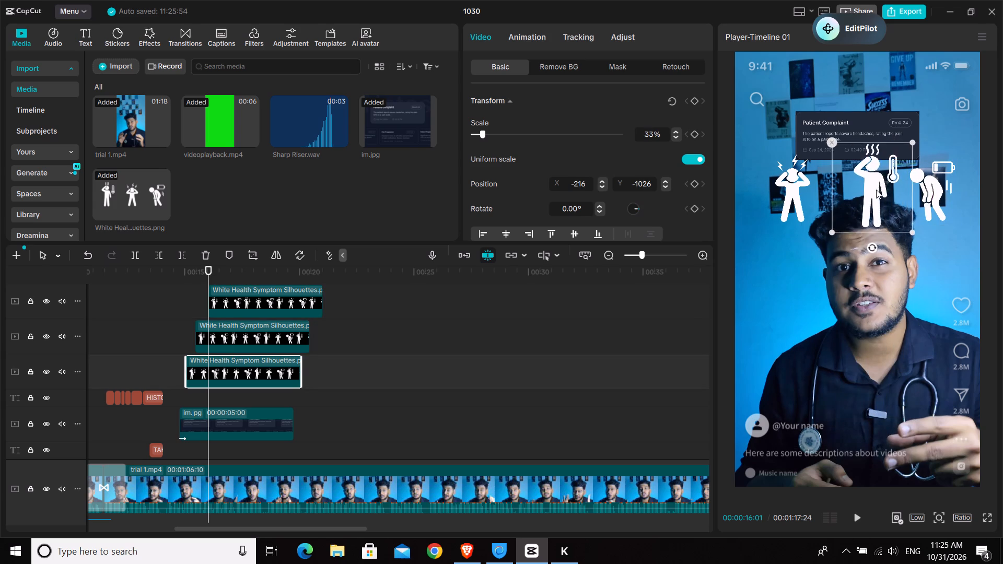
left_click_drag(876, 190, 888, 363)
left_click_drag(921, 322, 899, 341)
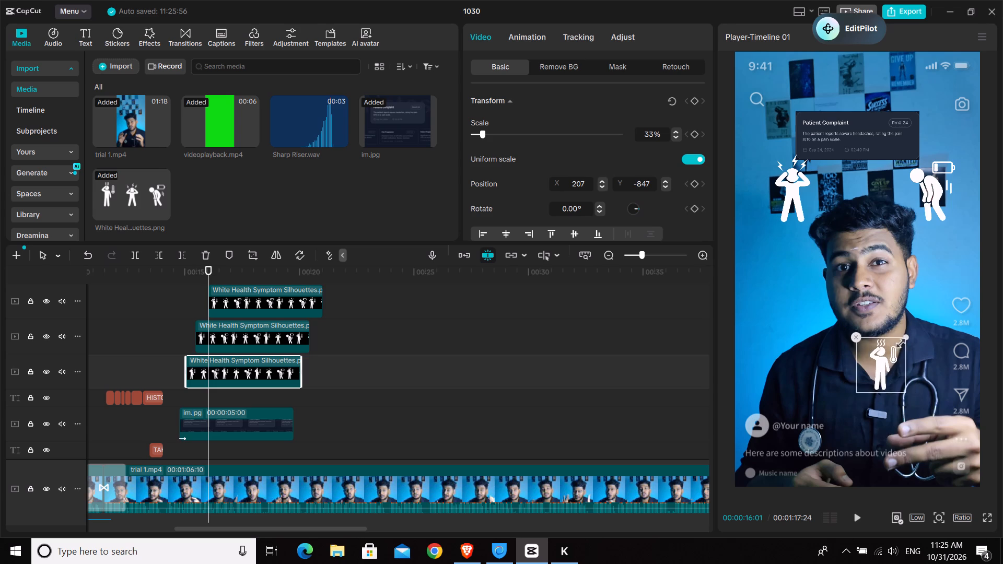
left_click_drag(899, 341, 915, 334)
left_click_drag(886, 359, 864, 174)
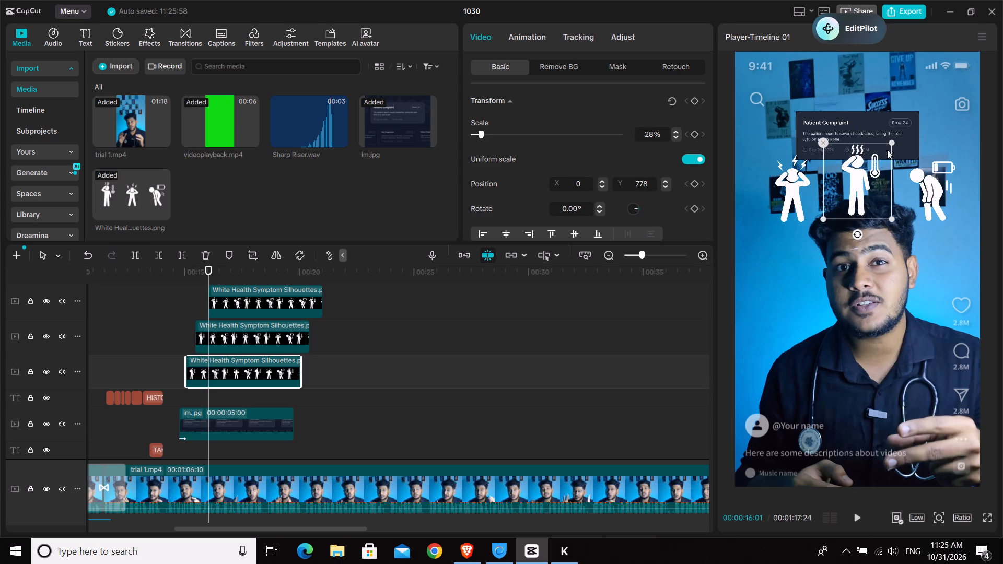
left_click_drag(892, 145, 877, 167)
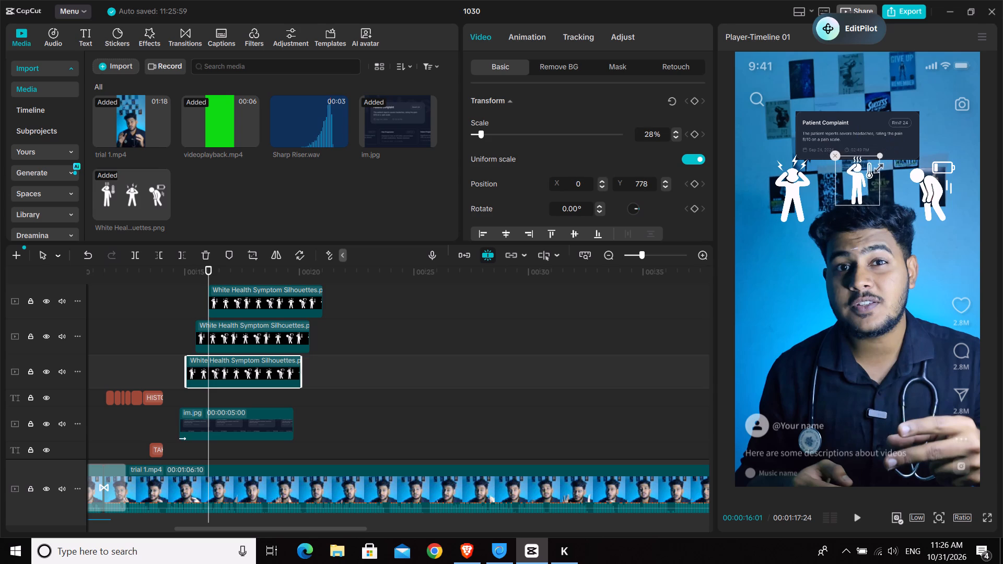
left_click_drag(877, 167, 876, 168)
left_click_drag(862, 184, 861, 334)
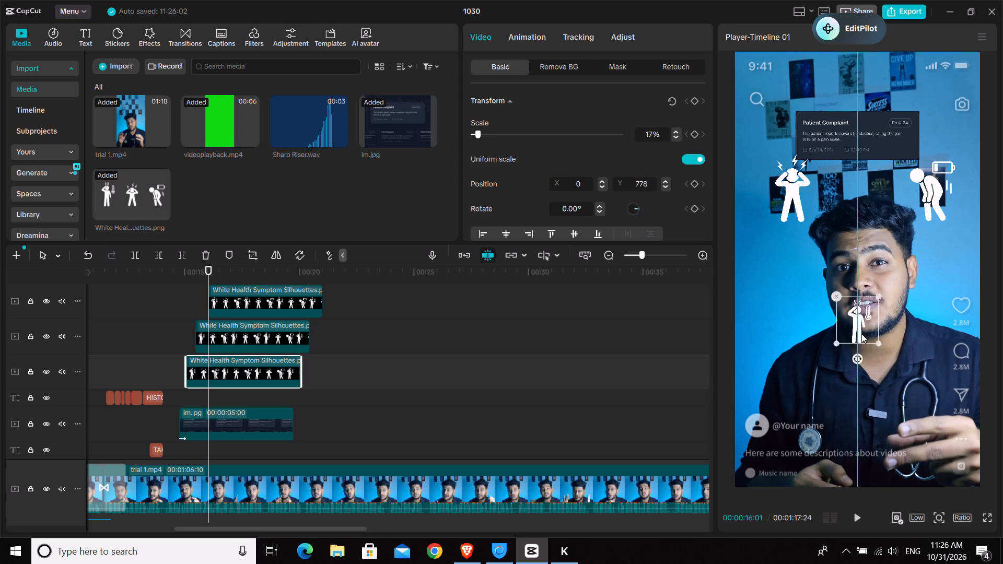
left_click_drag(861, 334, 790, 271)
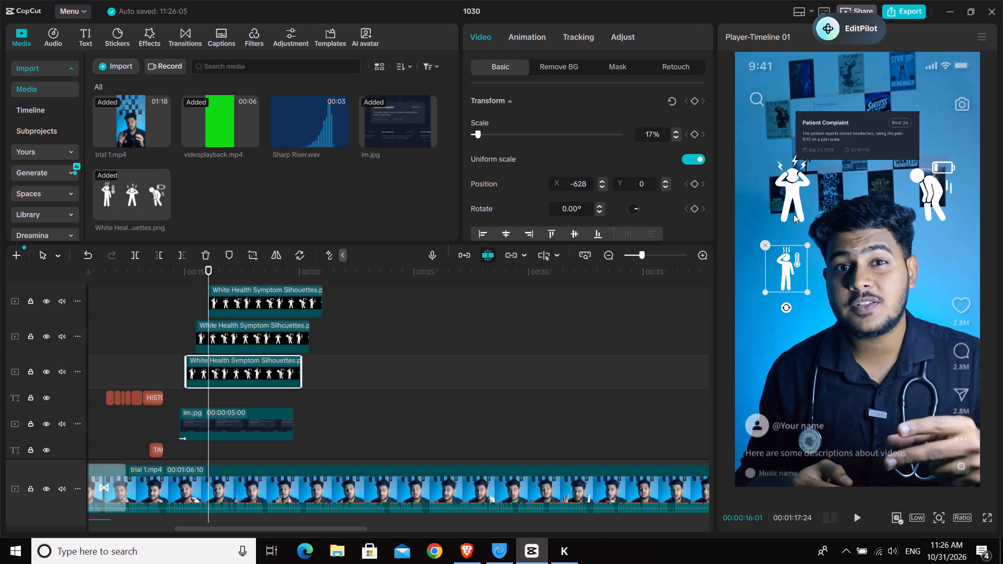
Move the headache figure down onto the man's chest at X 0, about Y -939, and enlarge it to about 22%.
left_click(792, 192)
left_click_drag(802, 194, 892, 384)
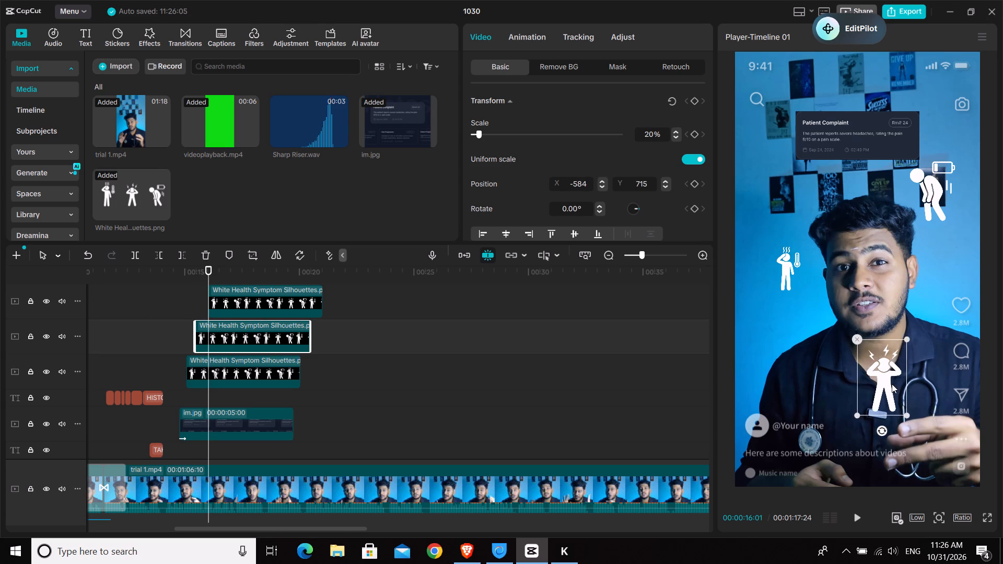
left_click_drag(892, 384, 889, 385)
left_click_drag(904, 338, 914, 338)
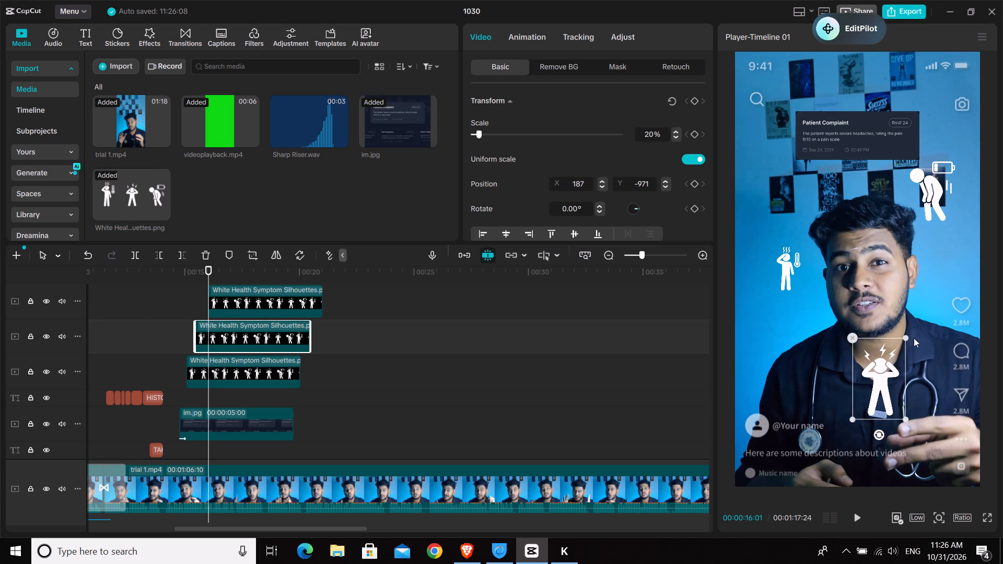
left_click_drag(892, 370, 873, 367)
Set the fever figure's scale to 22% to match the headache figure.
left_click(786, 274)
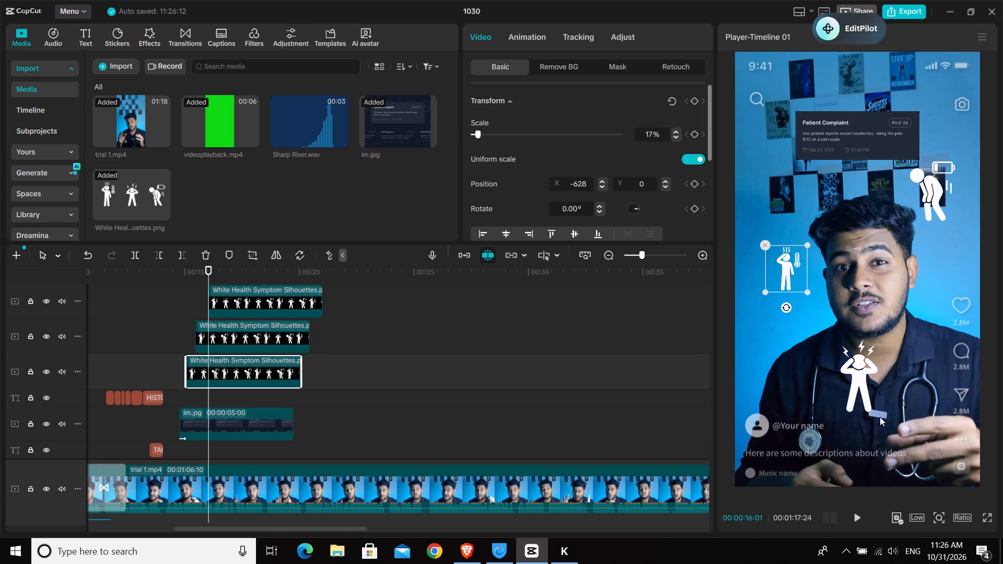
left_click(858, 382)
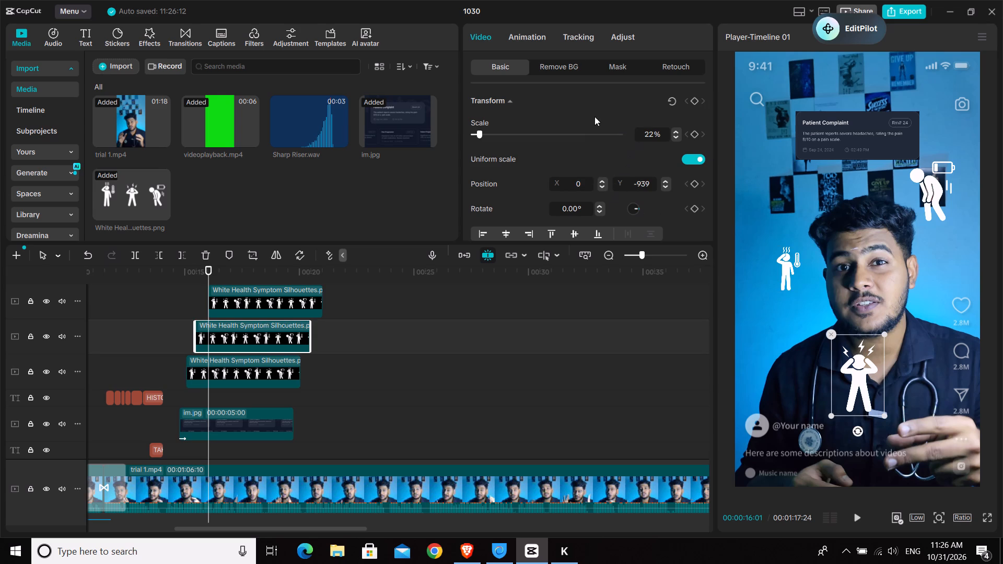
left_click(786, 276)
double_click(644, 135)
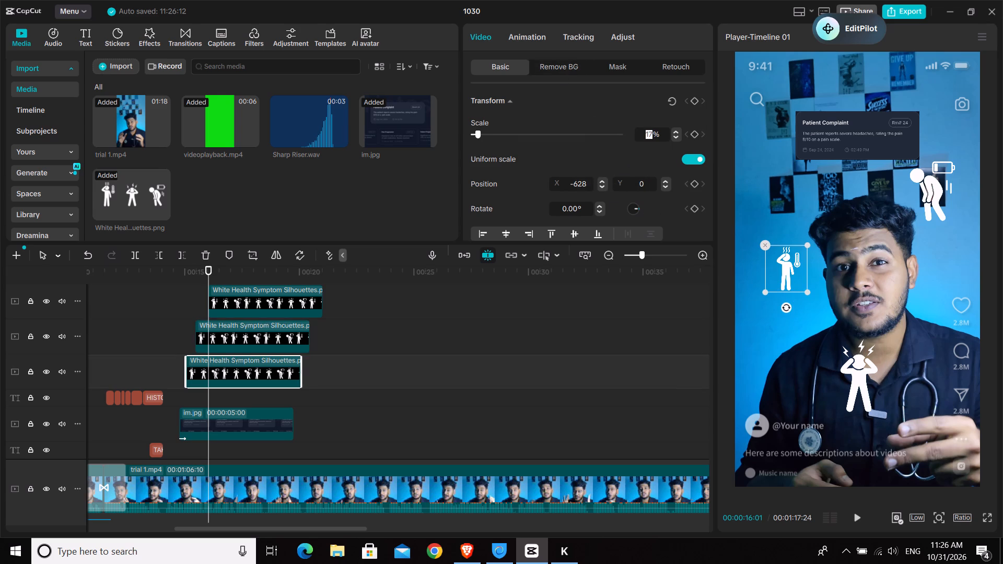
type("22")
key("Return")
left_click(928, 231)
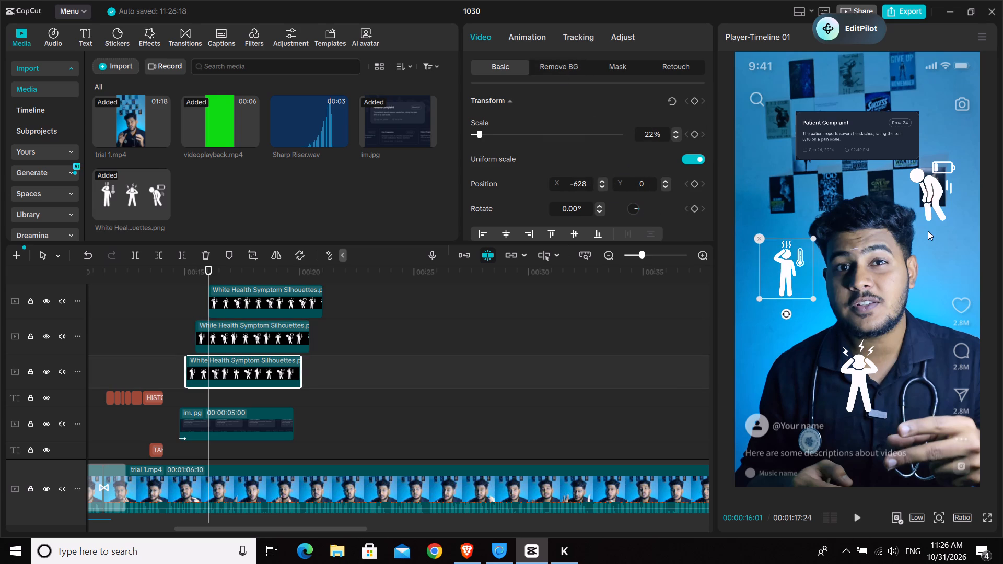
Set the battery figure's scale to 22%.
double_click(650, 132)
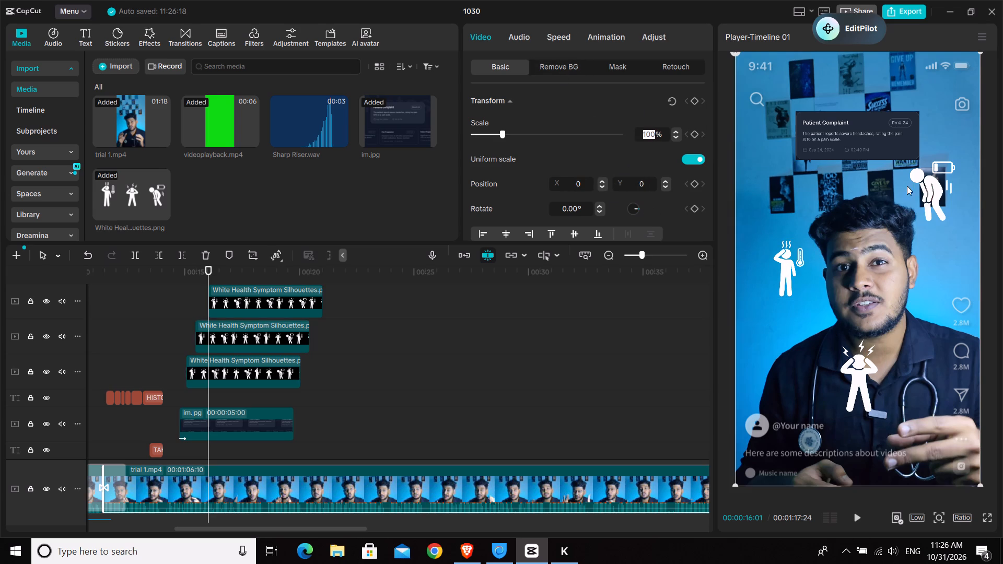
left_click(936, 184)
left_click(936, 184)
left_click(657, 142)
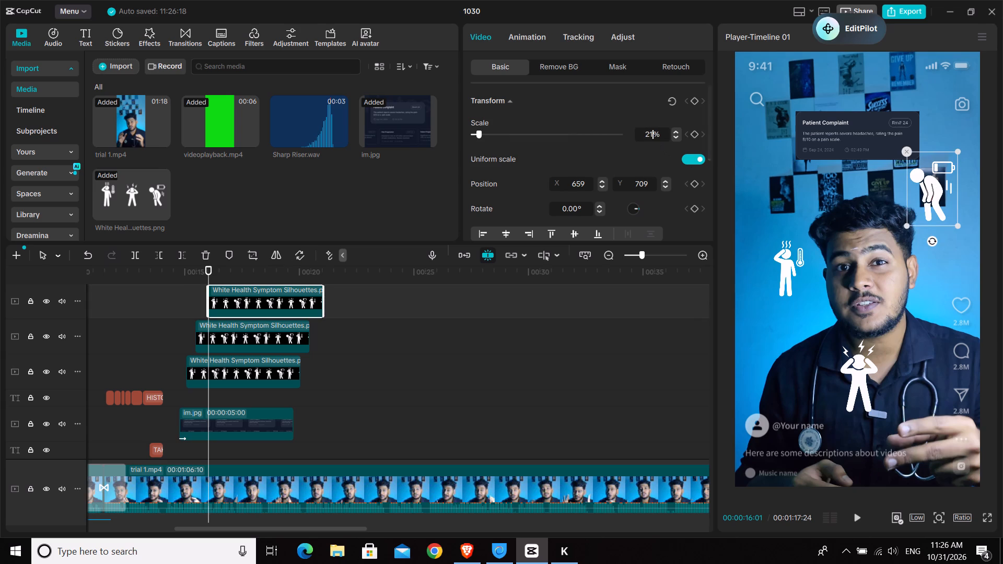
key("BackSpace")
key("2")
key("Return")
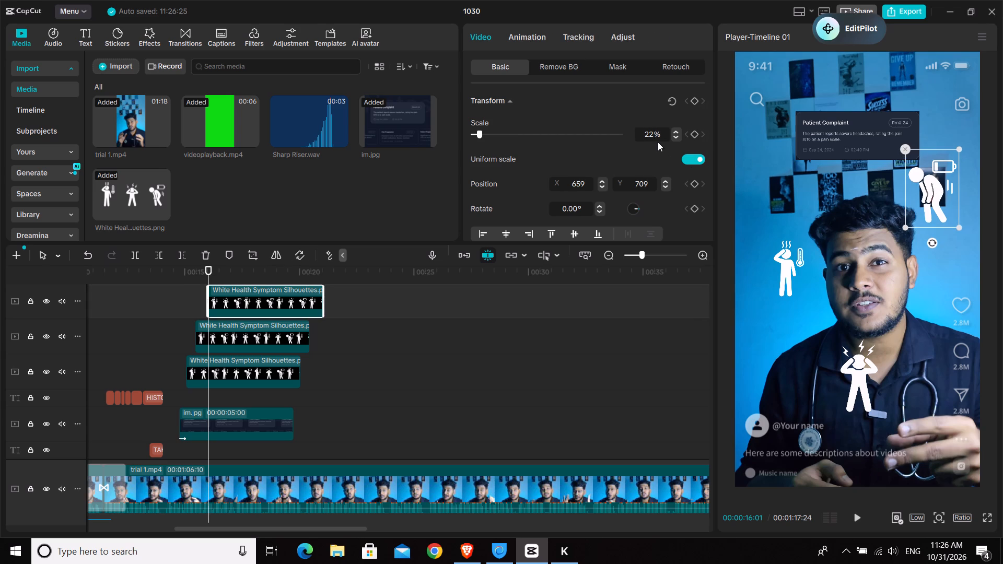
Move the battery figure right of the man's face, level with the fever figure at Y 0, and shrink it to about 20%.
left_click_drag(942, 201, 958, 276)
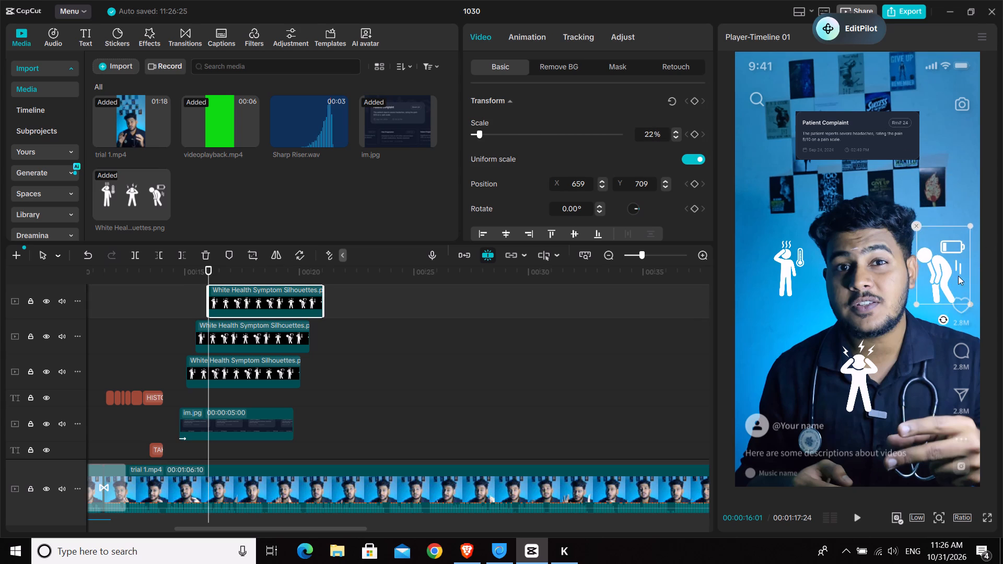
left_click_drag(958, 276, 949, 280)
left_click_drag(966, 232, 959, 236)
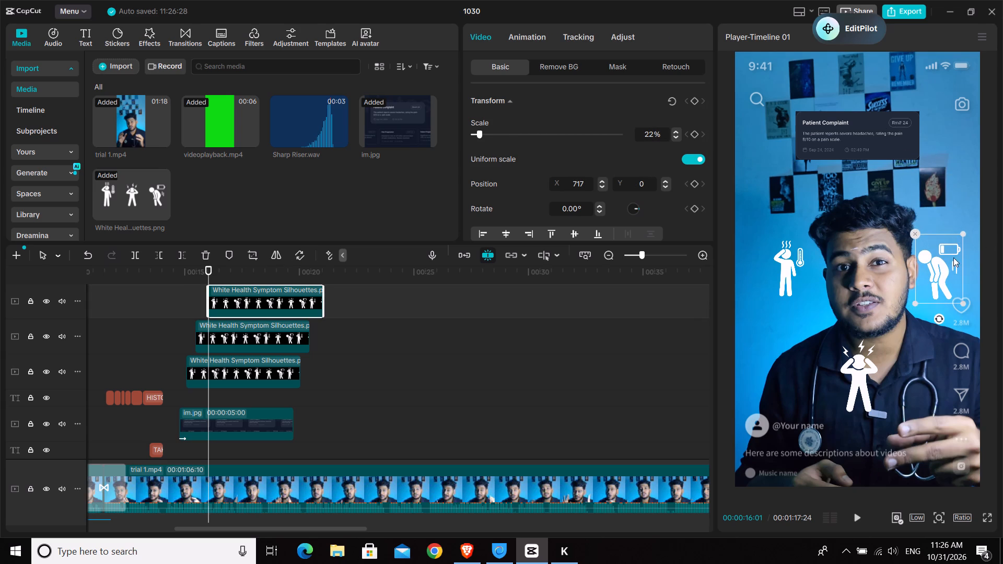
left_click_drag(944, 273, 940, 270)
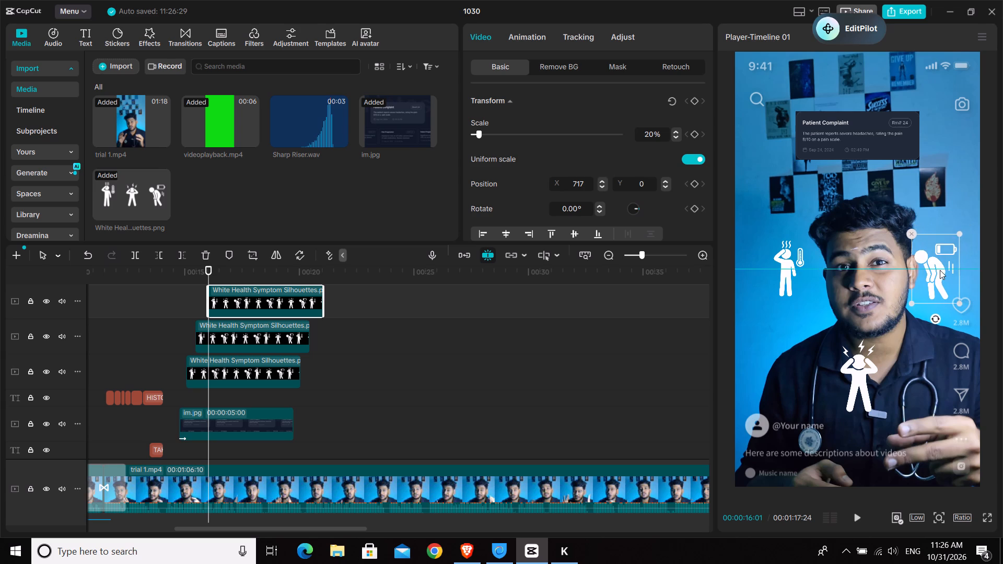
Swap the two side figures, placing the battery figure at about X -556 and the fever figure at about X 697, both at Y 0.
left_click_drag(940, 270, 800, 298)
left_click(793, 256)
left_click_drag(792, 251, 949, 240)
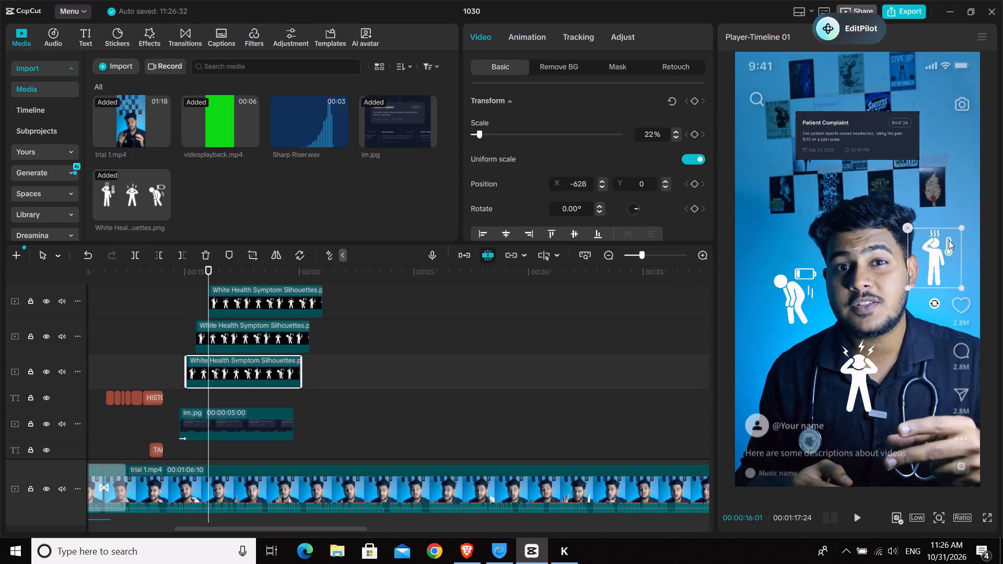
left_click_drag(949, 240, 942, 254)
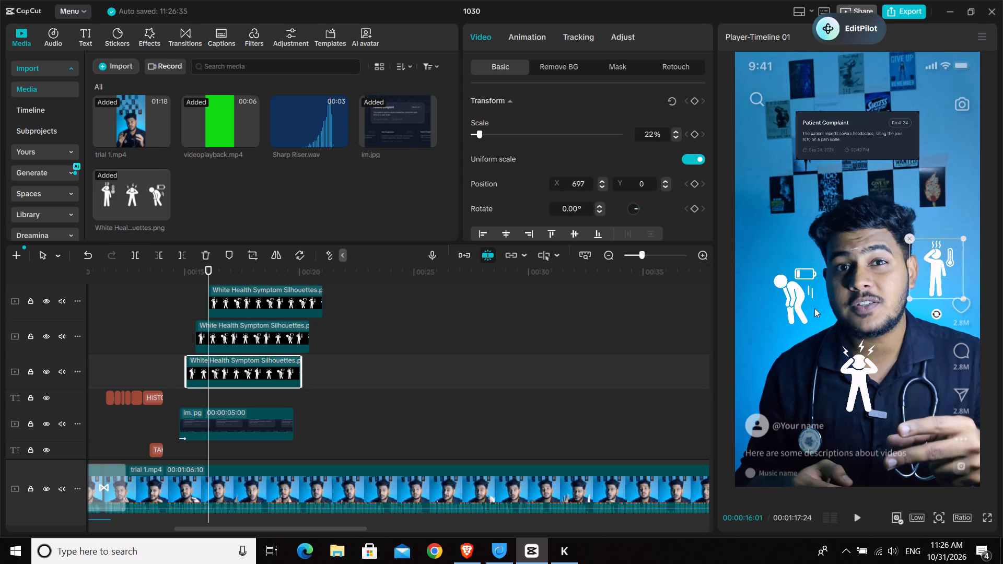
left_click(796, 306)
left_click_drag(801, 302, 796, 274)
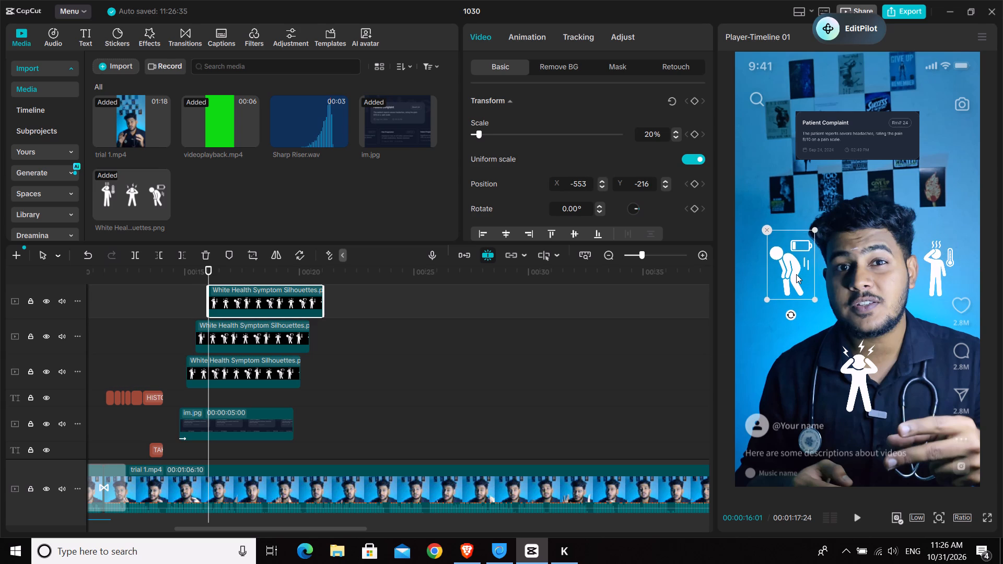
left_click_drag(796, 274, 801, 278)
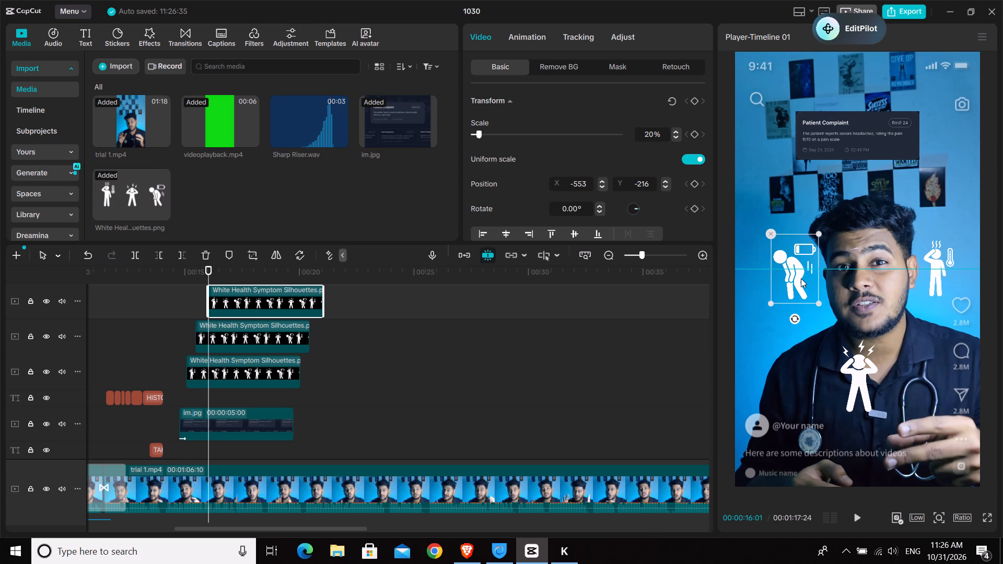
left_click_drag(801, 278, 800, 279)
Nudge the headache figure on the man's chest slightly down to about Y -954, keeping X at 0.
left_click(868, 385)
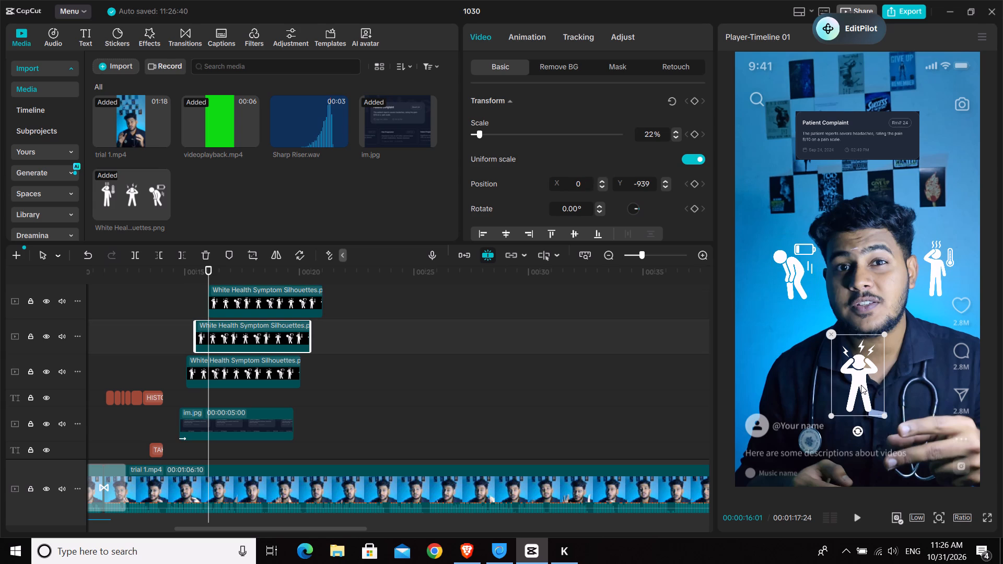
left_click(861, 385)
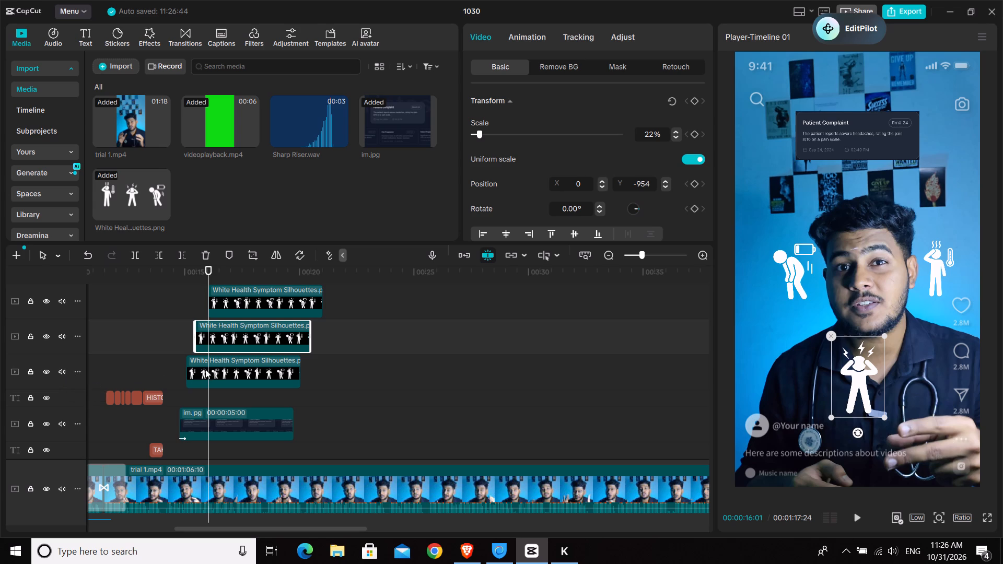
Play through the figure section, split all three figure clips at 00:00:16:11 and delete the parts after the cut.
key("space")
key("space")
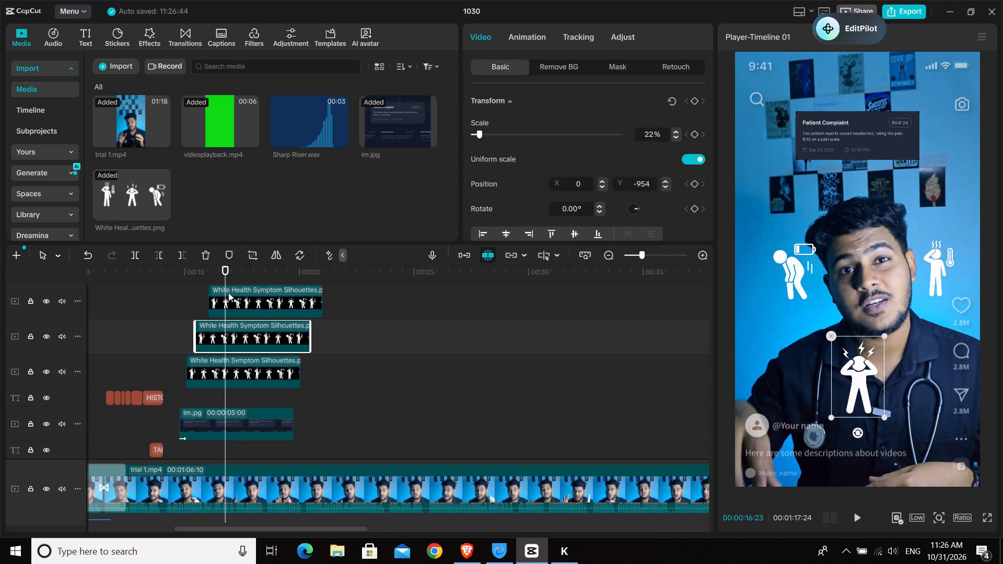
left_click_drag(338, 295, 239, 385)
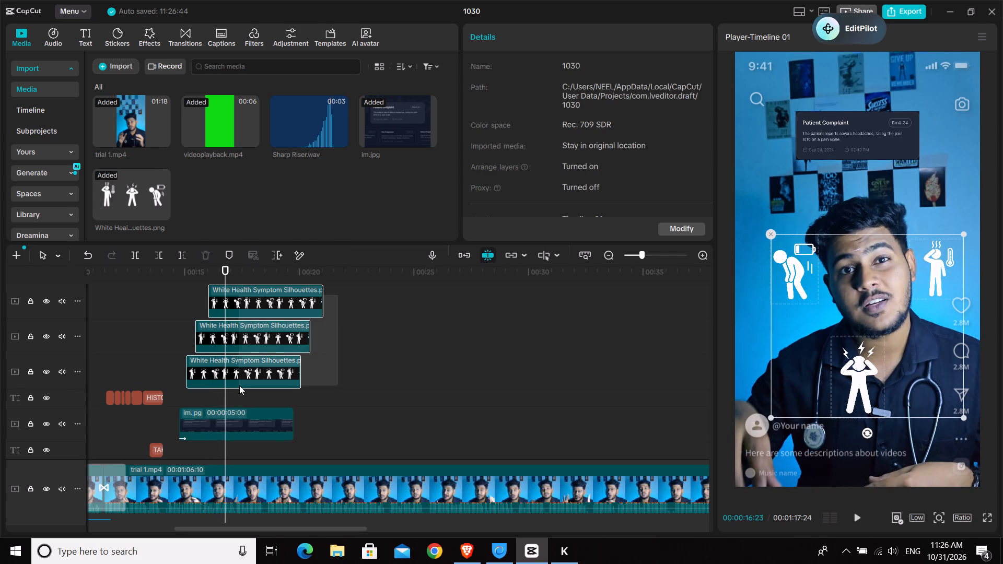
left_click_drag(239, 385, 339, 309)
key("space")
key("space")
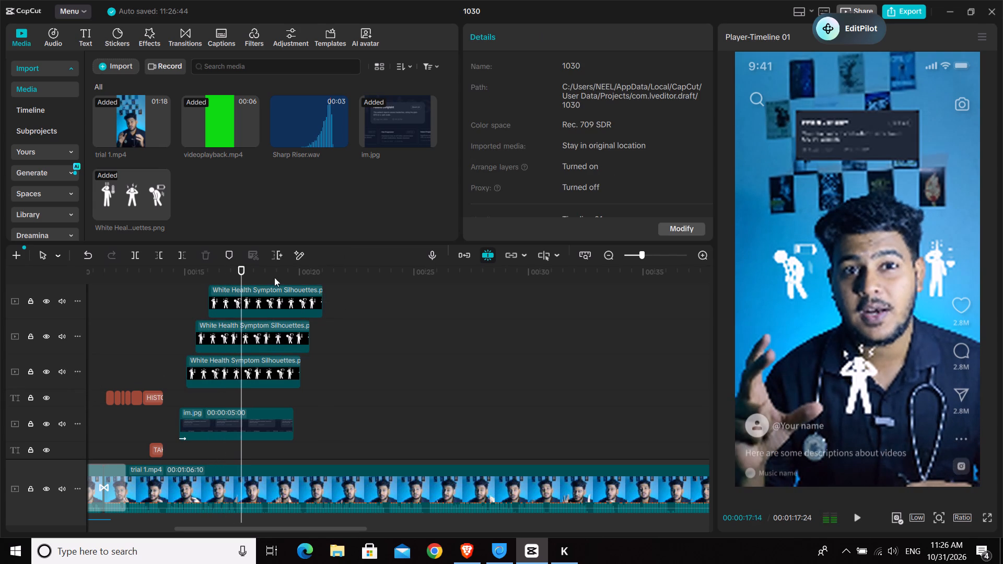
left_click(208, 271)
key("space")
key("space")
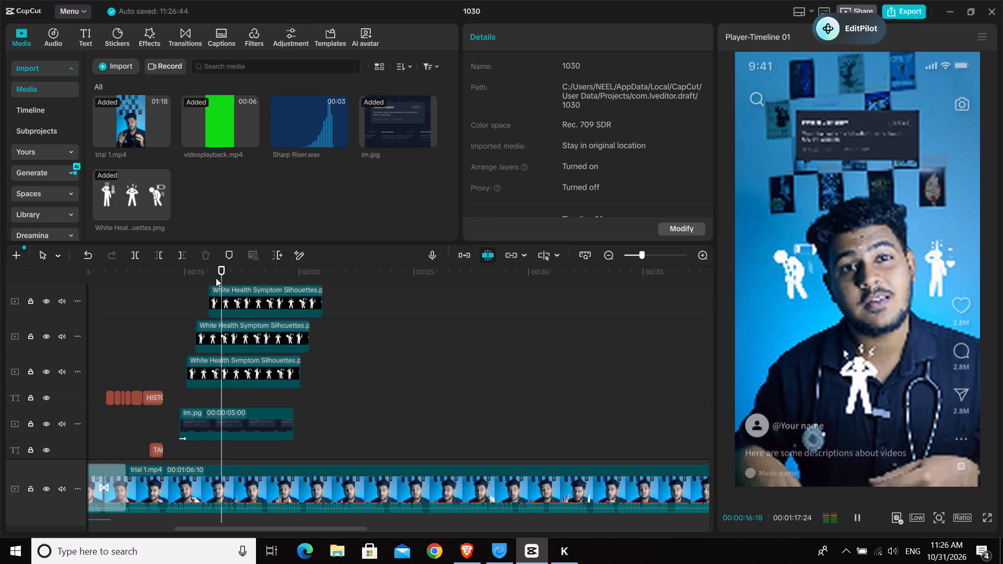
left_click(206, 274)
key("space")
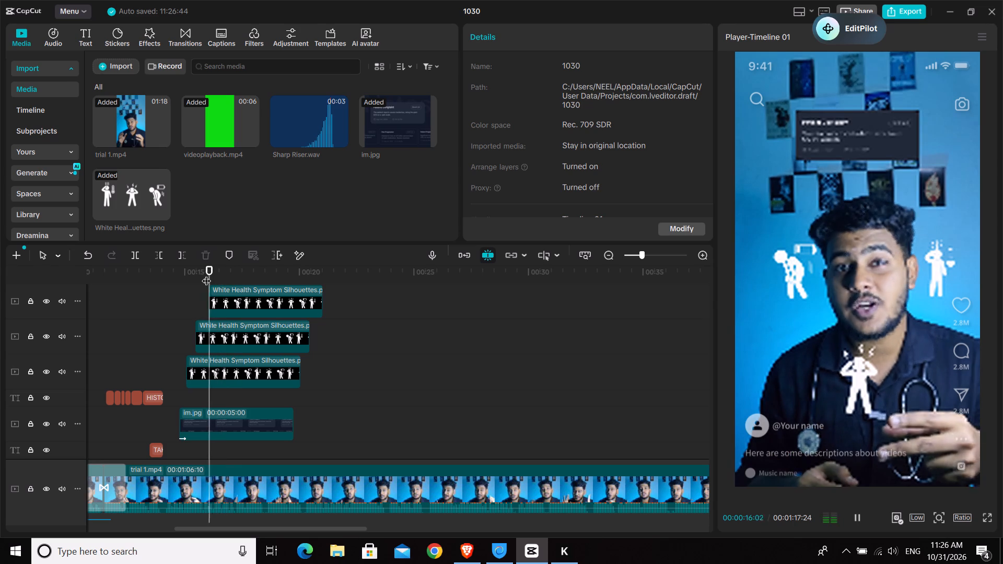
key("space")
left_click_drag(345, 299, 306, 304)
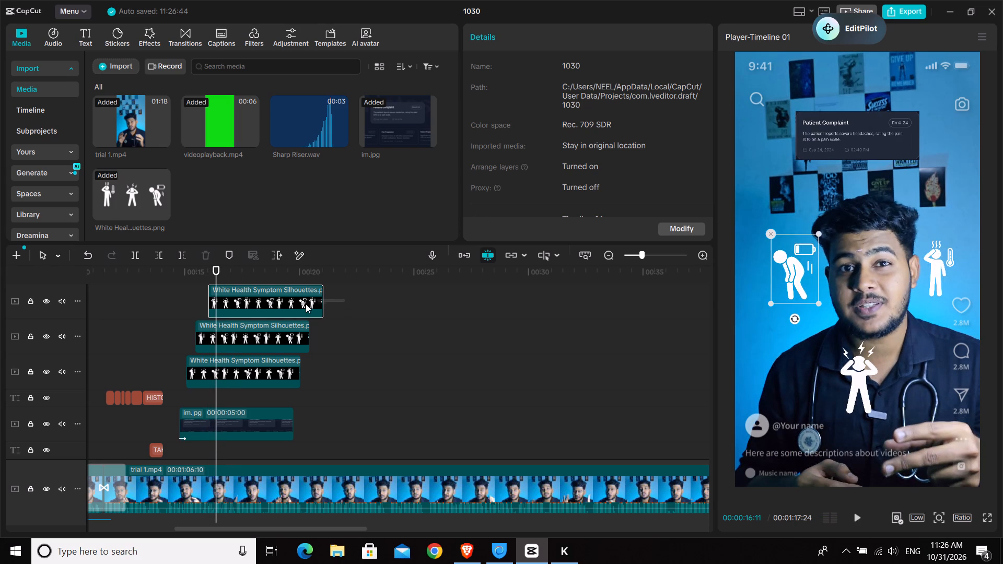
left_click_drag(306, 304, 260, 380)
key("f")
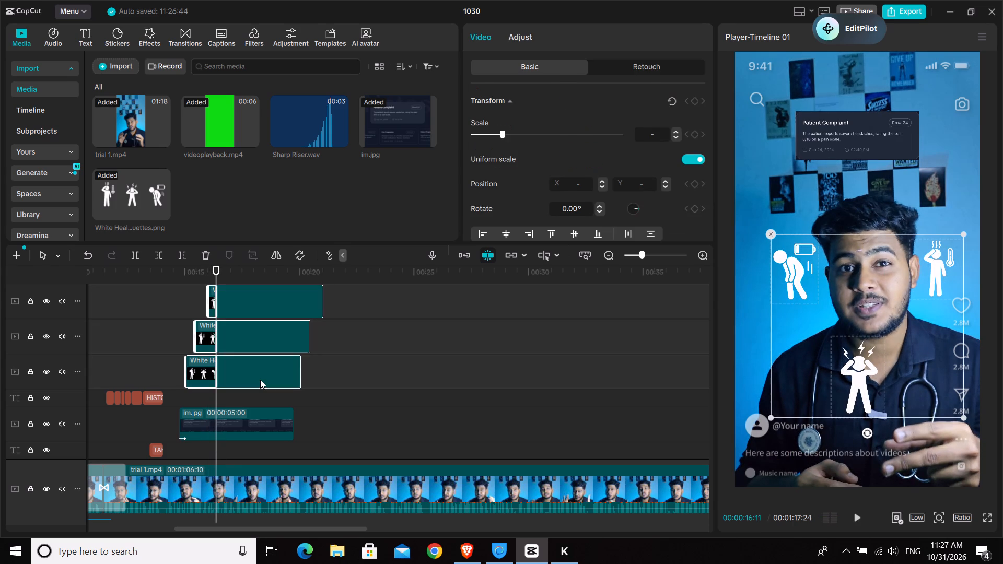
key("Delete")
Play back the shortened figures, and move the battery figure to the horizontal centre above the man's face, below the Patient Complaint card.
left_click(178, 388)
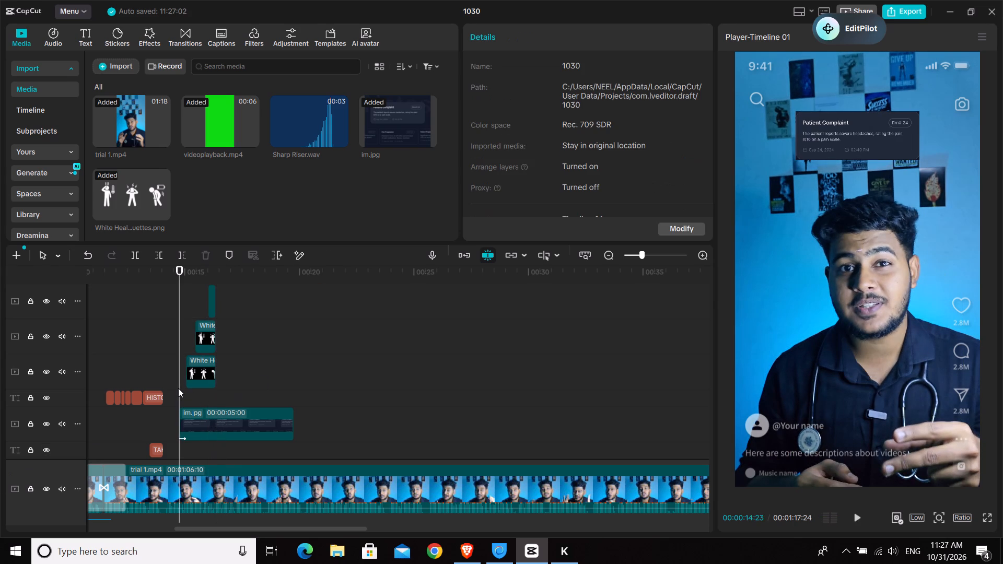
left_click(167, 396)
key("space")
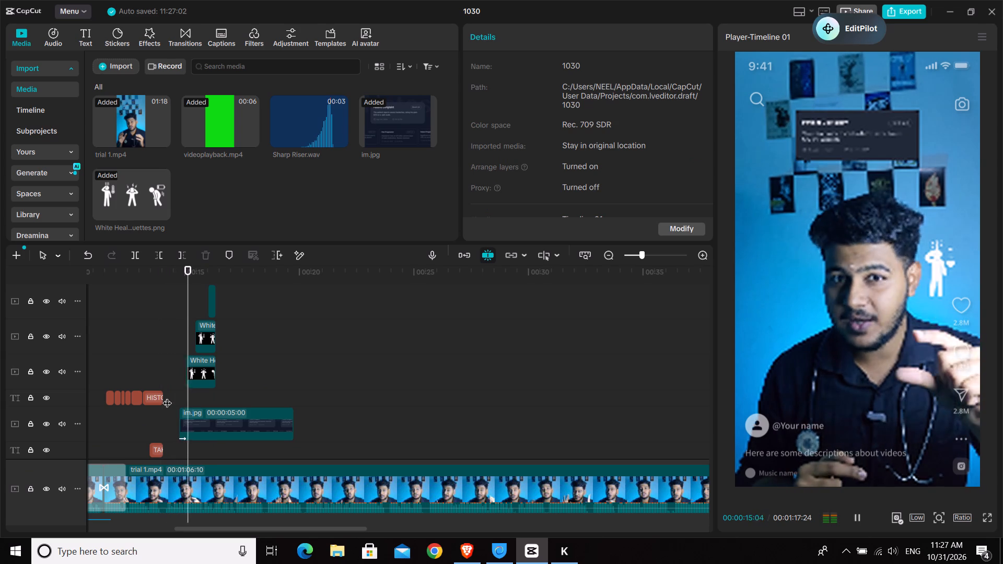
key("space")
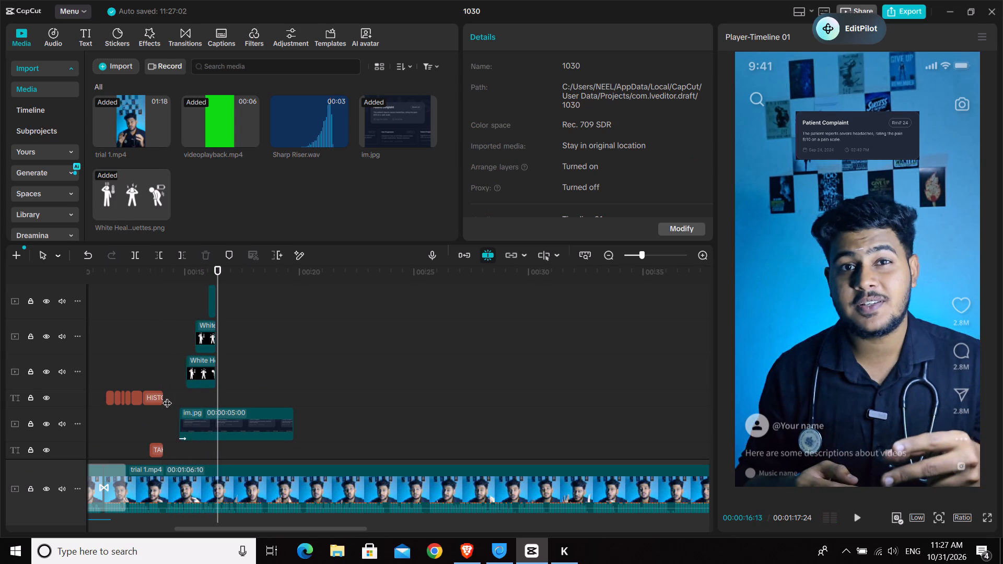
left_click(210, 397)
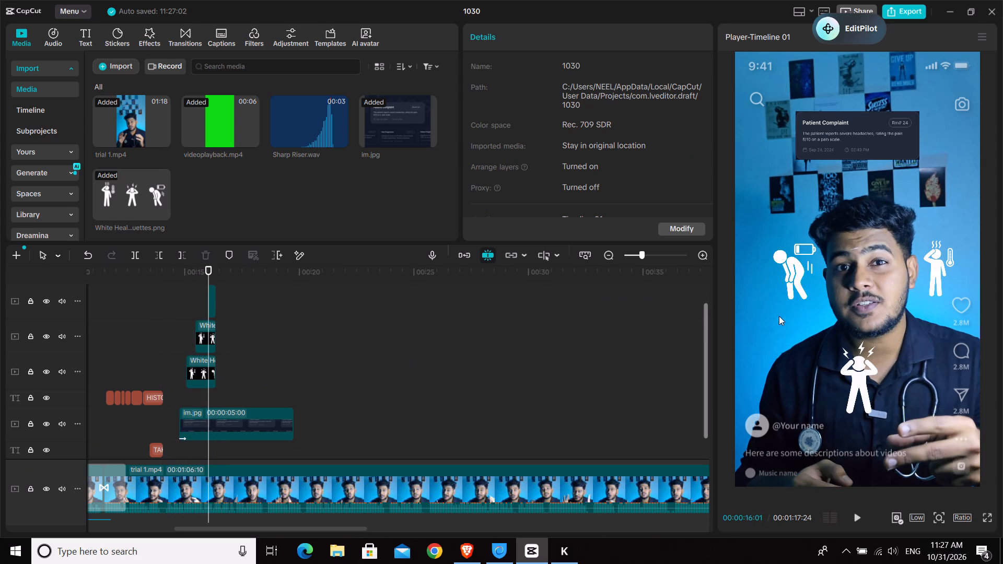
left_click(802, 274)
left_click_drag(790, 267, 849, 181)
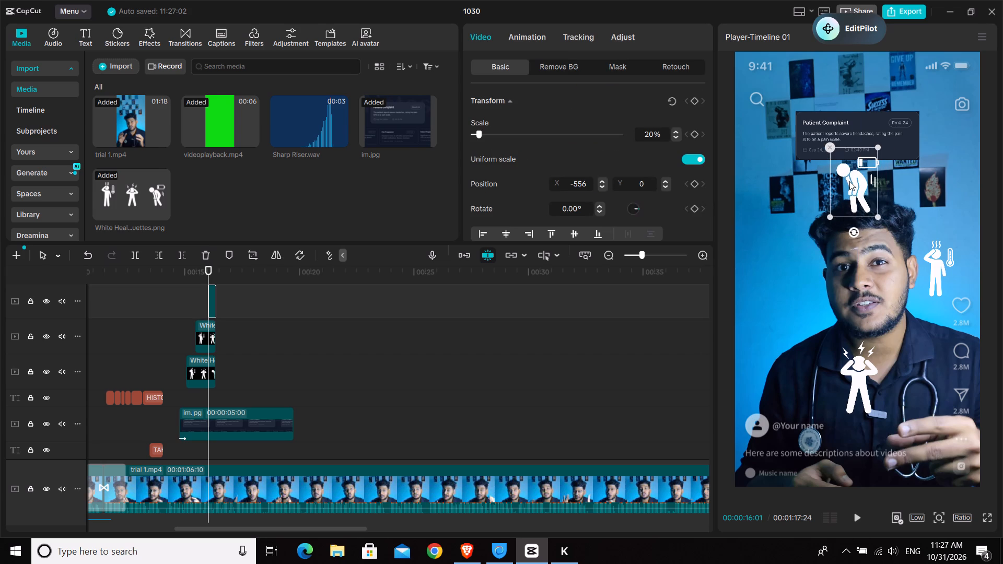
left_click_drag(849, 181, 859, 184)
left_click_drag(862, 186, 858, 195)
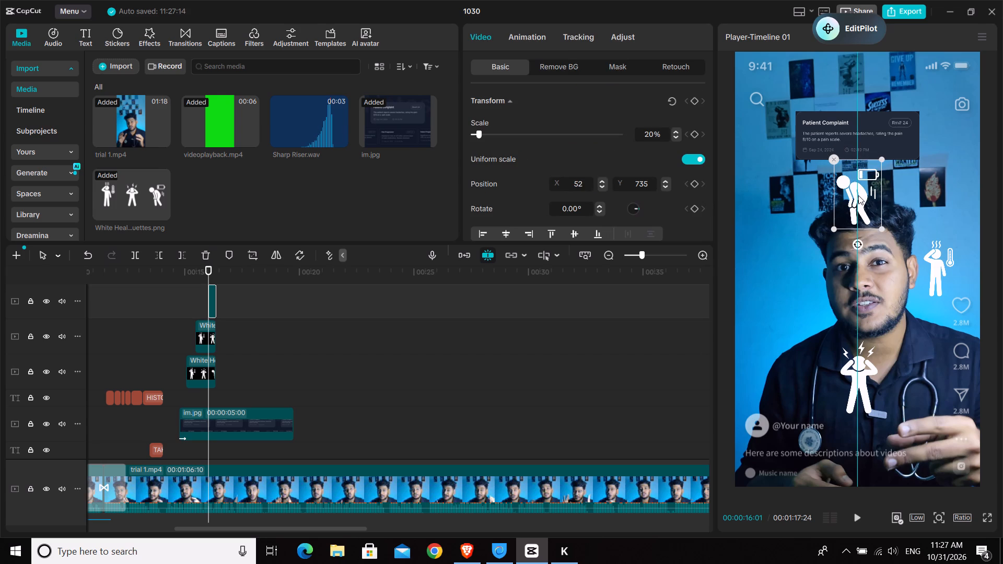
left_click_drag(858, 195, 860, 196)
left_click_drag(860, 200, 854, 206)
Move the headache figure up over the man's face, centred directly beneath the battery figure.
left_click(863, 378)
left_click_drag(864, 378, 861, 343)
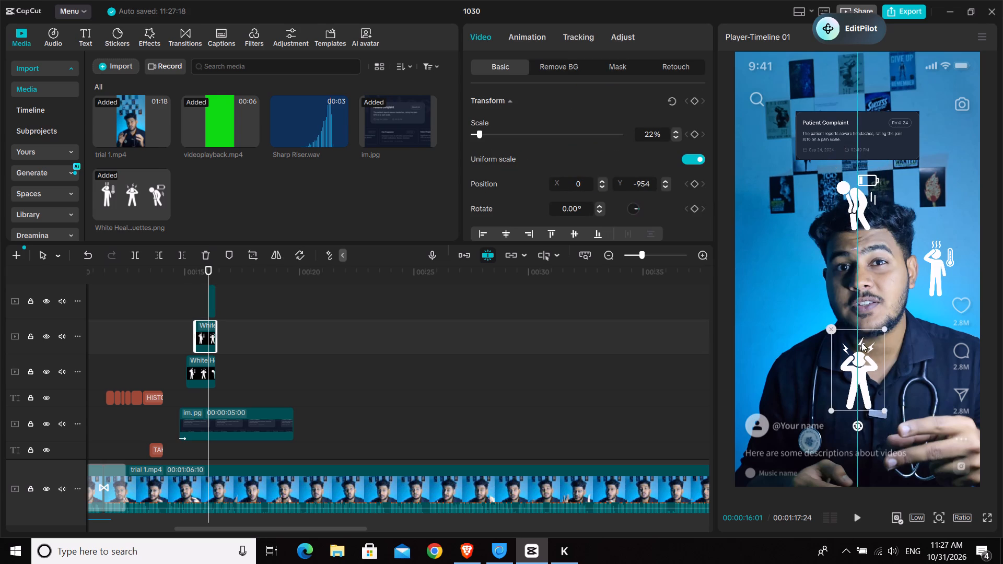
left_click_drag(861, 343, 869, 279)
left_click(872, 288)
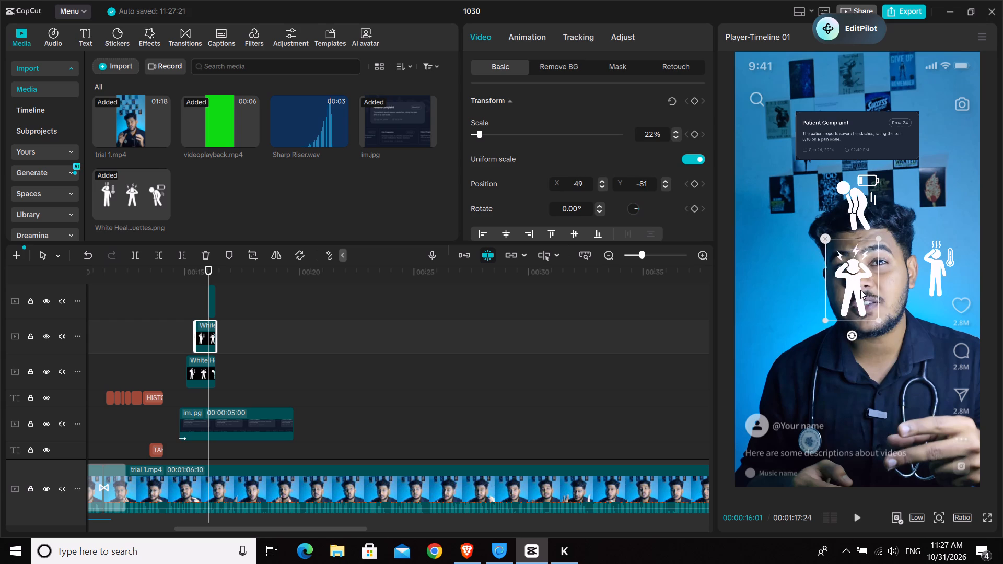
Move the fever figure beneath the headache figure at X 0, about Y -758, completing the vertical column.
left_click(946, 278)
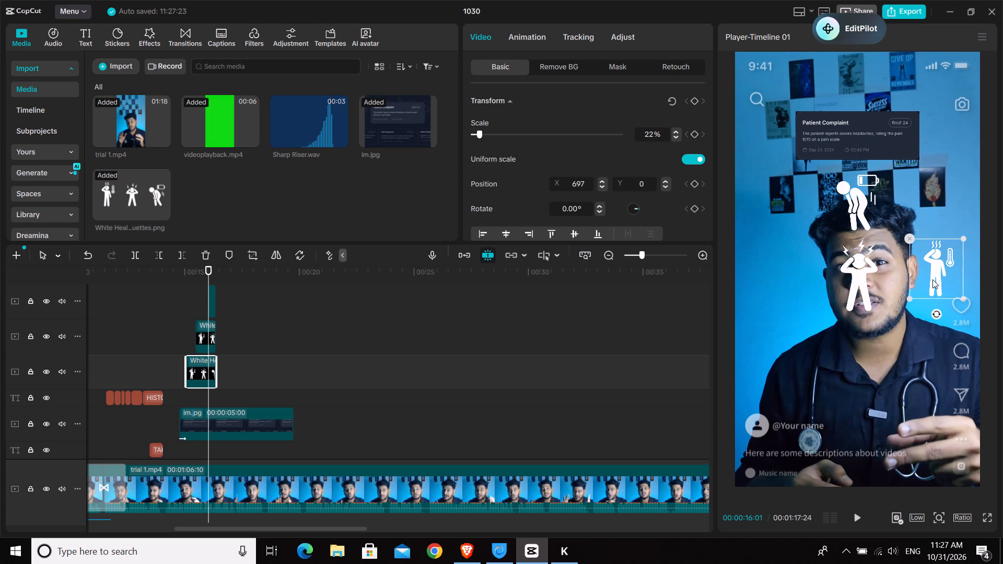
left_click_drag(935, 274, 854, 360)
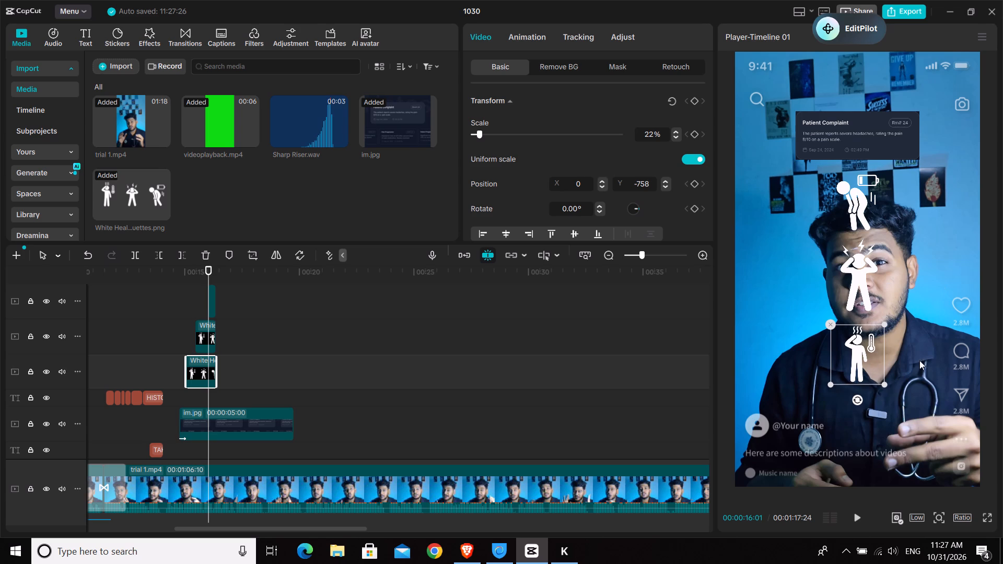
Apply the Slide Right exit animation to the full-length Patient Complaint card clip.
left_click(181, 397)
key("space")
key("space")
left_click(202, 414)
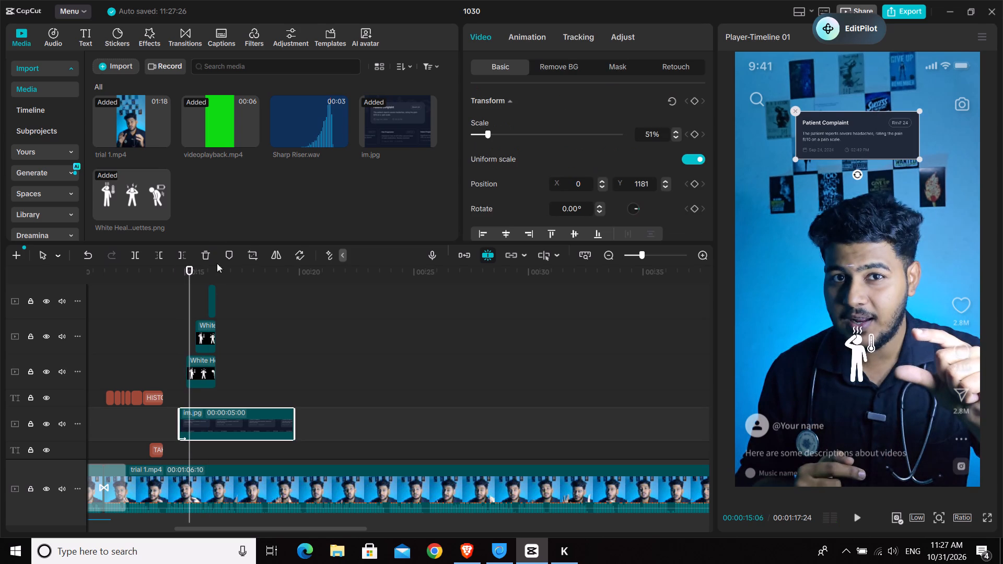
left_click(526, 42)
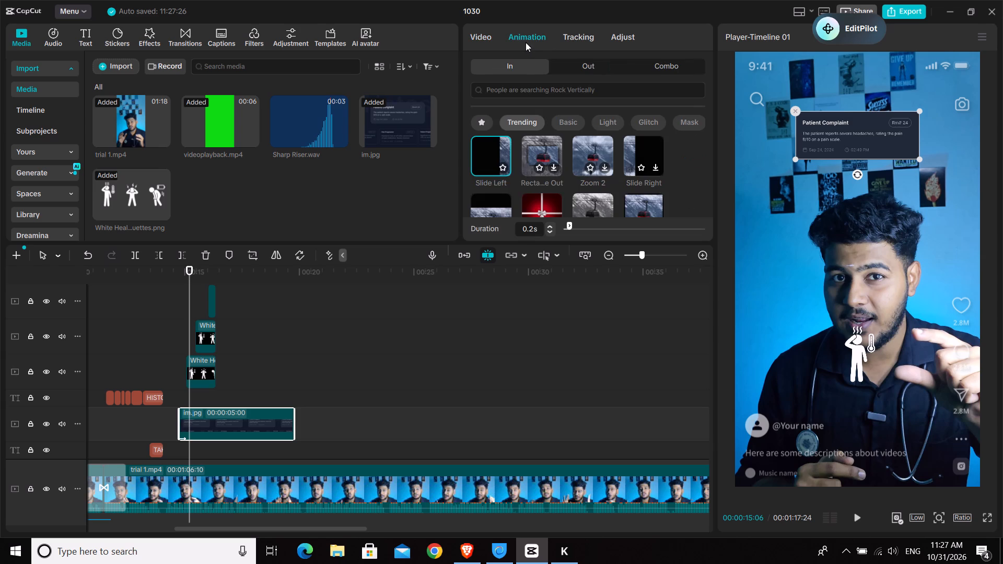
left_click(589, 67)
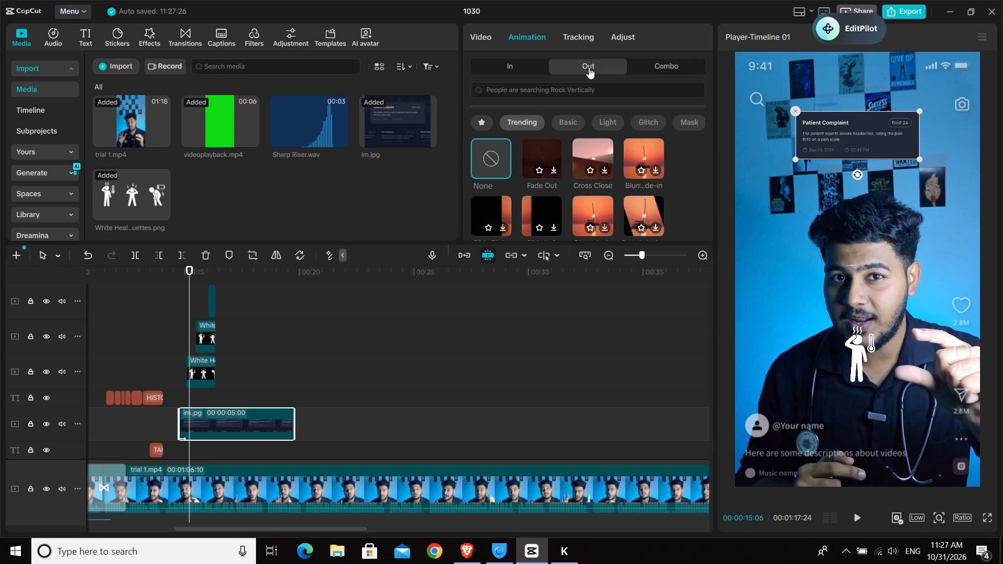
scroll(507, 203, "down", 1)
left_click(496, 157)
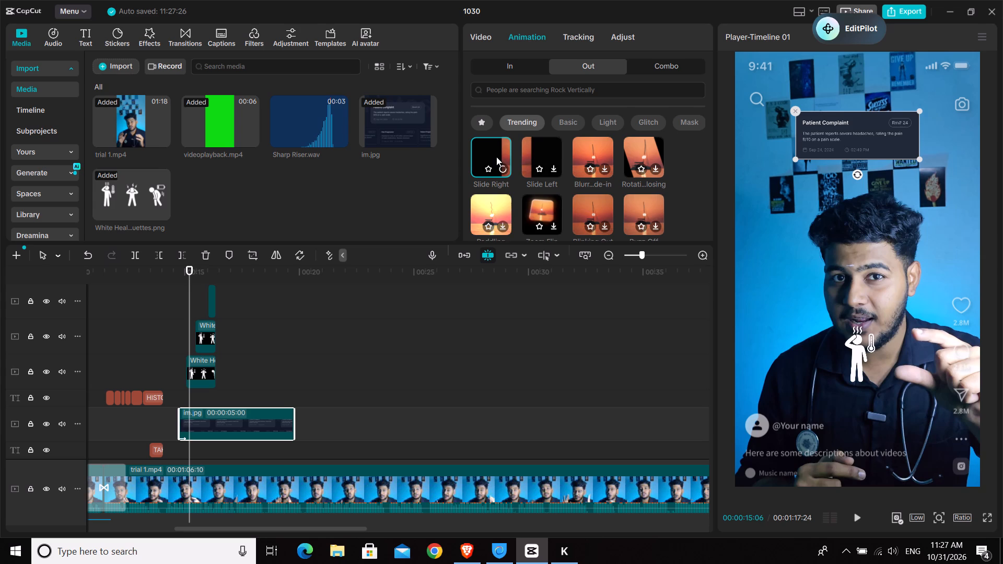
Shorten the Patient Complaint card clip so it ends where the headache figure clip begins, at about 00:00:15:14.
left_click(235, 387)
left_click(288, 426)
left_click_drag(296, 428, 233, 427)
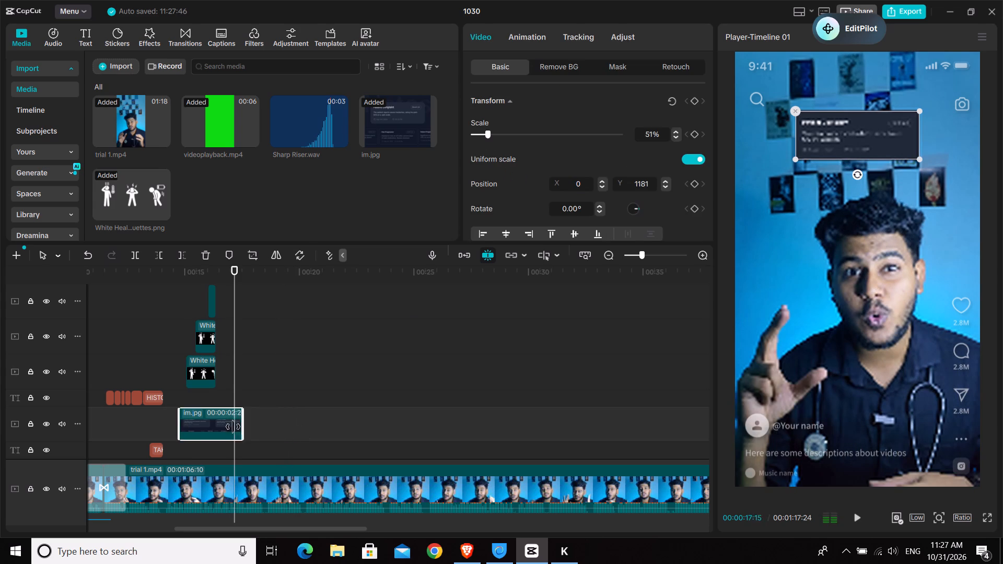
left_click_drag(233, 427, 197, 428)
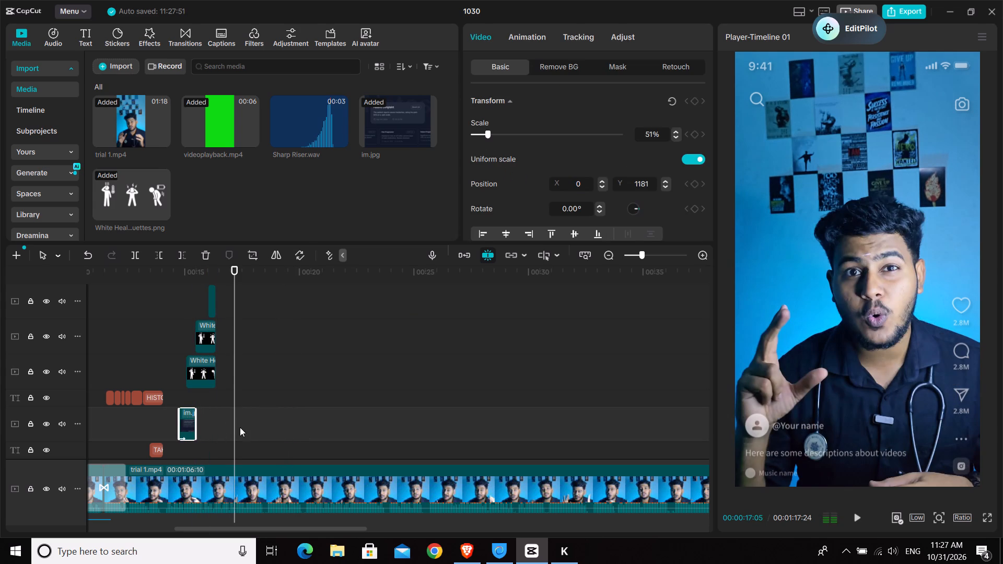
Apply the Slide Right exit animation to the shortened Patient Complaint card clip.
left_click(188, 391)
left_click(187, 416)
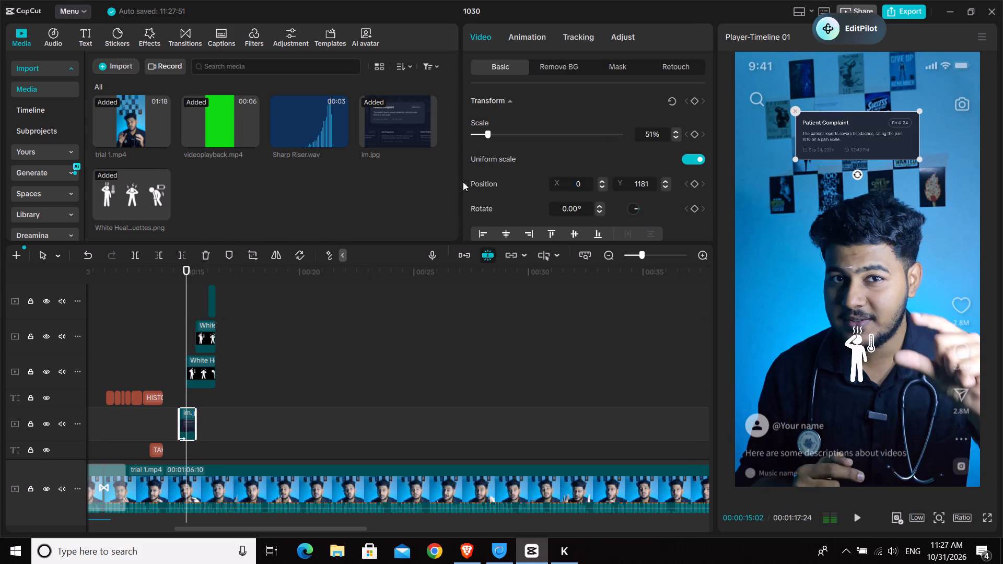
left_click(539, 37)
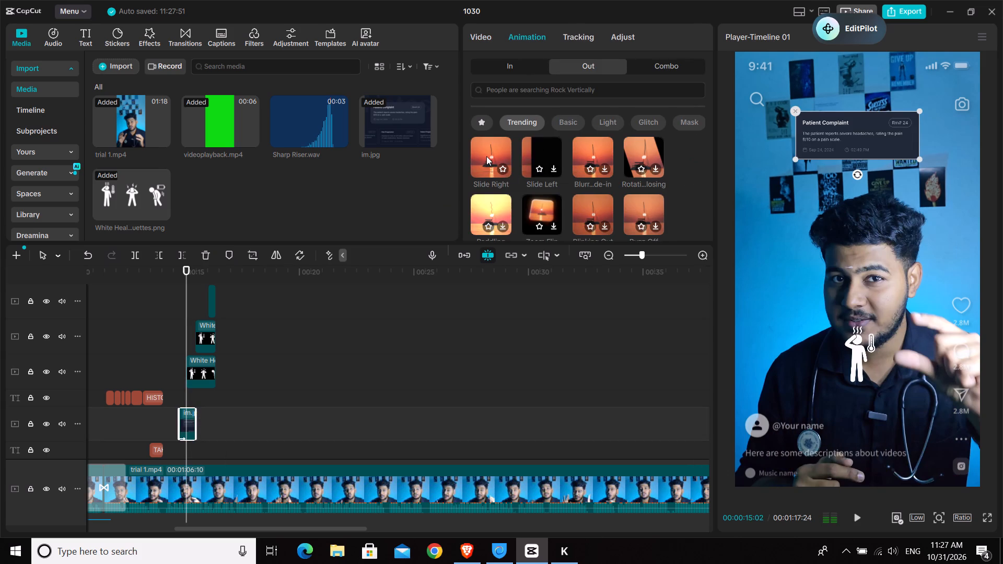
left_click(486, 156)
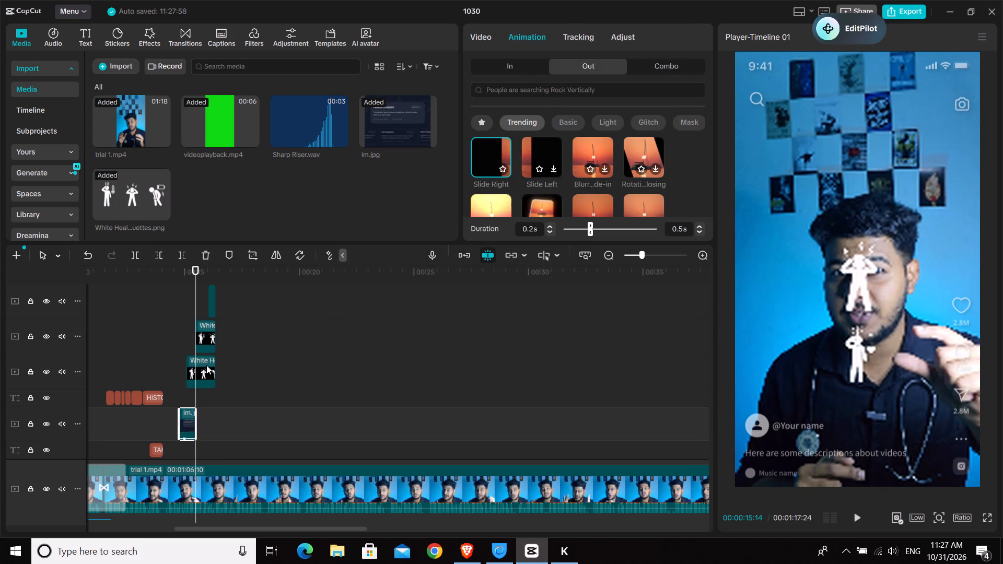
Change the Patient Complaint card clip's exit animation to Slide Left.
left_click(177, 391)
left_click(172, 393)
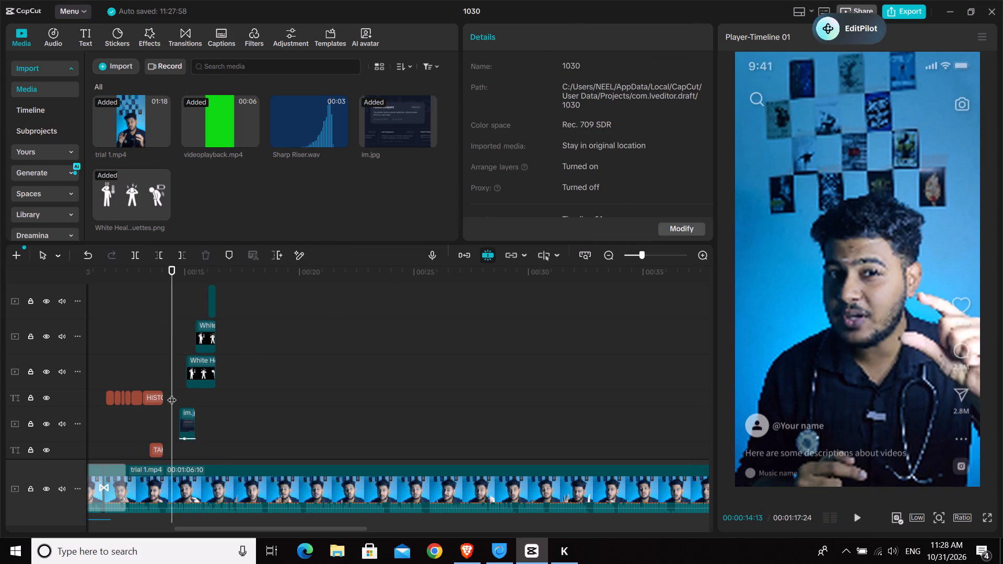
key("space")
key("space")
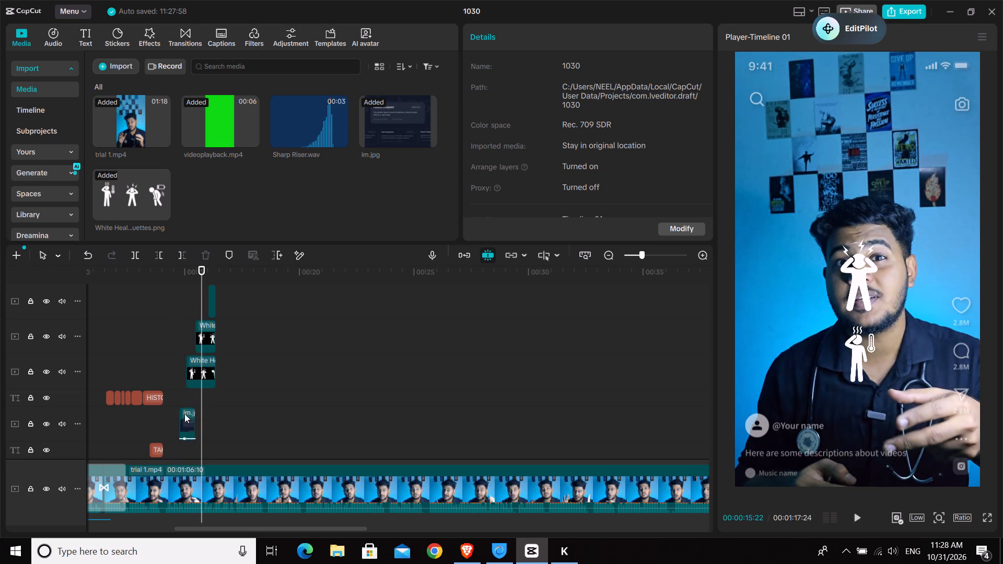
left_click(184, 421)
left_click(190, 390)
left_click(191, 423)
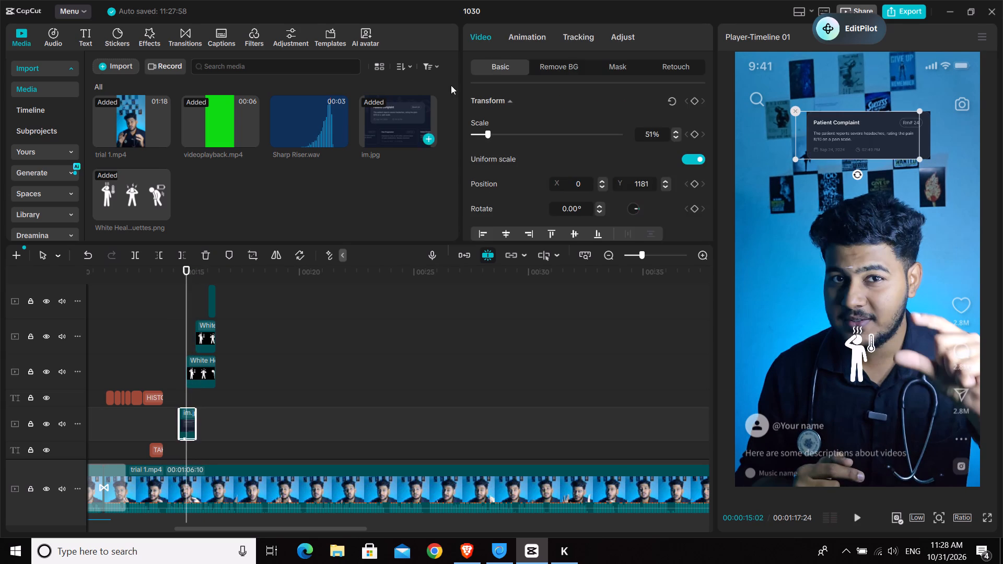
left_click(527, 38)
left_click(524, 154)
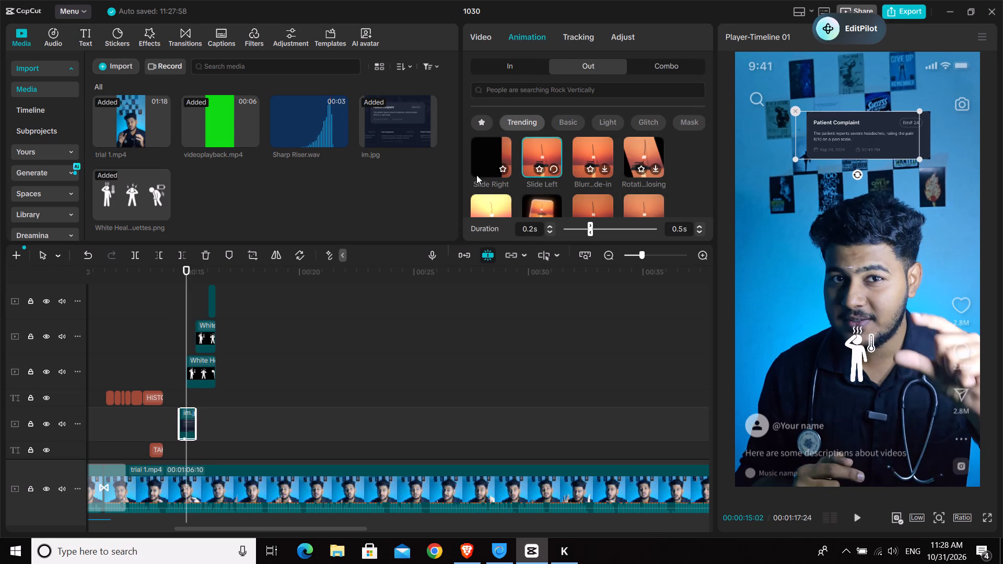
Play back the section from about 00:00:14:12 to review the card's exit against the symptom figures' appearance.
left_click(174, 393)
left_click(171, 393)
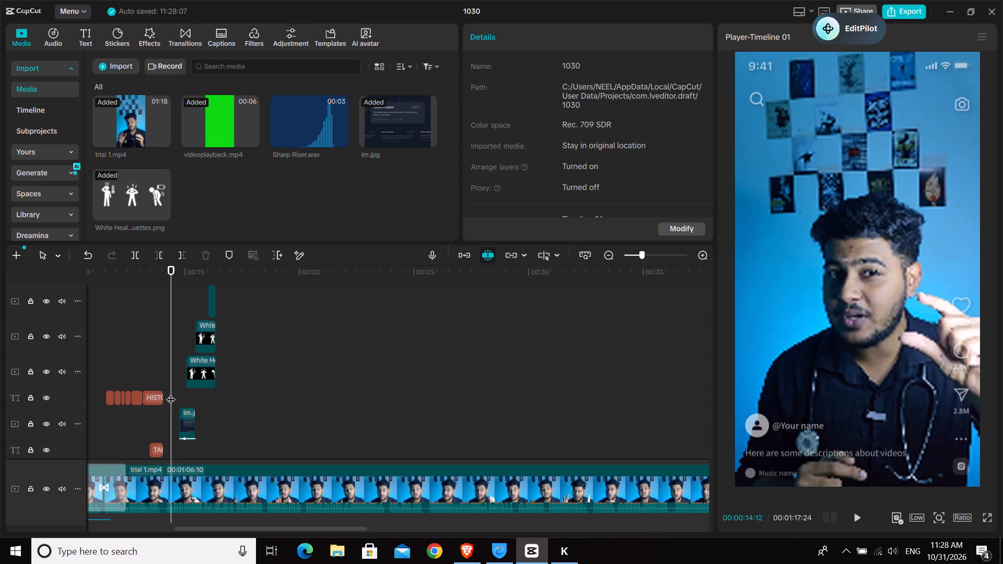
key("space")
key("space")
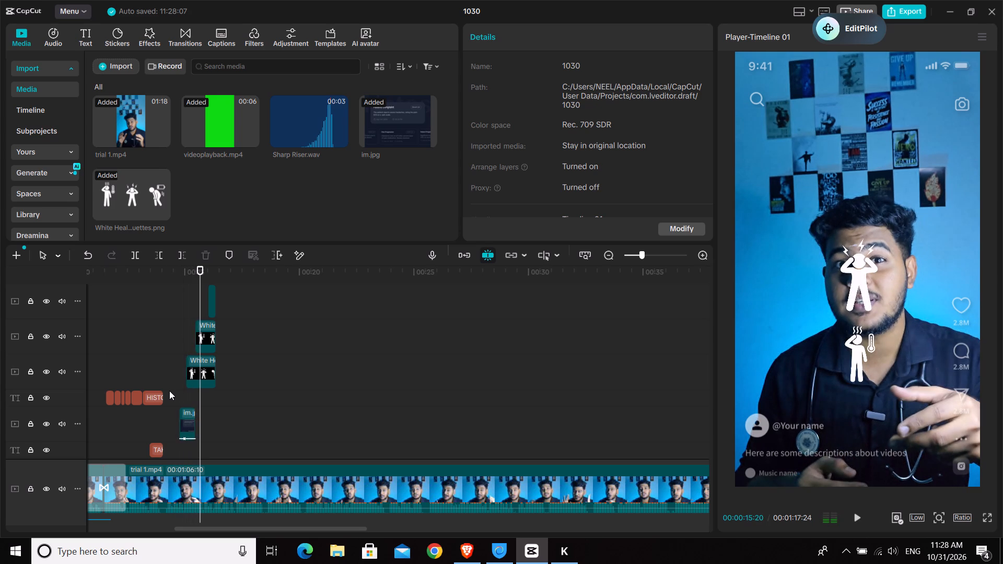
left_click(175, 389)
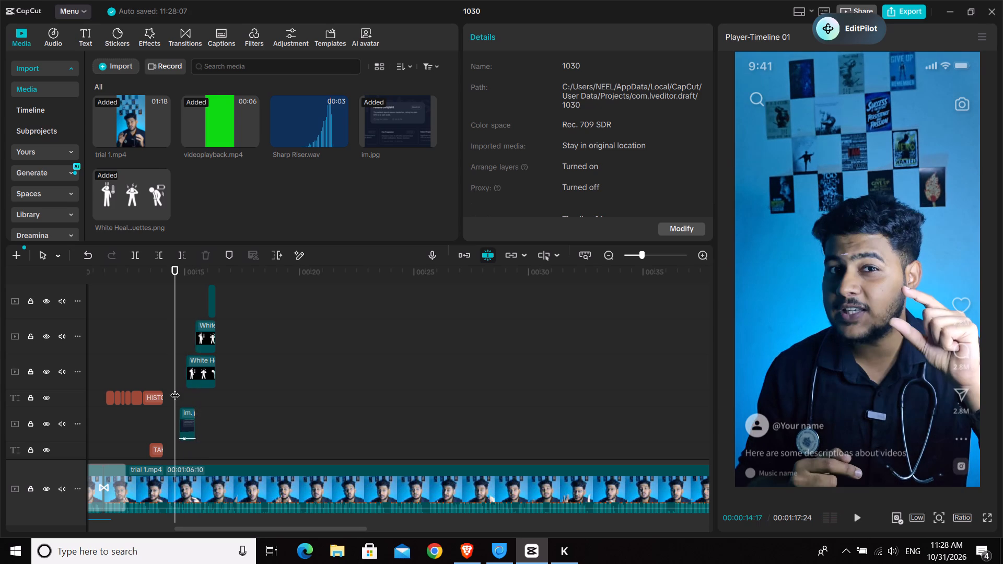
key("space")
key("space")
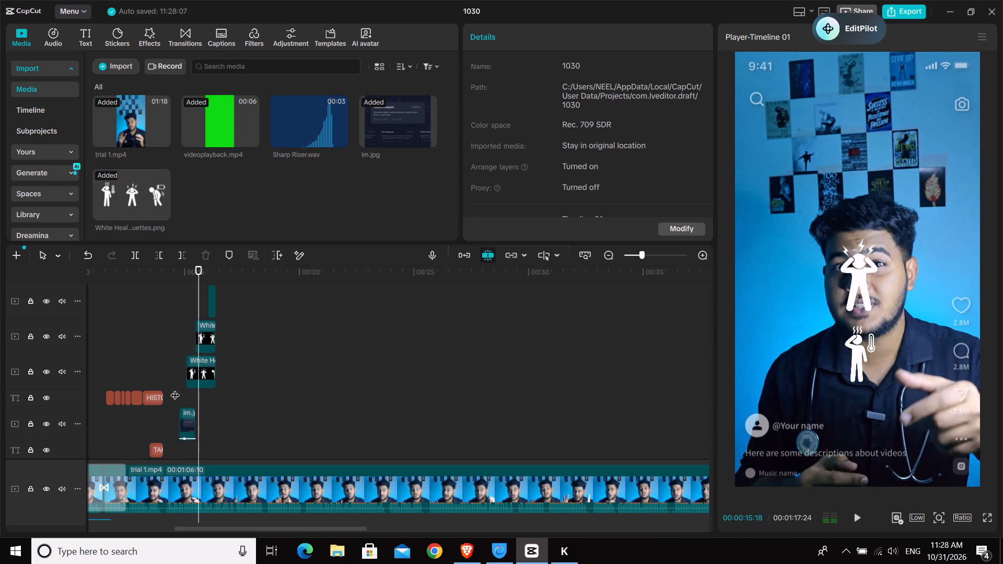
left_click(182, 391)
left_click(175, 394)
key("space")
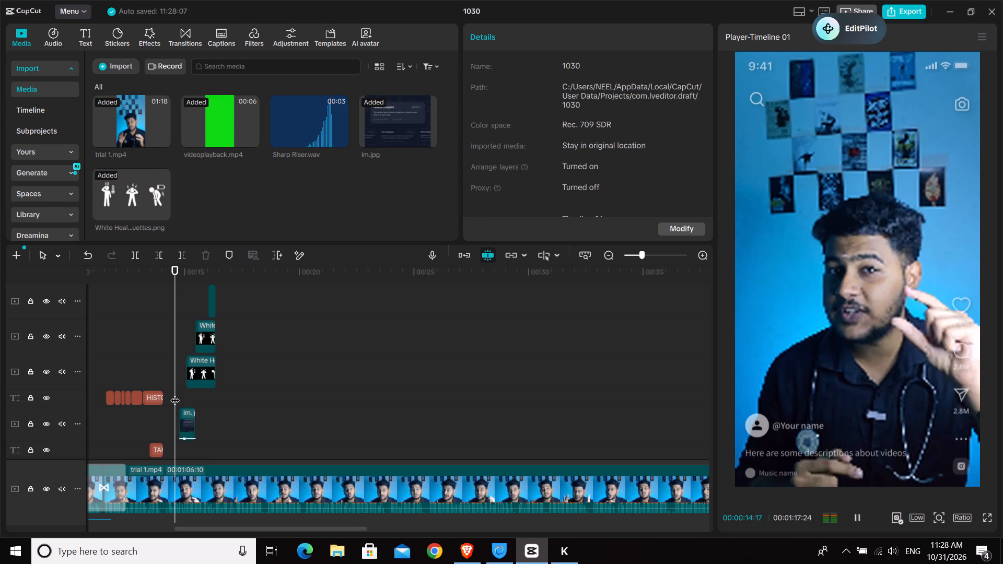
key("space")
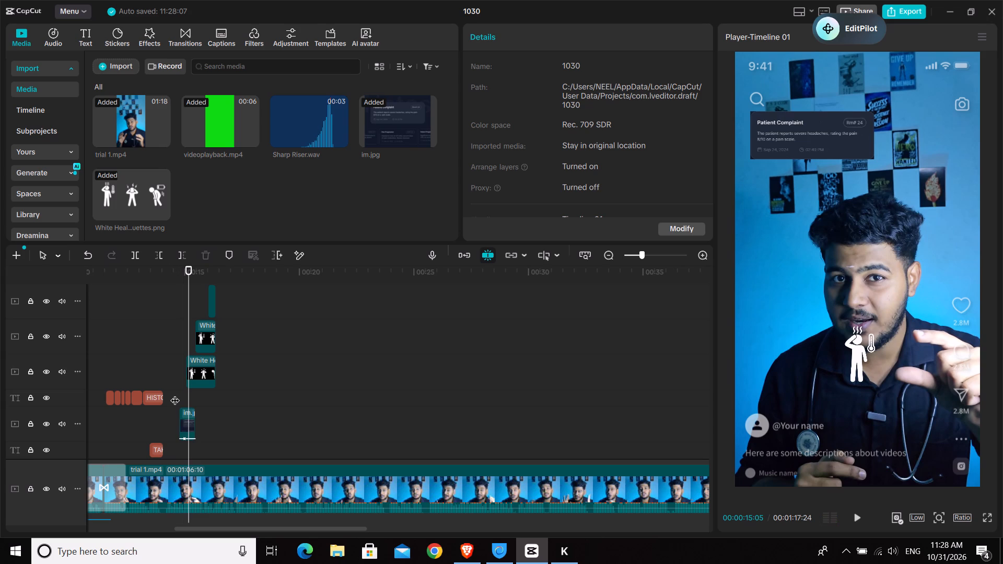
Apply the Slide Left entrance animation to the fever figure clip.
left_click(203, 370)
left_click(524, 31)
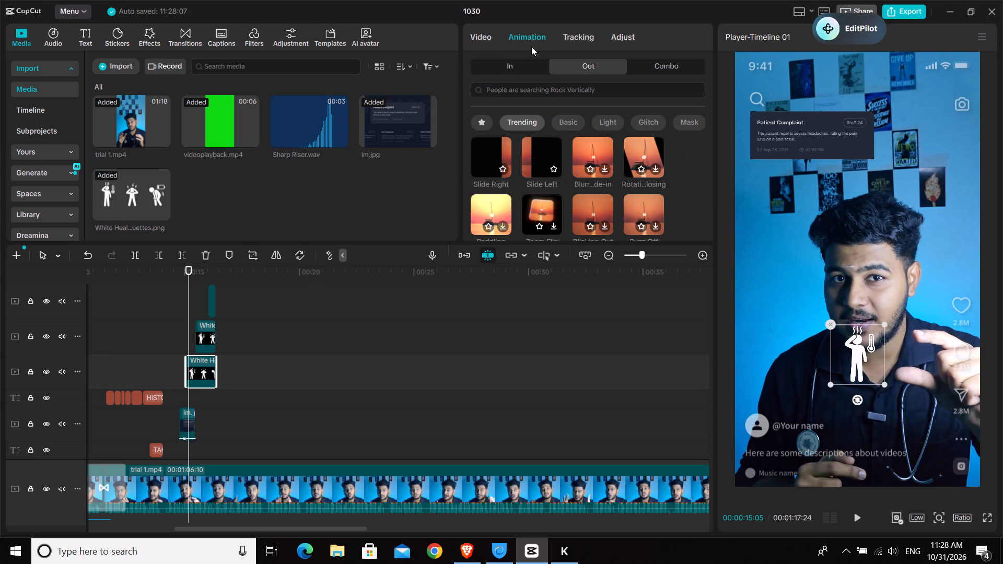
left_click(507, 72)
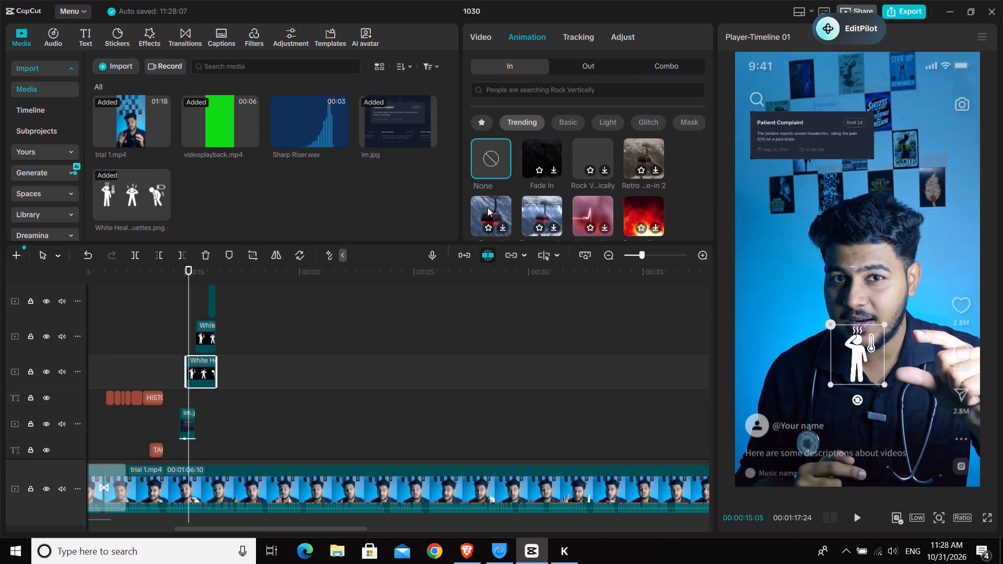
scroll(489, 211, "down", 1)
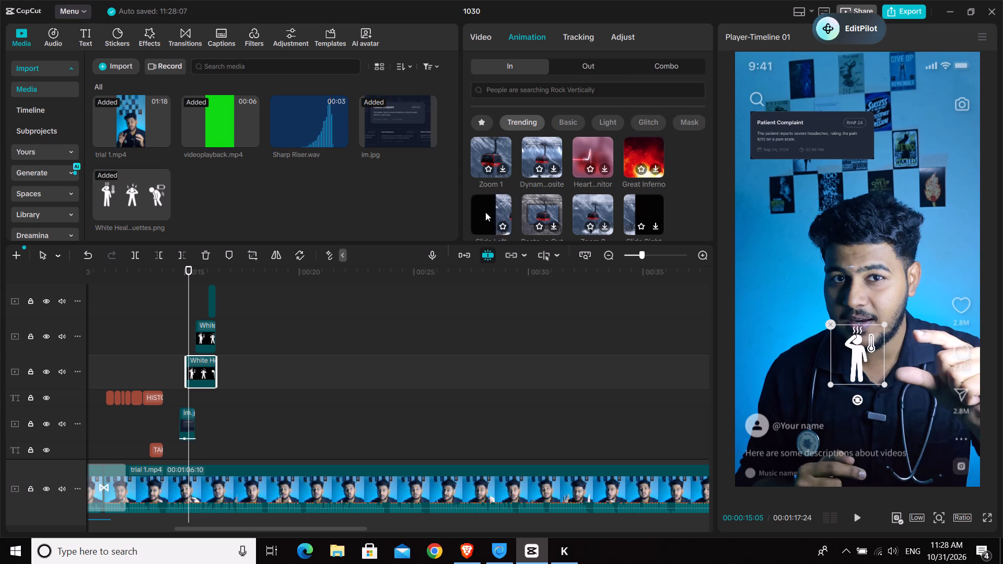
left_click(489, 208)
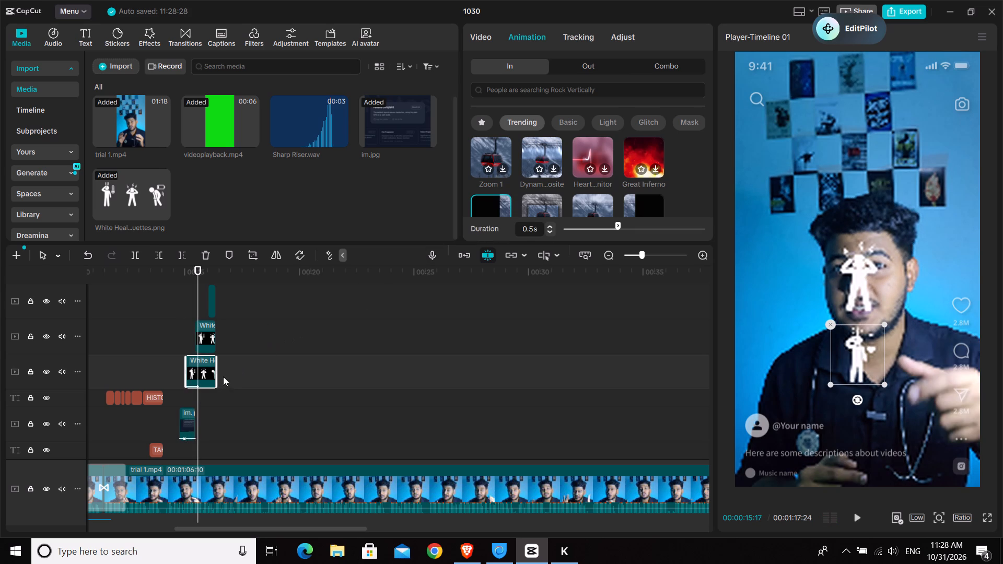
Shorten the fever figure clip so it ends where the headache figure clip begins, at about 00:00:15:14.
left_click_drag(217, 372, 193, 372)
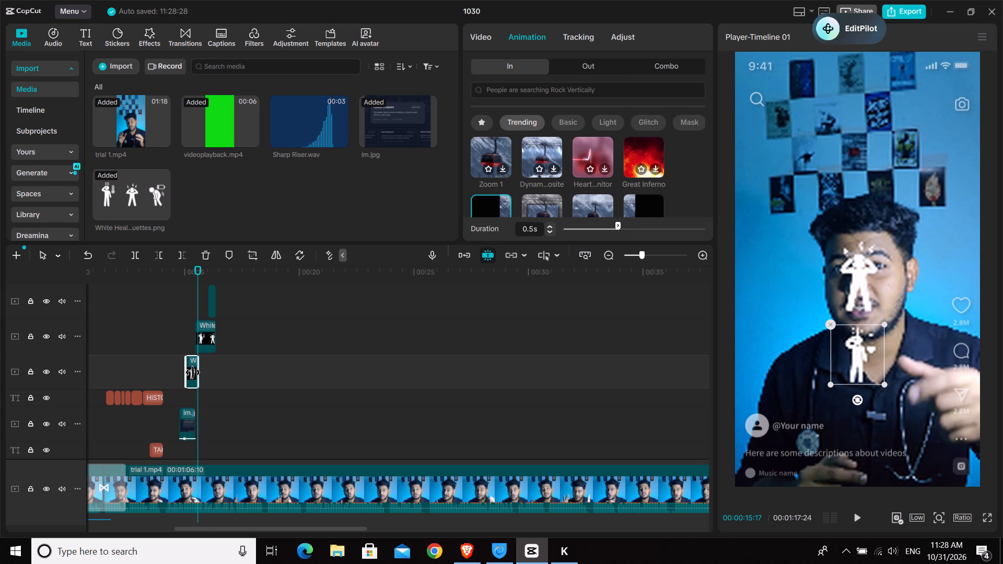
left_click_drag(193, 372, 191, 373)
left_click_drag(200, 305, 246, 303)
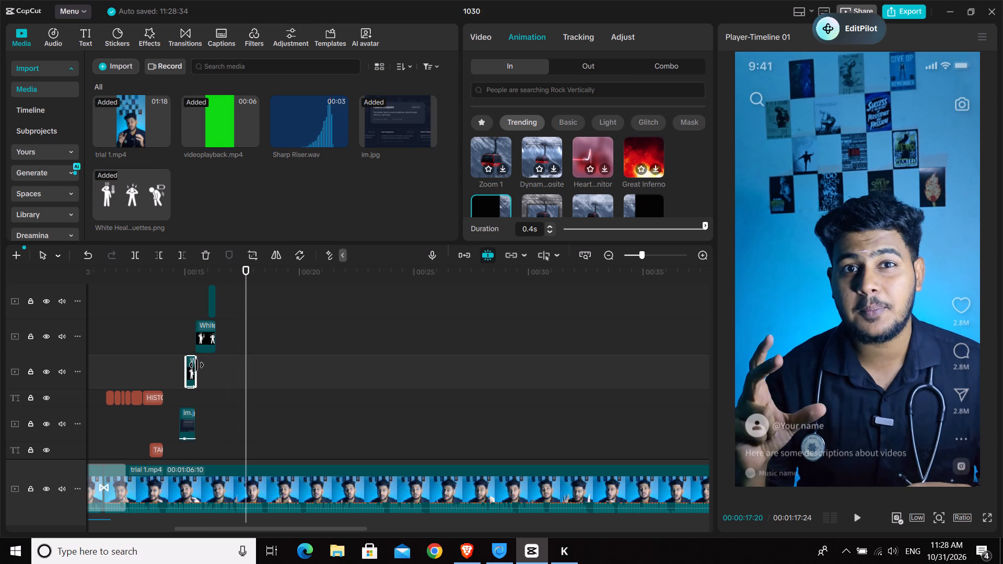
left_click_drag(195, 366, 193, 371)
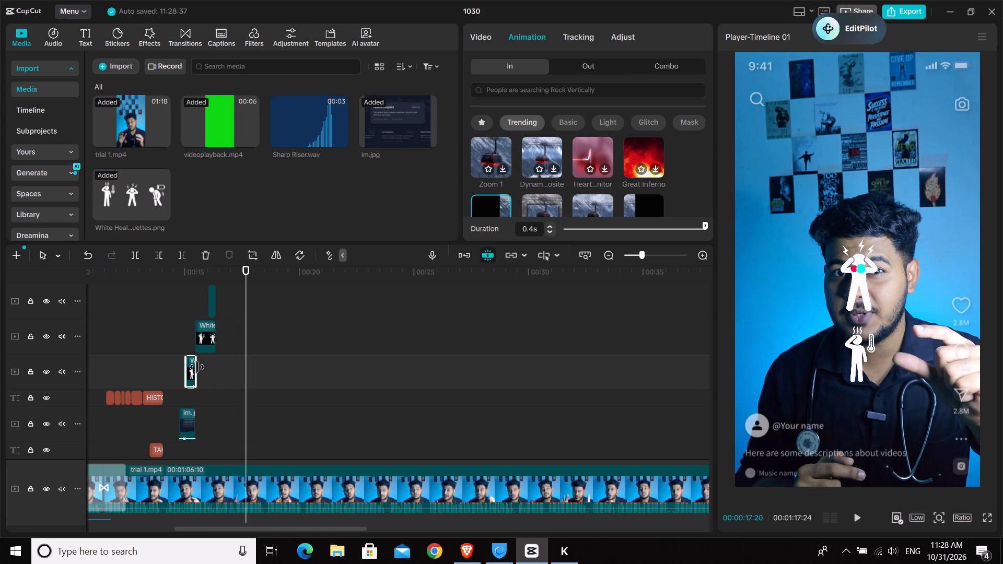
Apply the Slide Left exit animation to the shortened fever figure clip.
left_click(593, 68)
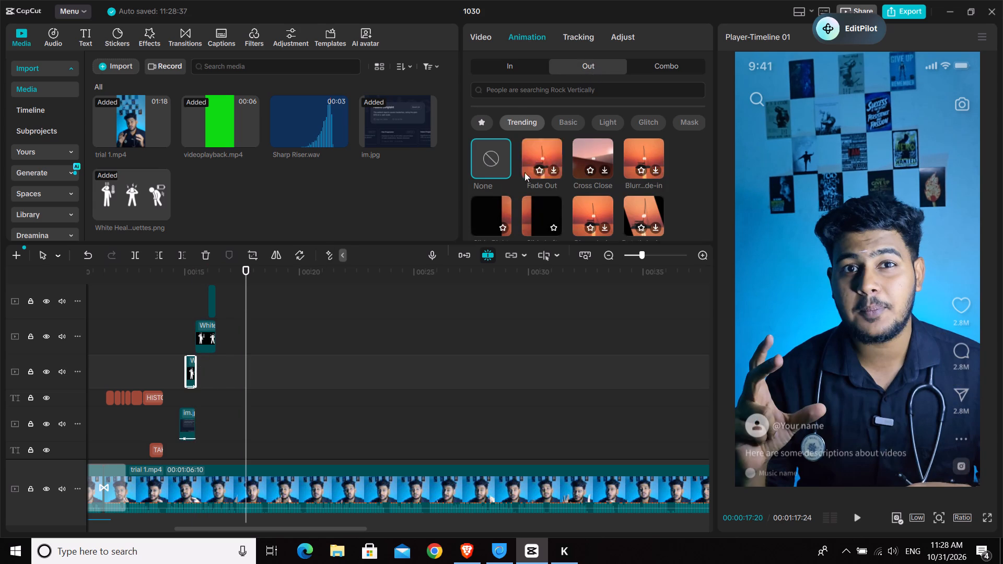
scroll(515, 205, "down", 1)
left_click(534, 155)
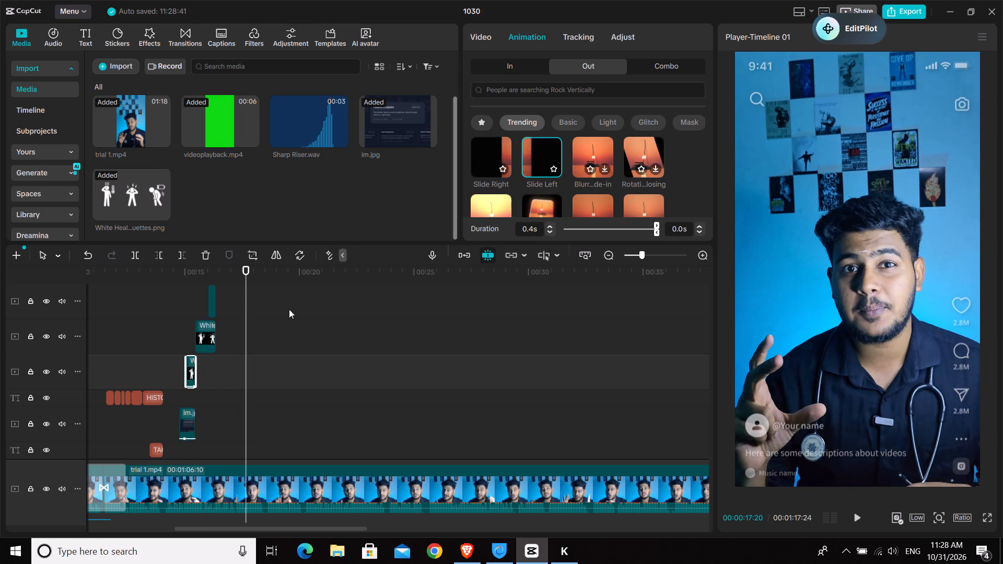
Apply the Slide Left animation to the headache figure clip for both its exit and its entrance.
left_click(212, 332)
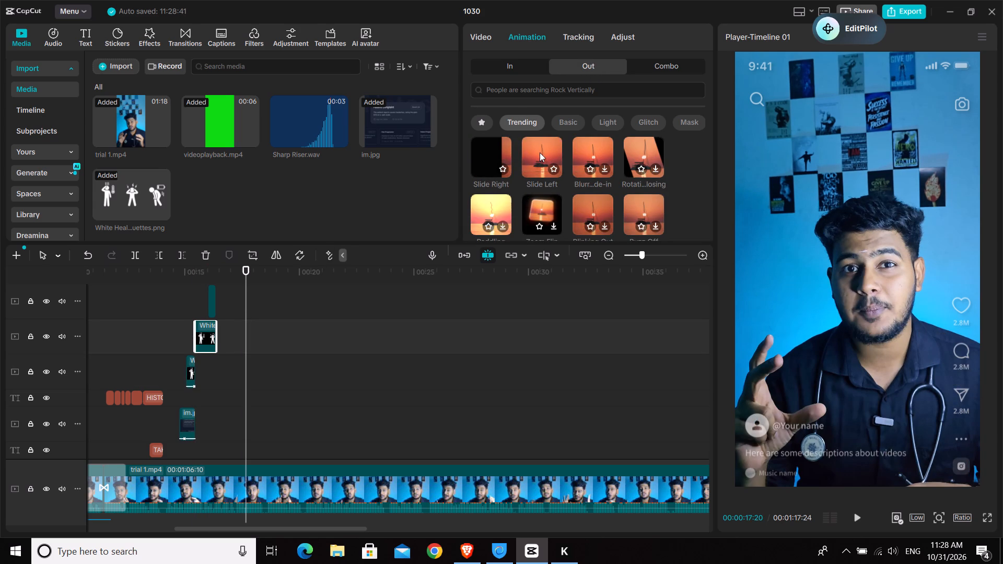
left_click(540, 152)
left_click(524, 69)
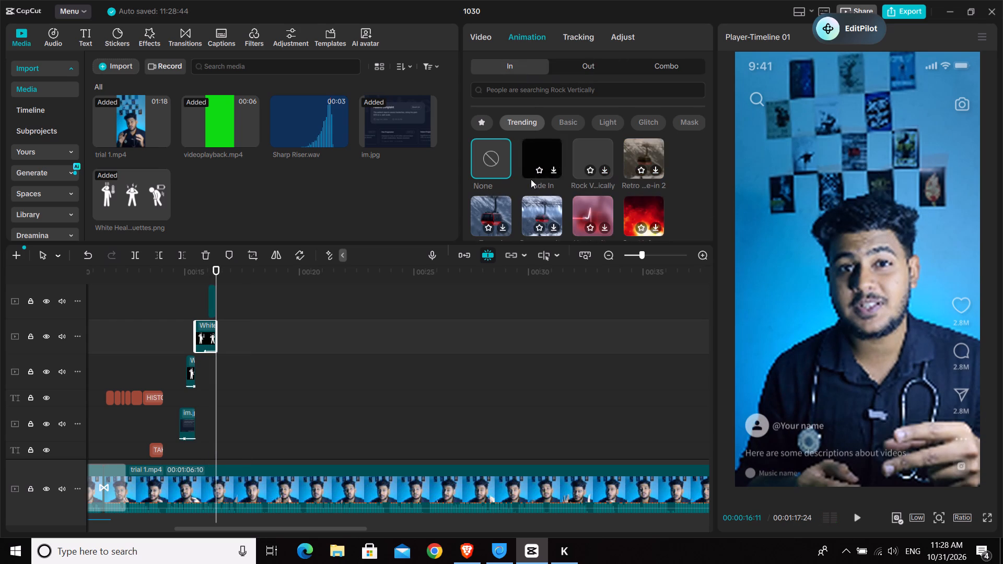
scroll(534, 186, "down", 1)
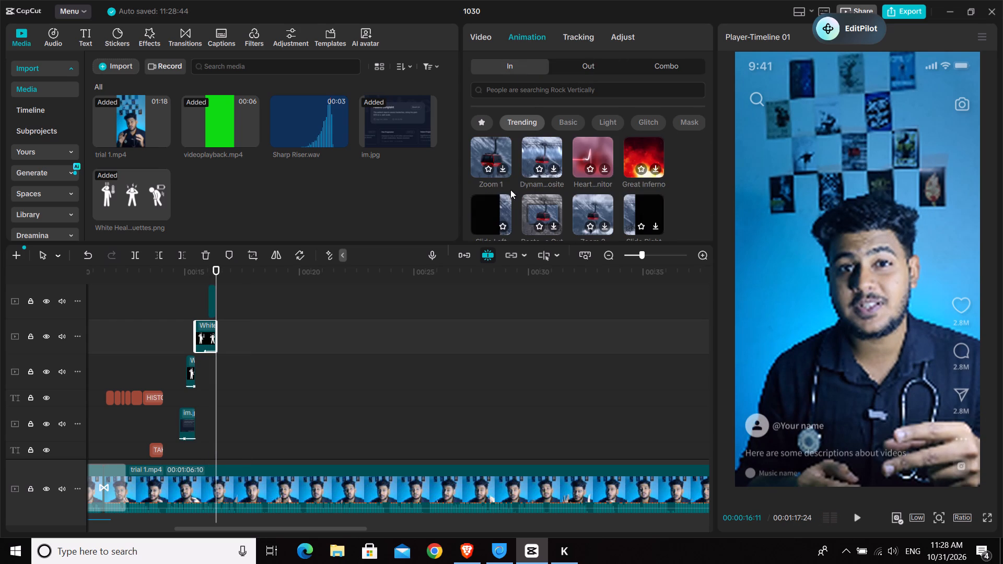
left_click(492, 205)
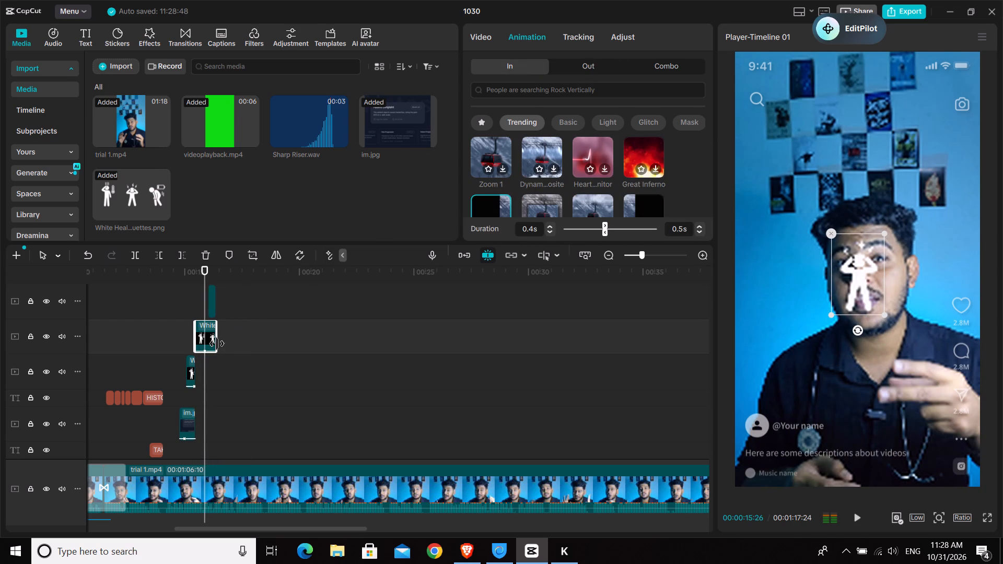
Shorten the headache figure clip so it ends where the low-battery fatigue figure clip begins, at about 00:00:16:01.
left_click_drag(217, 332, 209, 337)
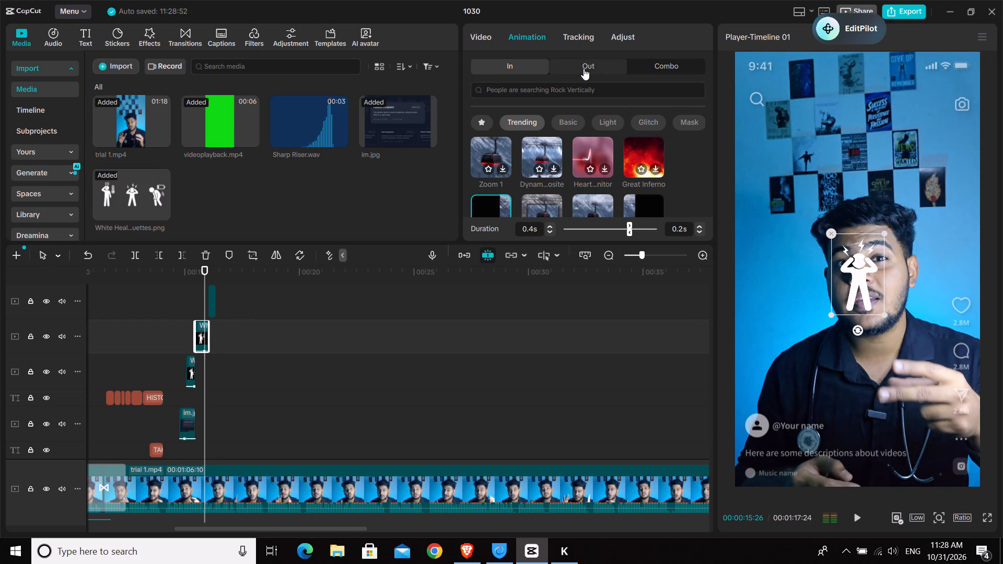
Reapply the Slide Left exit animation to the shortened headache figure clip.
left_click(584, 68)
scroll(532, 166, "down", 1)
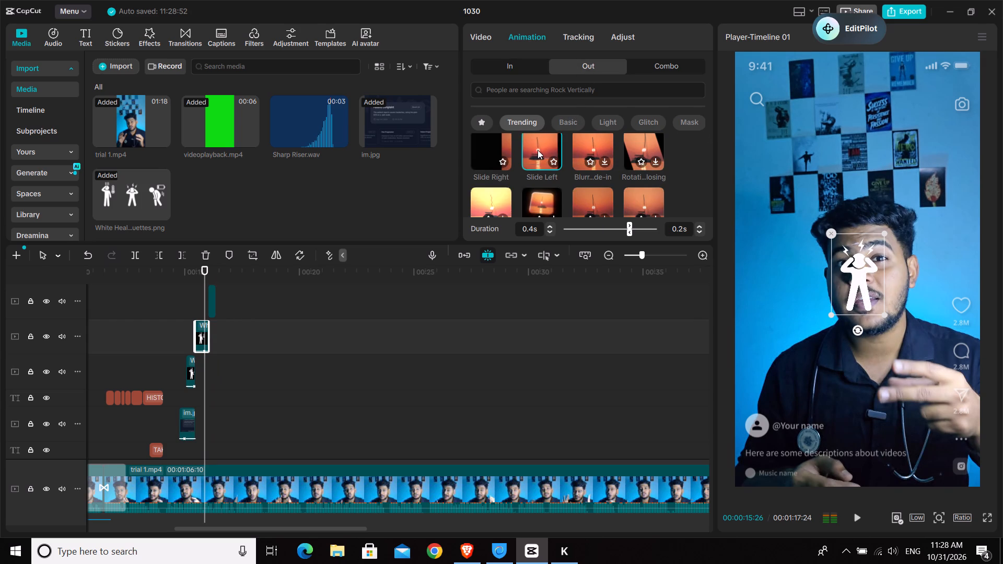
left_click(538, 150)
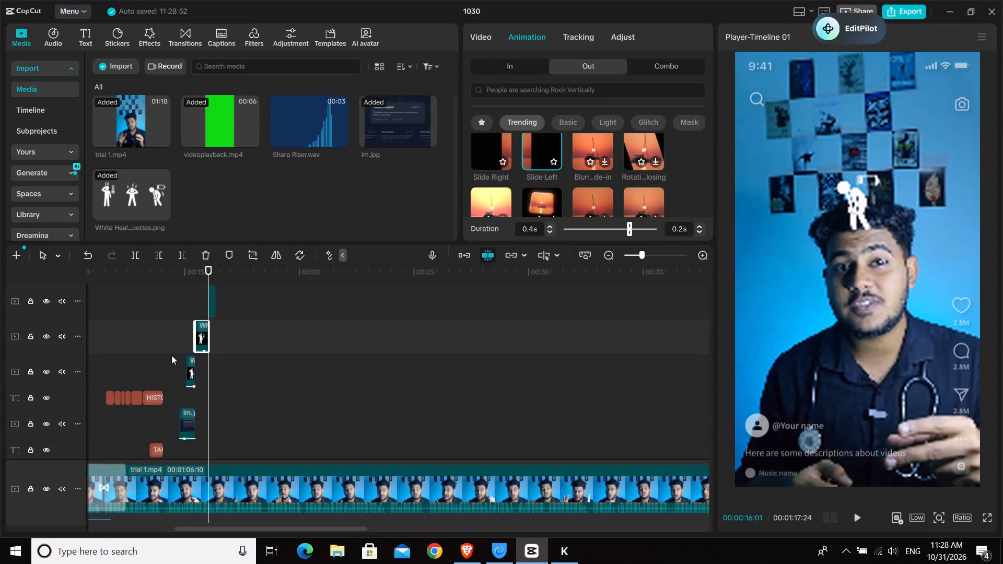
Play back the section from about 00:00:14:17 to check how the card and symptom figures slide in and out in sequence.
left_click(180, 348)
left_click(175, 355)
key("space")
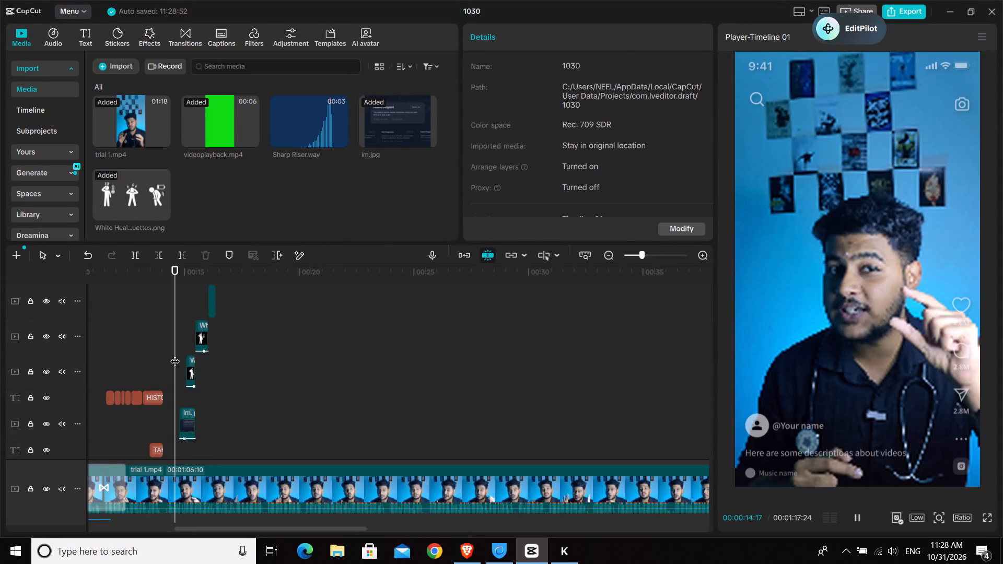
key("space")
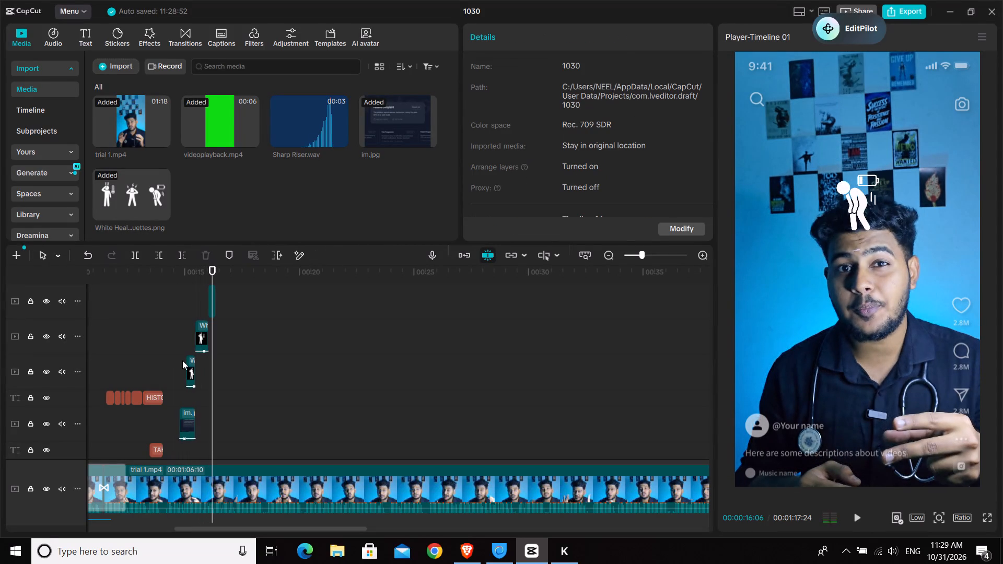
left_click(190, 309)
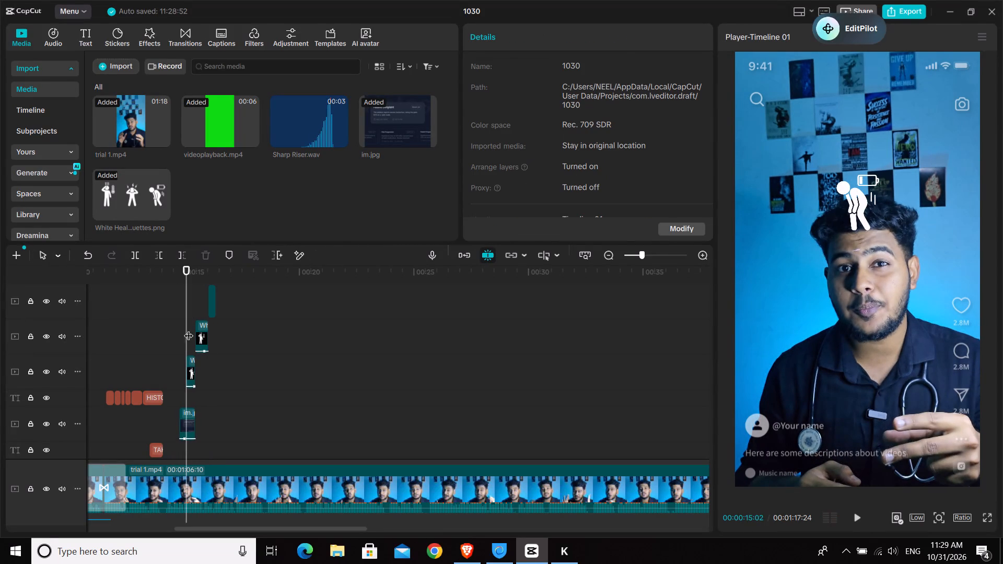
key("space")
key("space")
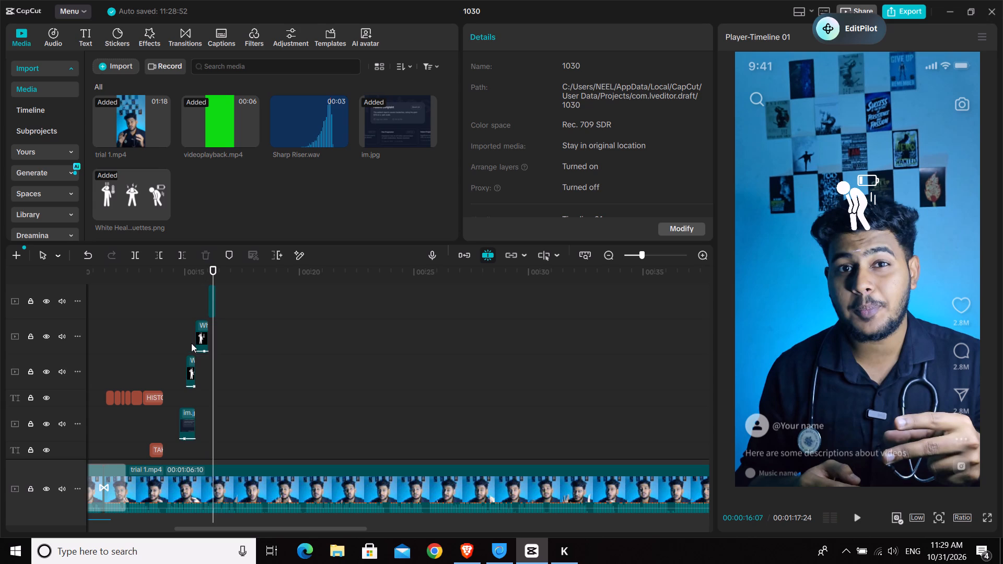
left_click(188, 334)
left_click(187, 337)
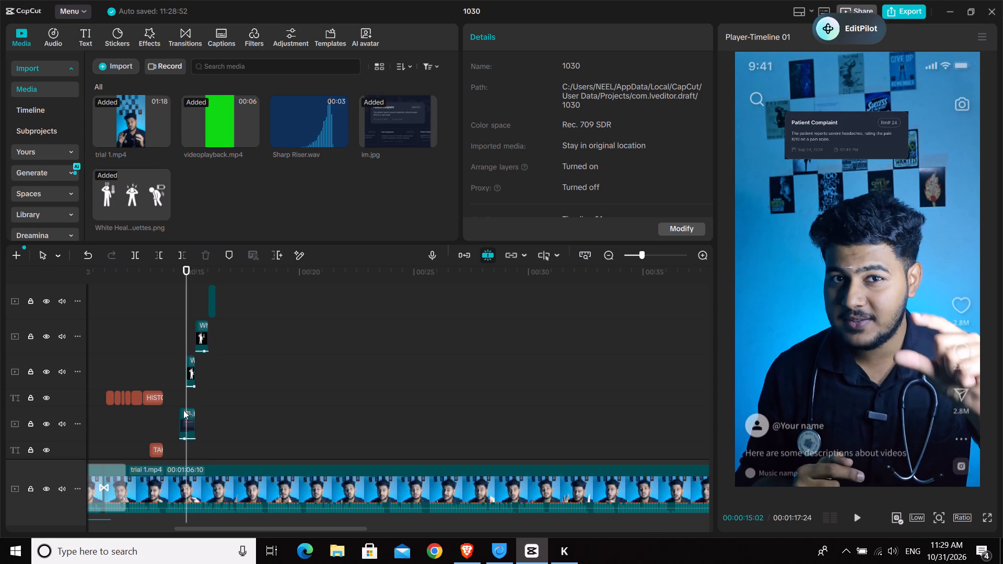
Set the thermometer figure clip's vertical position to 1181 to match the Patient Complaint card.
left_click(187, 430)
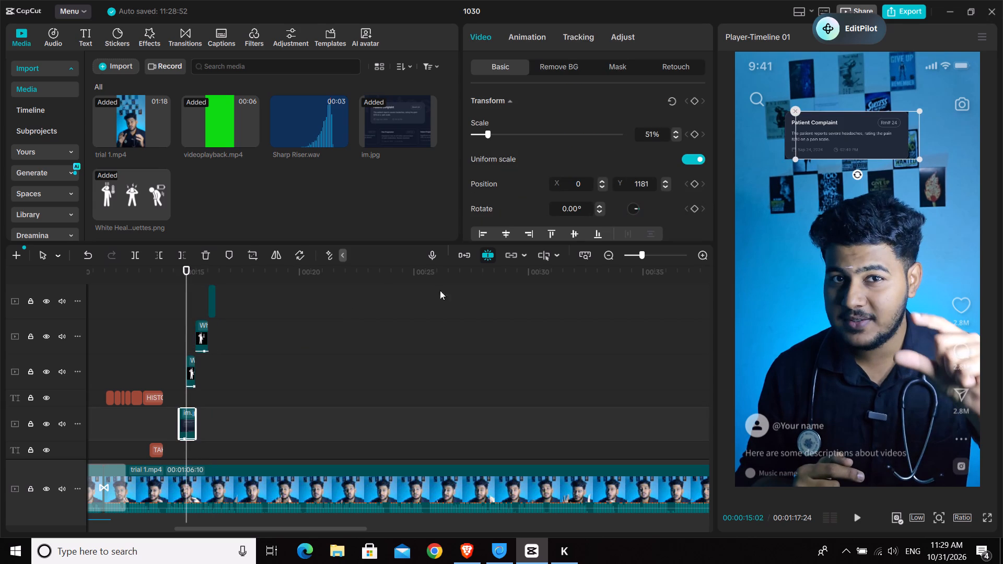
left_click(190, 371)
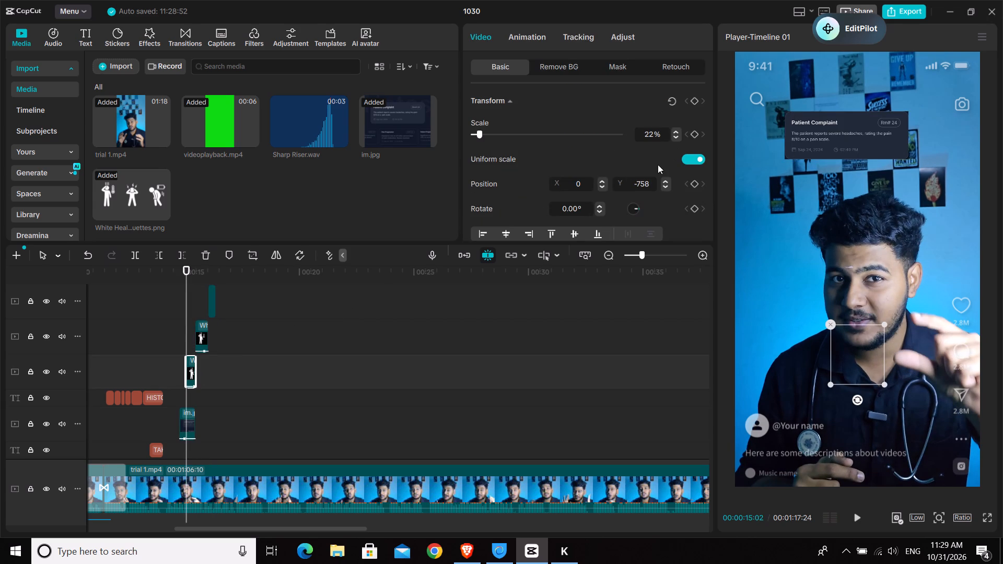
triple_click(642, 176)
triple_click(642, 186)
type("11813")
scroll(747, 164, "up", 3)
key("BackSpace")
key("BackSpace")
key("BackSpace")
key("BackSpace")
type("1181")
key("Return")
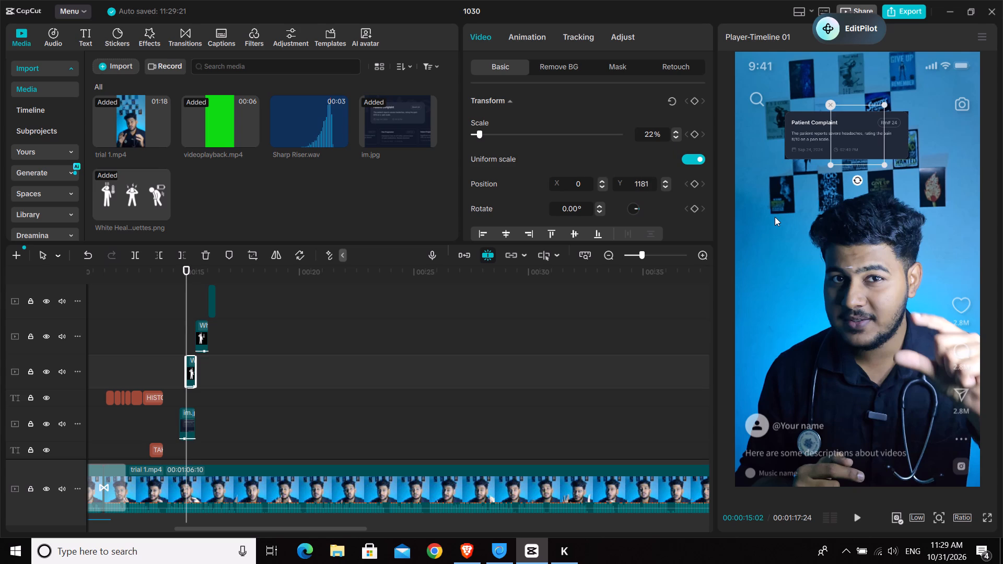
Set the vertical position of both the headache figure clip and the low-battery fatigue figure clip to 1181.
left_click(203, 342)
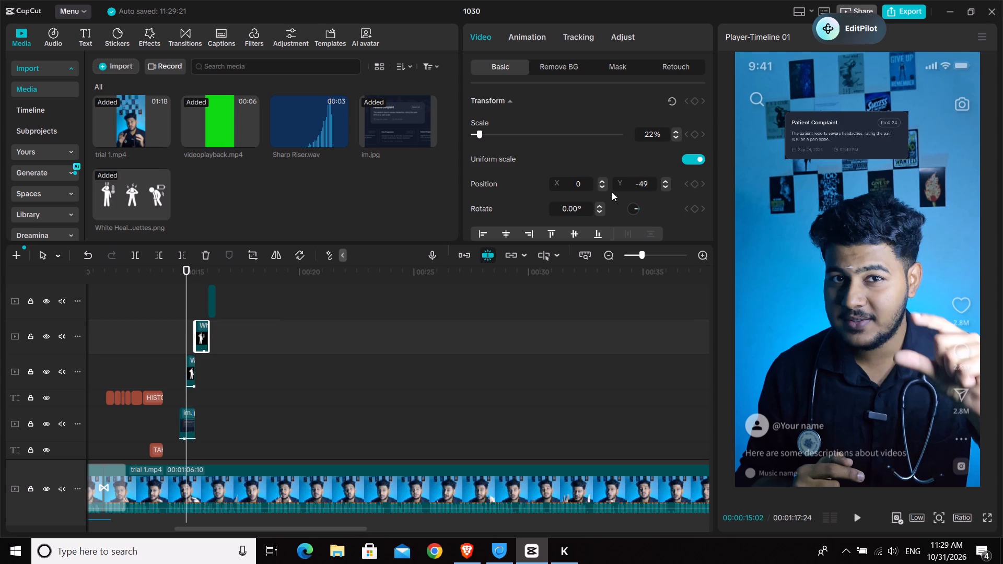
triple_click(649, 179)
type("1181")
key("Return")
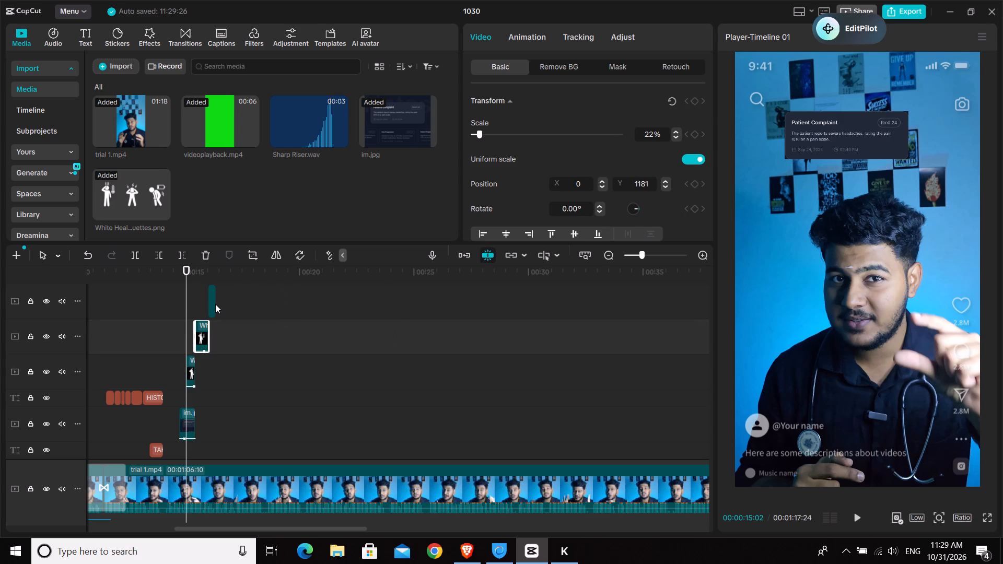
left_click(212, 303)
double_click(641, 187)
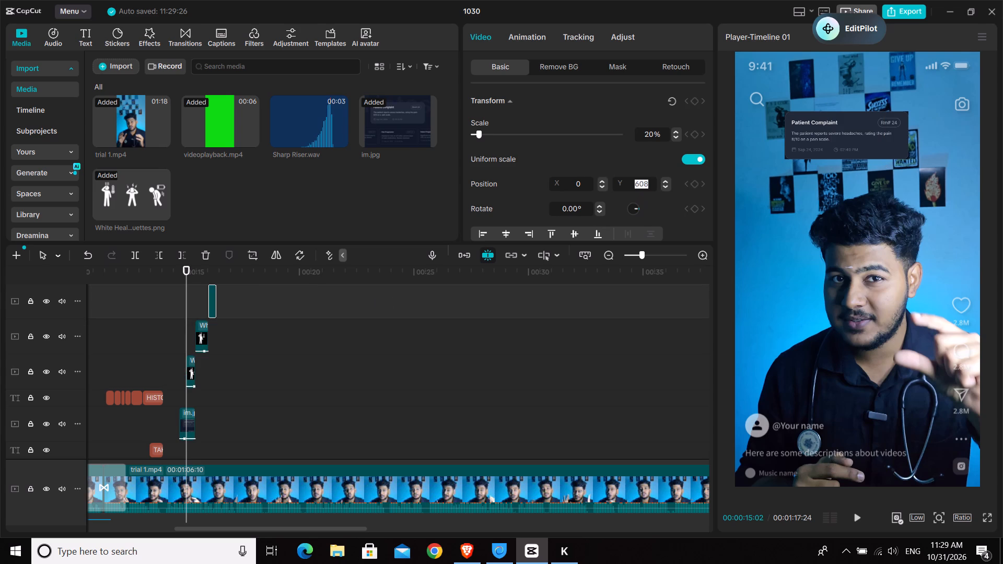
type("1181")
key("Return")
Play back the section around 00:00:15 to check the aligned positions and slide timing of the card and symptom figures.
left_click(172, 375)
key("space")
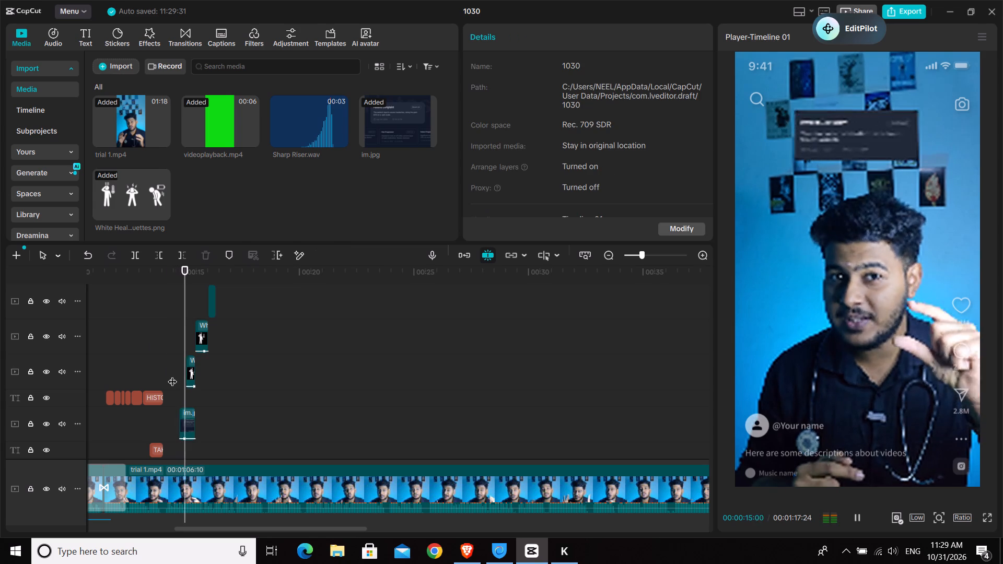
key("space")
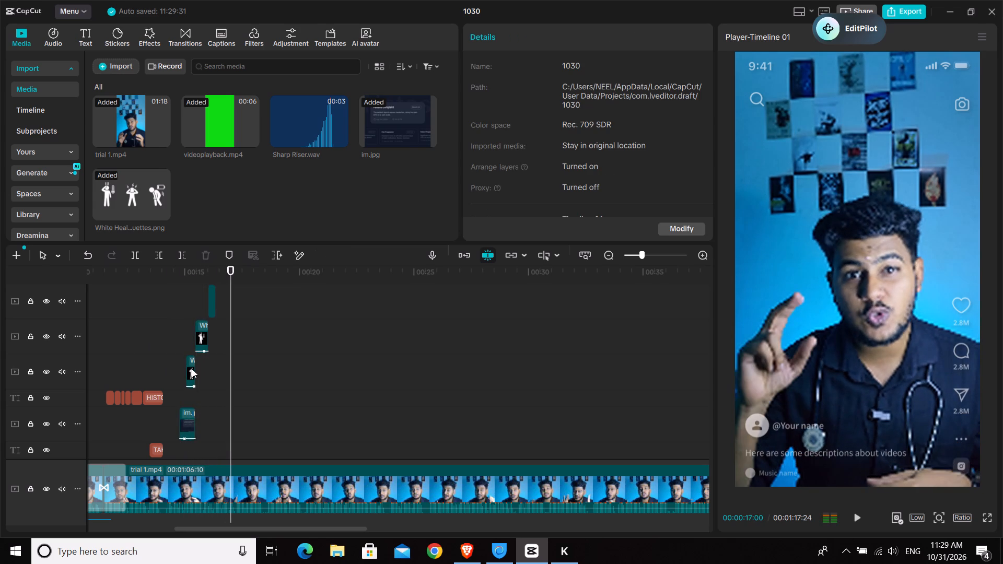
left_click(189, 333)
key("space")
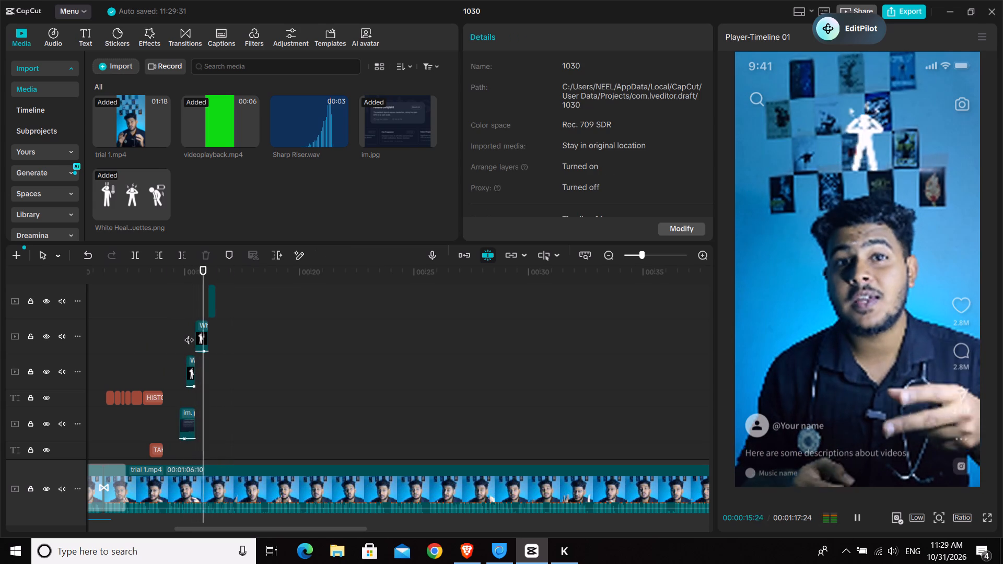
key("space")
key("space")
key("space")
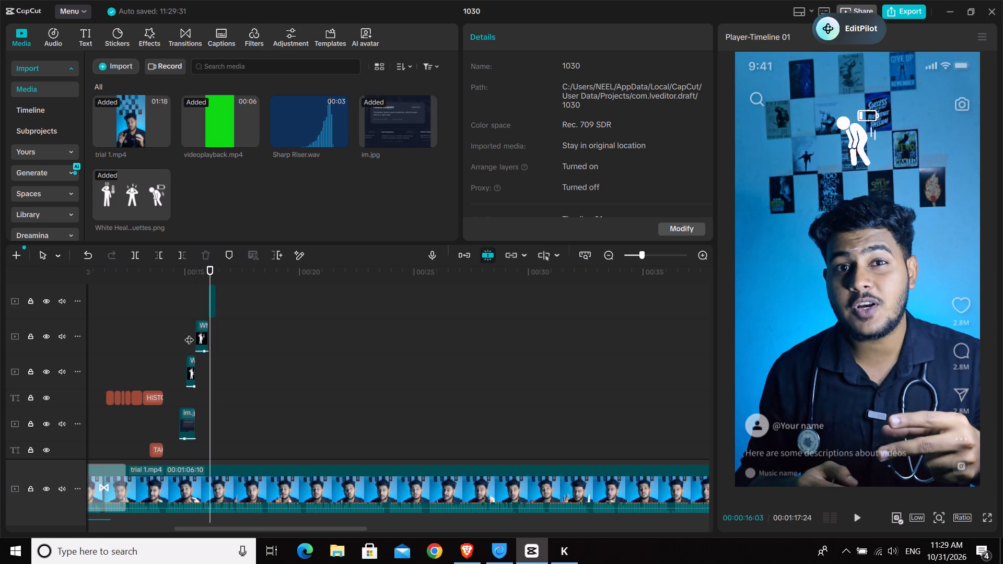
Shorten the thermometer figure clip's Slide Left entrance animation to 0.2 s.
left_click(189, 333)
left_click(189, 370)
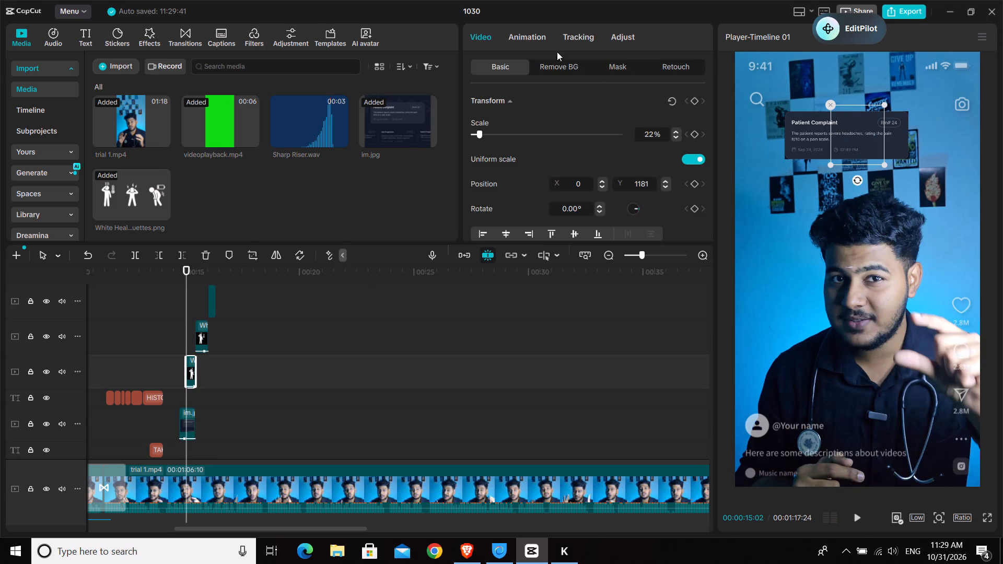
left_click(523, 34)
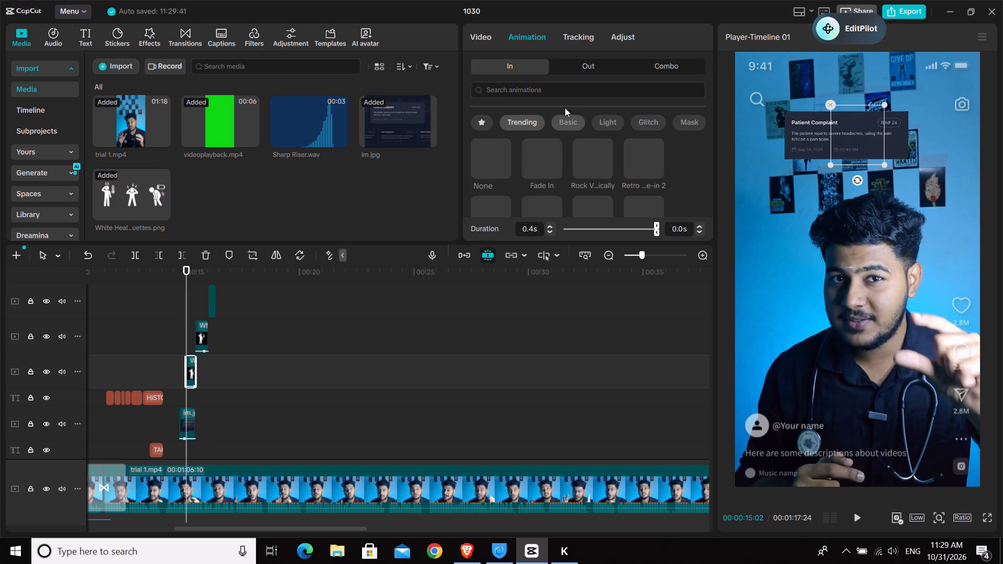
left_click(582, 72)
scroll(564, 155, "down", 1)
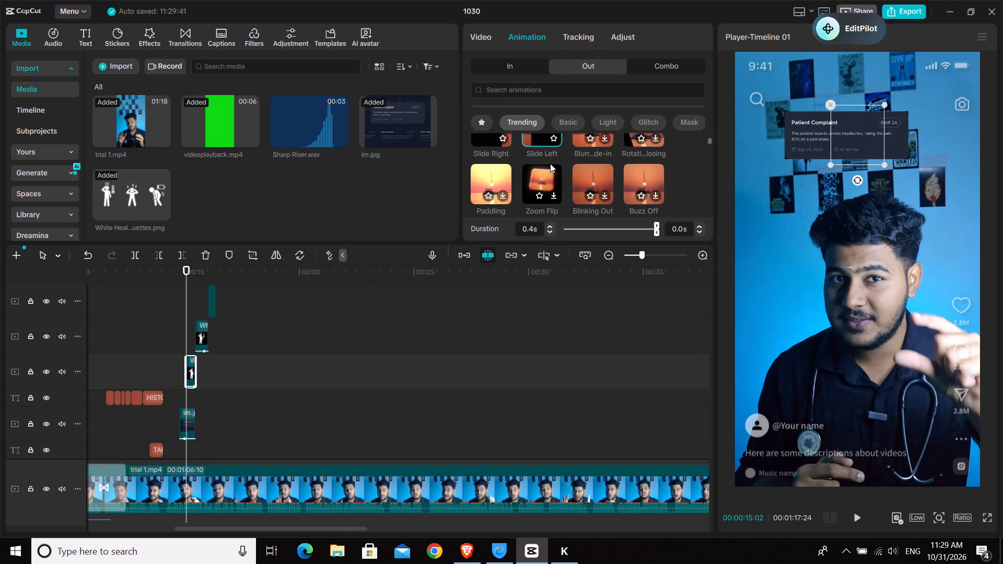
left_click(535, 139)
left_click(512, 54)
left_click(514, 62)
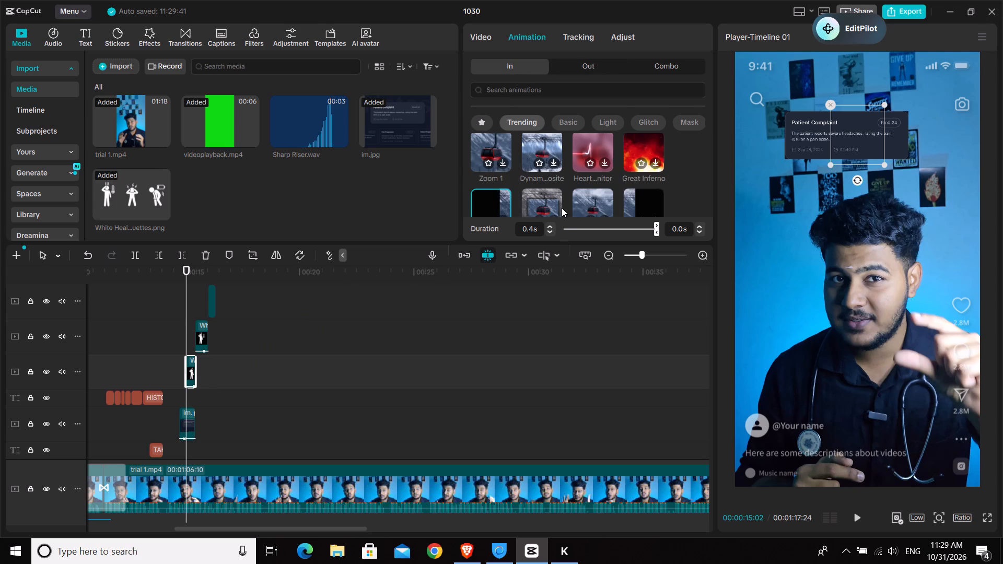
scroll(562, 208, "down", 1)
left_click(548, 230)
left_click(550, 230)
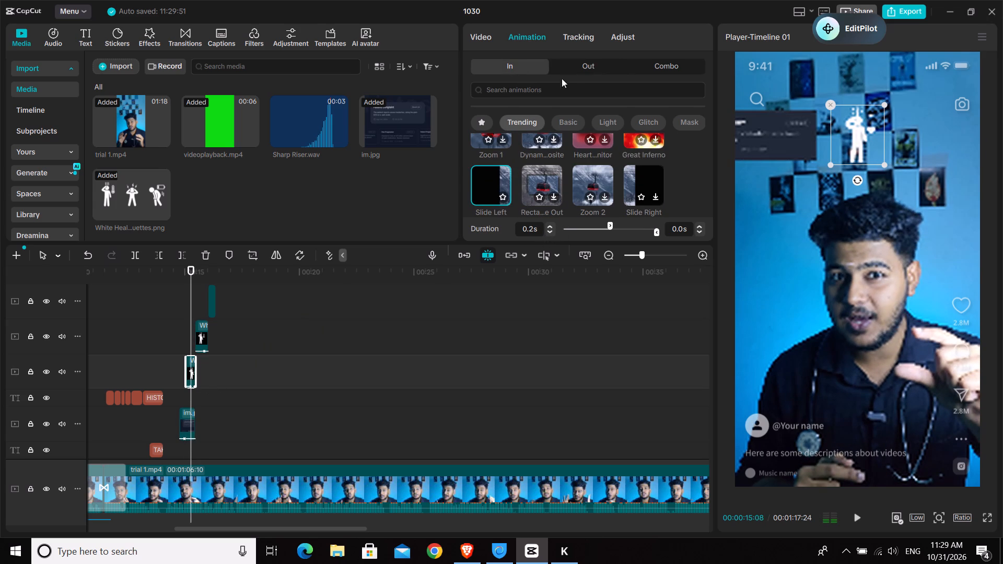
Set the thermometer figure clip's Slide Left exit duration to 0.2 s, with its entrance also at 0.2 s.
left_click(570, 67)
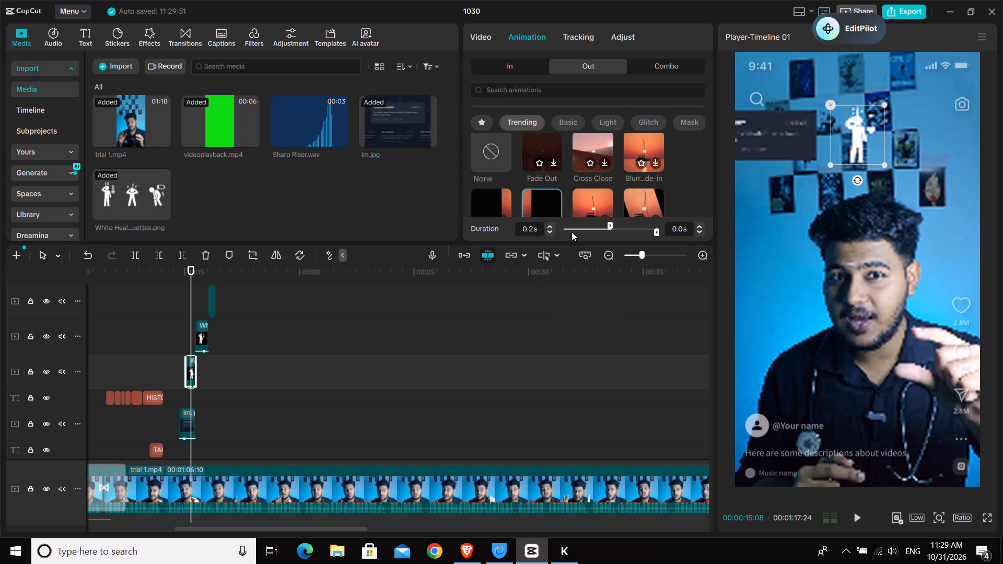
left_click(552, 226)
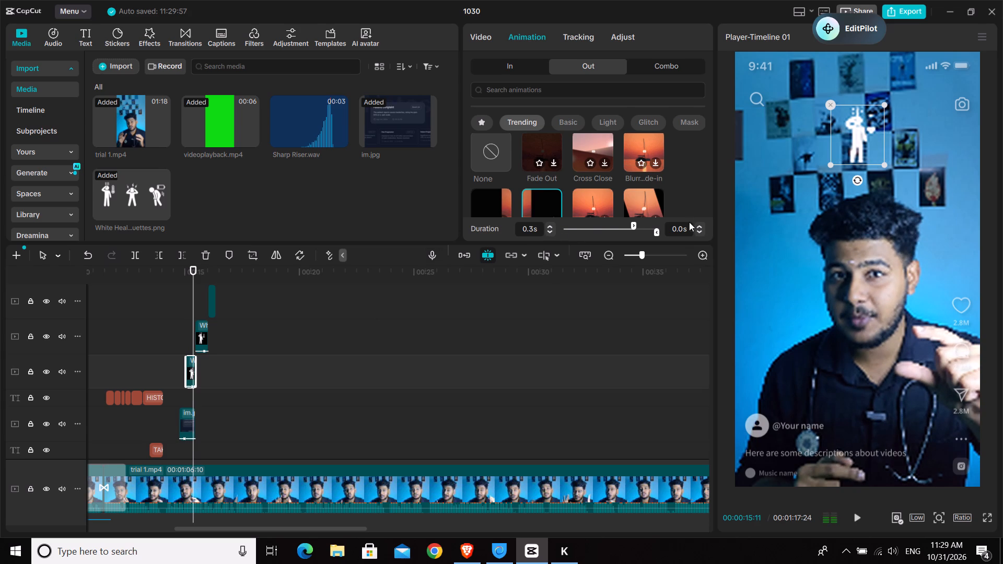
left_click_drag(633, 225, 607, 226)
left_click_drag(607, 226, 603, 226)
left_click_drag(656, 234, 633, 236)
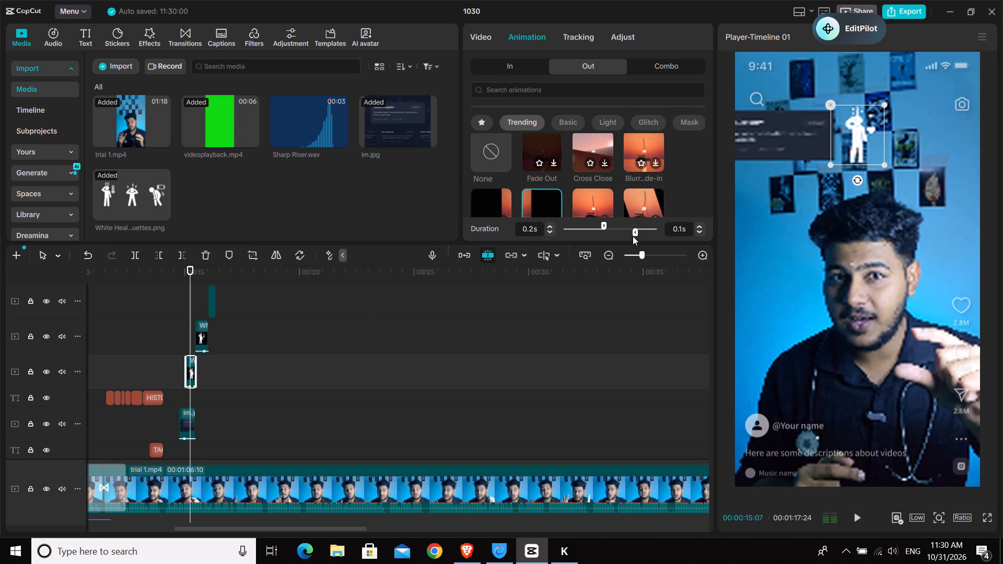
left_click_drag(633, 236, 611, 234)
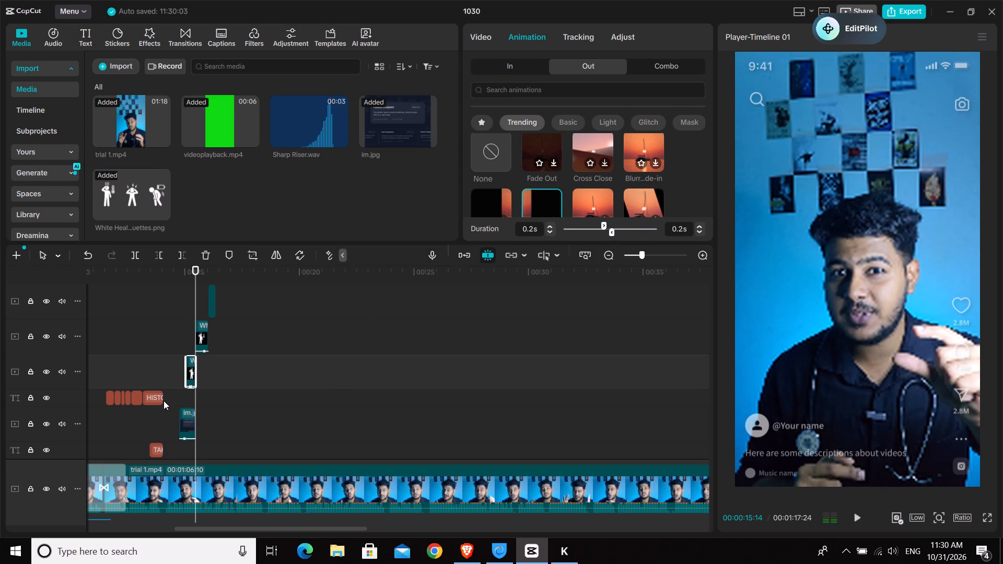
Play back the section around 00:00:15 to check the thermometer figure's slide in and out.
left_click(180, 345)
key("space")
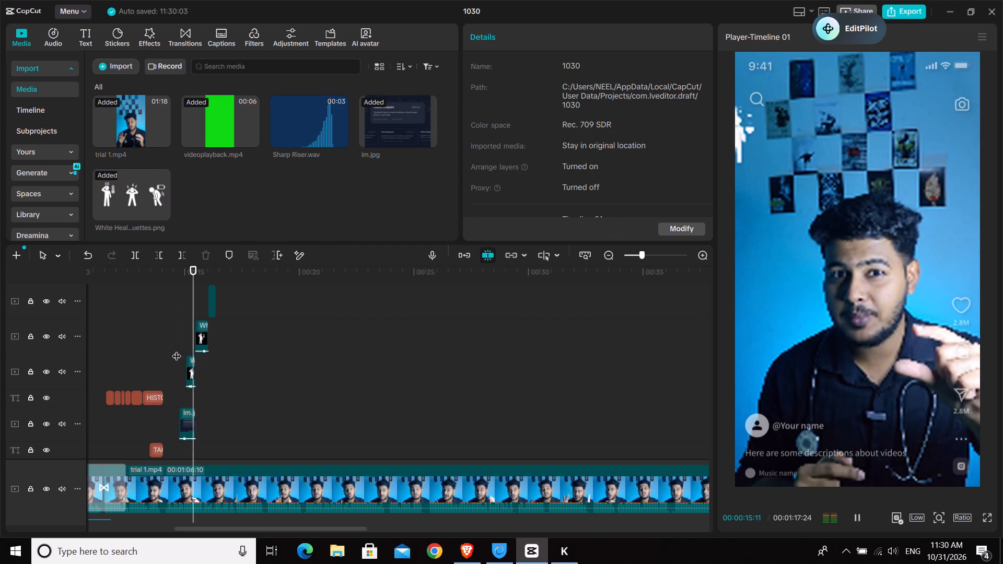
key("space")
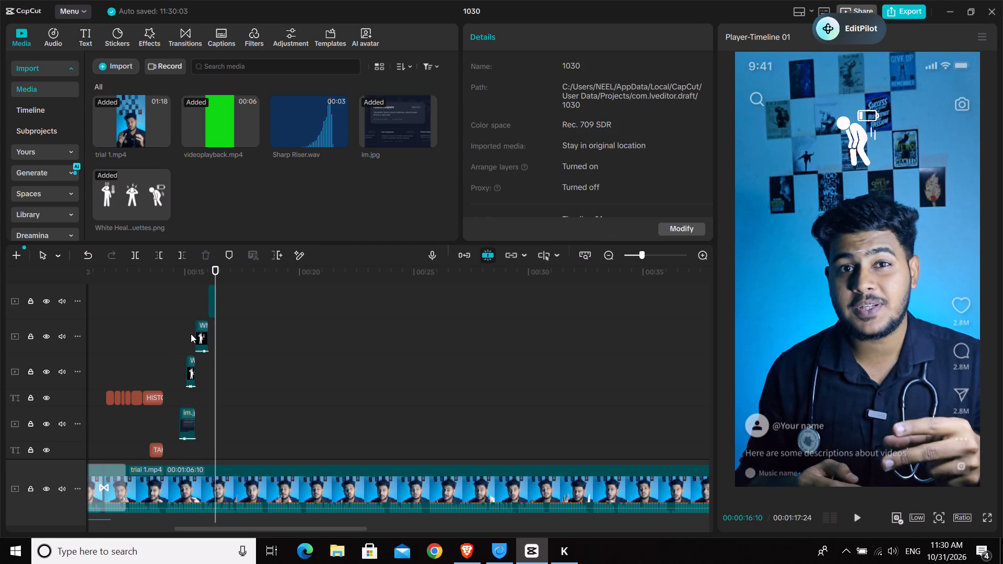
Lengthen the thermometer figure clip's exit animation slightly, to about 0.2 s, so it starts exactly where the entrance ends.
left_click(185, 347)
left_click(191, 368)
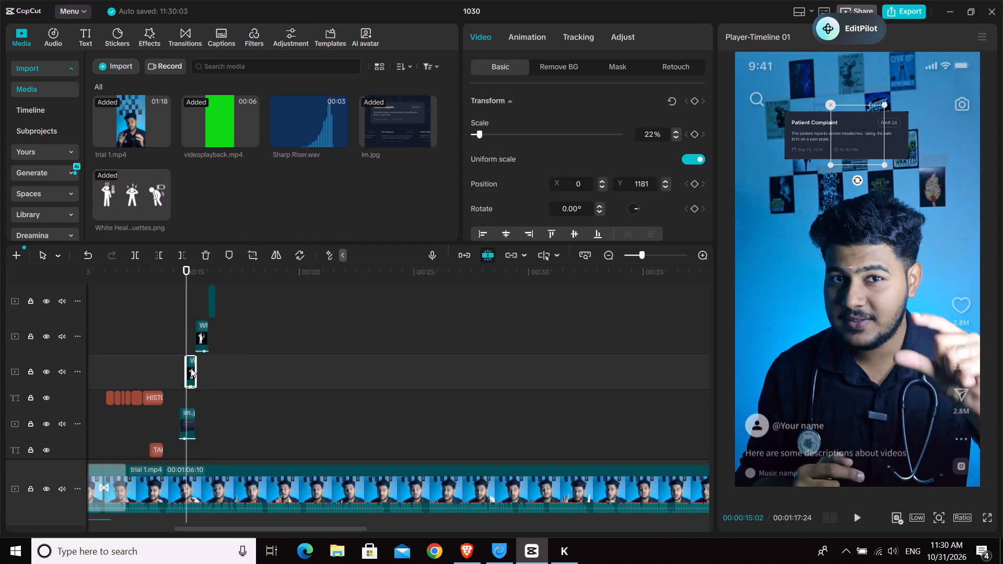
left_click(525, 38)
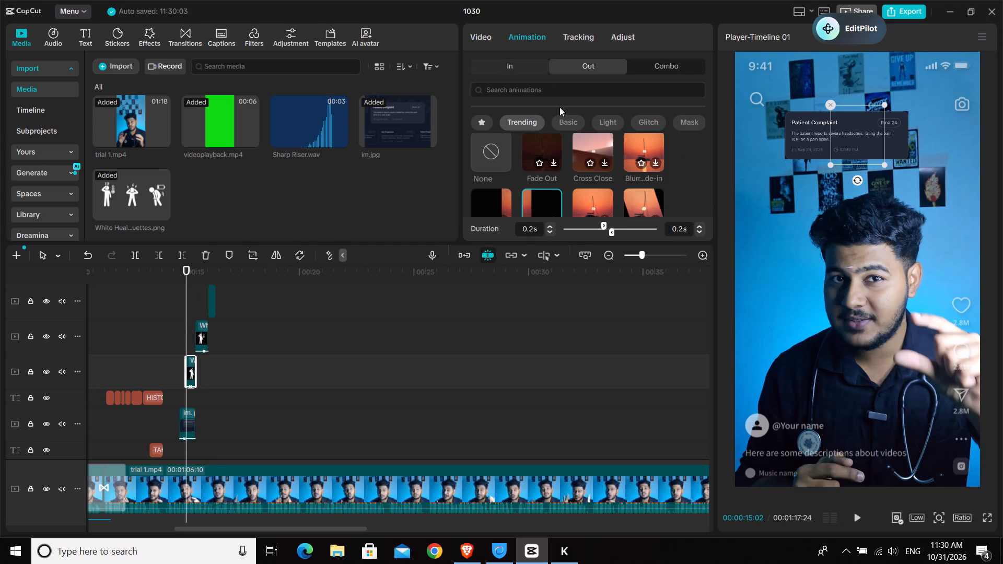
left_click_drag(610, 230, 601, 234)
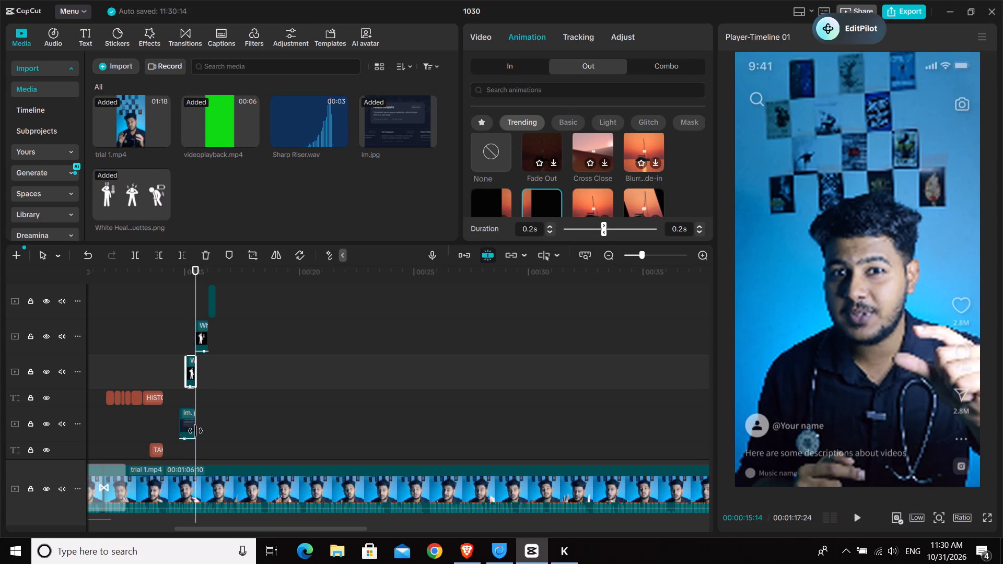
Adjust the Patient Complaint card's animation durations to a 0.3 s entrance and a 0.4 s exit that meet without a gap.
left_click(190, 425)
left_click_drag(590, 230, 596, 230)
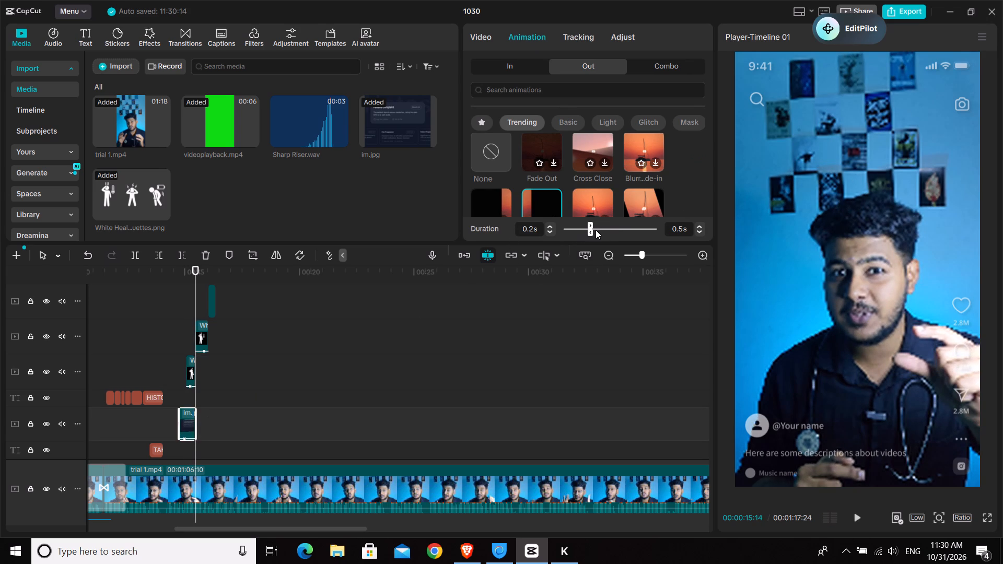
left_click_drag(596, 230, 606, 230)
left_click_drag(590, 223, 607, 230)
left_click_drag(607, 230, 609, 234)
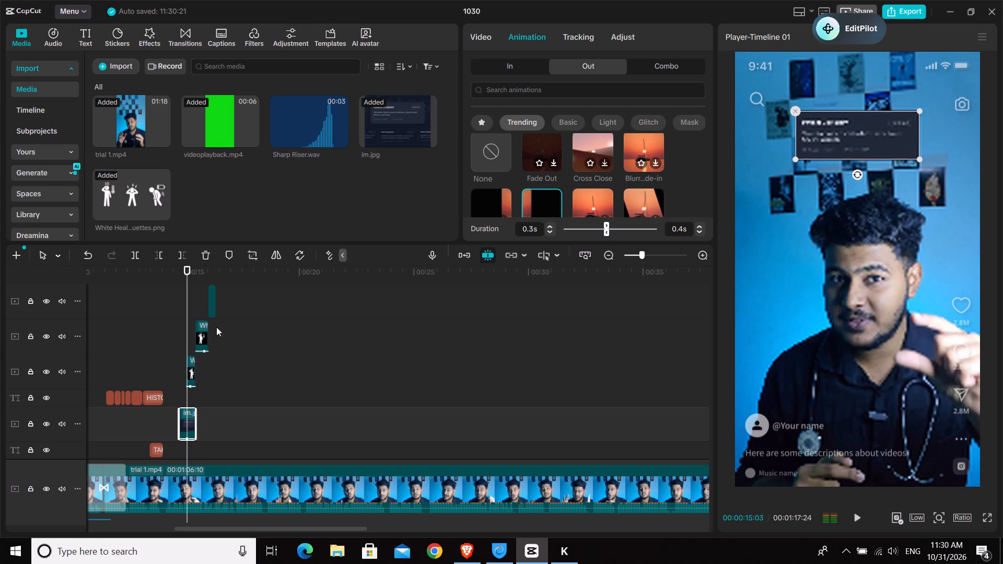
Set the headache figure clip's slide entrance and exit durations to 0.2 s each.
left_click(203, 335)
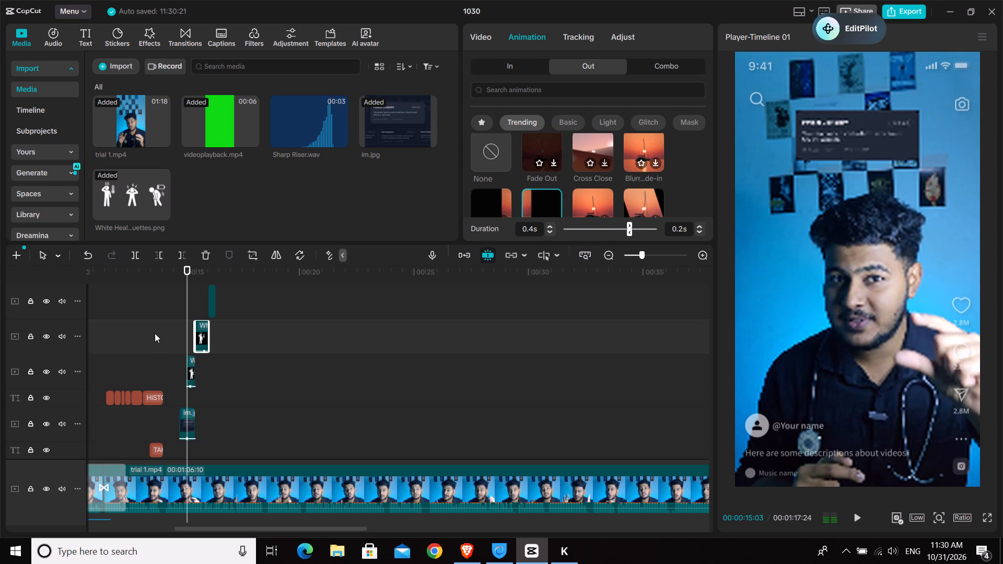
left_click_drag(628, 224, 604, 233)
left_click_drag(604, 233, 598, 237)
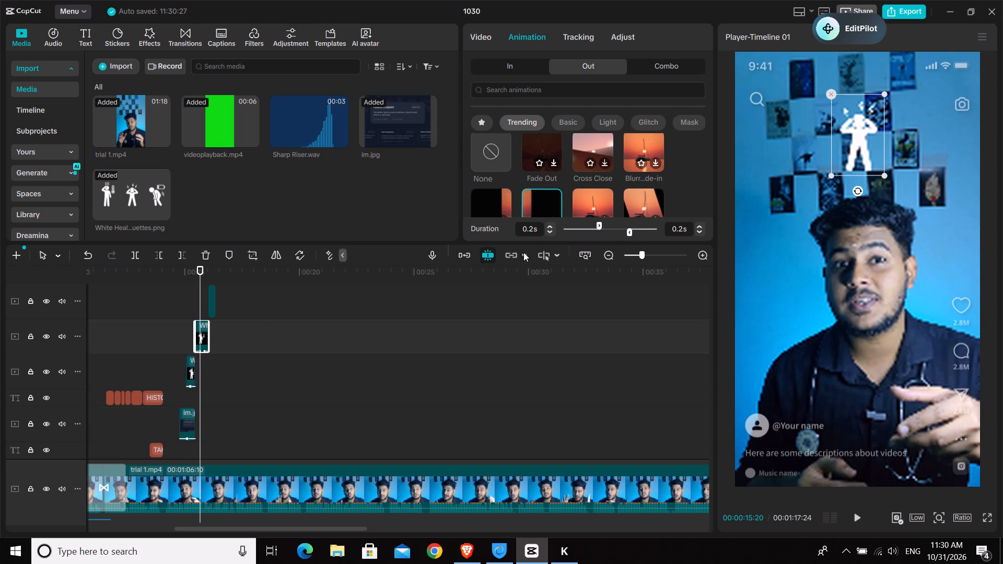
left_click_drag(626, 230, 601, 237)
left_click_drag(601, 237, 622, 237)
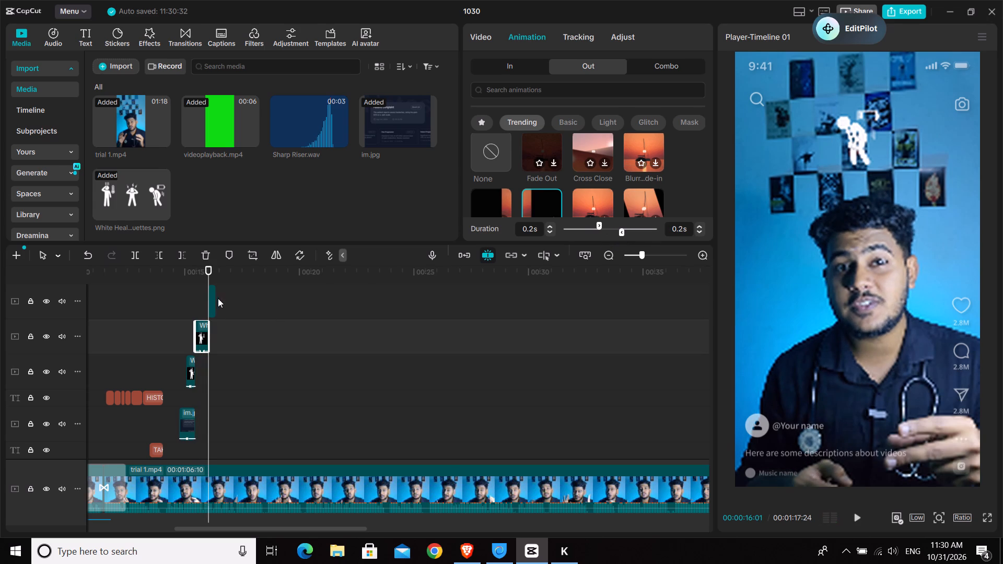
Apply Slide Left exit and Slide Left entrance animations to the stooped low-battery figure clip at about 00:00:16.
left_click(214, 298)
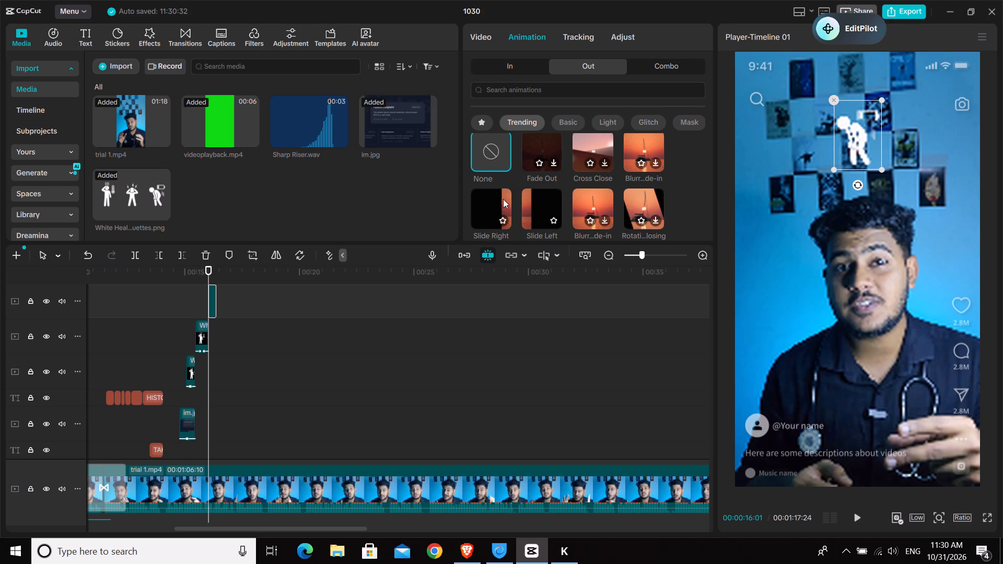
left_click(540, 202)
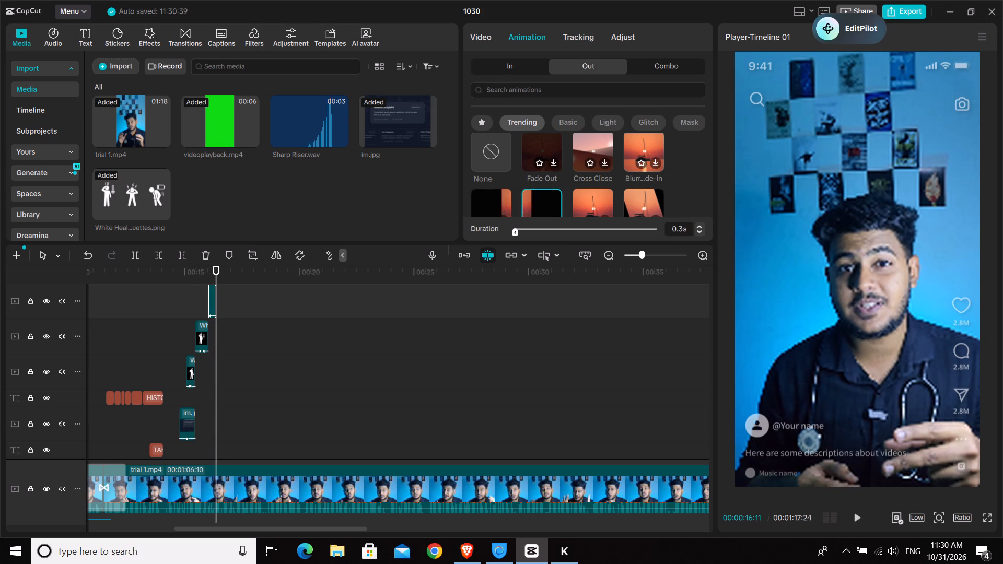
left_click(499, 60)
scroll(527, 205, "down", 1)
left_click(497, 212)
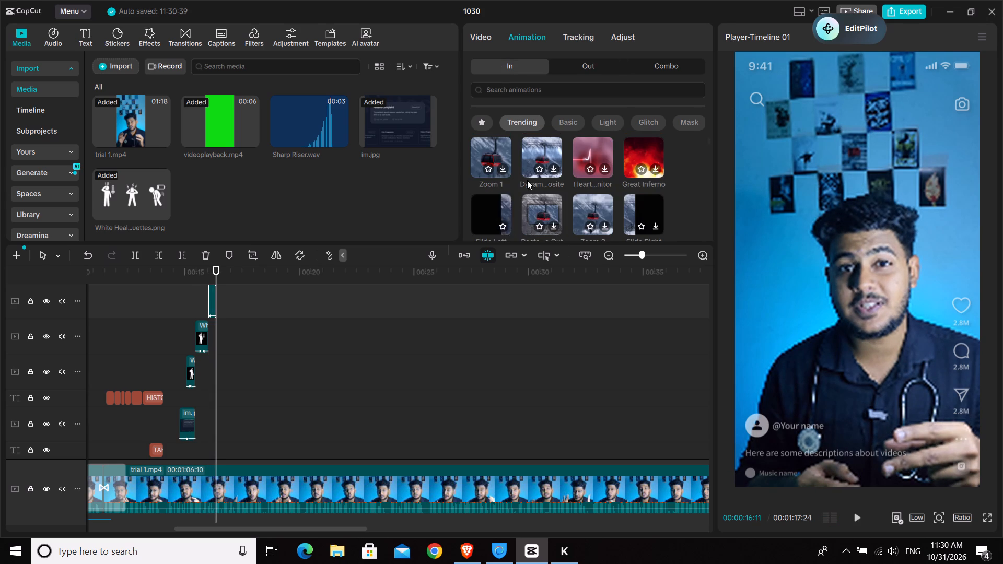
Balance the stooped figure clip's entrance and exit durations at 0.2 s each so they meet mid-clip.
left_click_drag(563, 234, 586, 236)
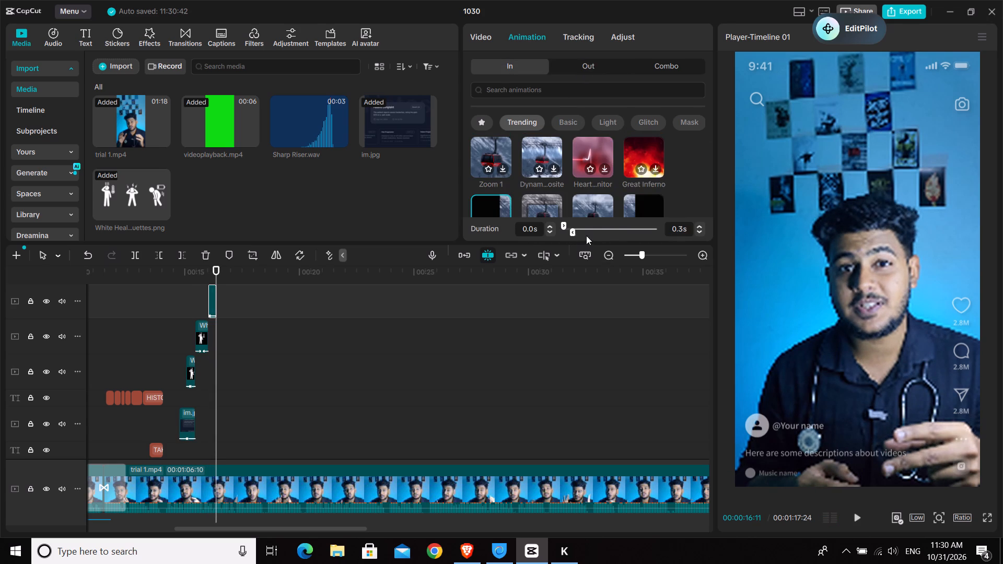
left_click_drag(586, 236, 605, 246)
left_click_drag(563, 225, 576, 225)
left_click_drag(576, 225, 604, 244)
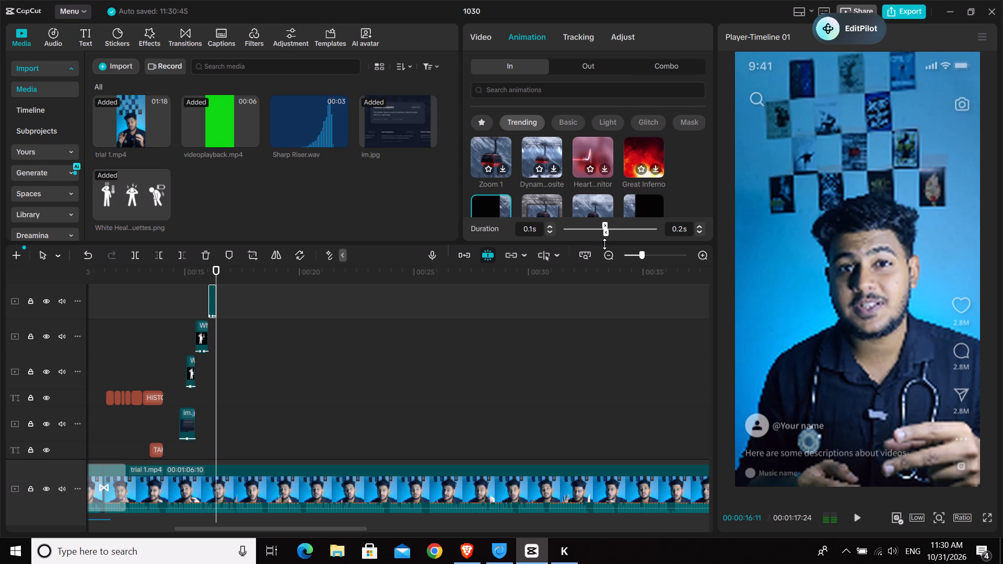
left_click_drag(604, 244, 608, 244)
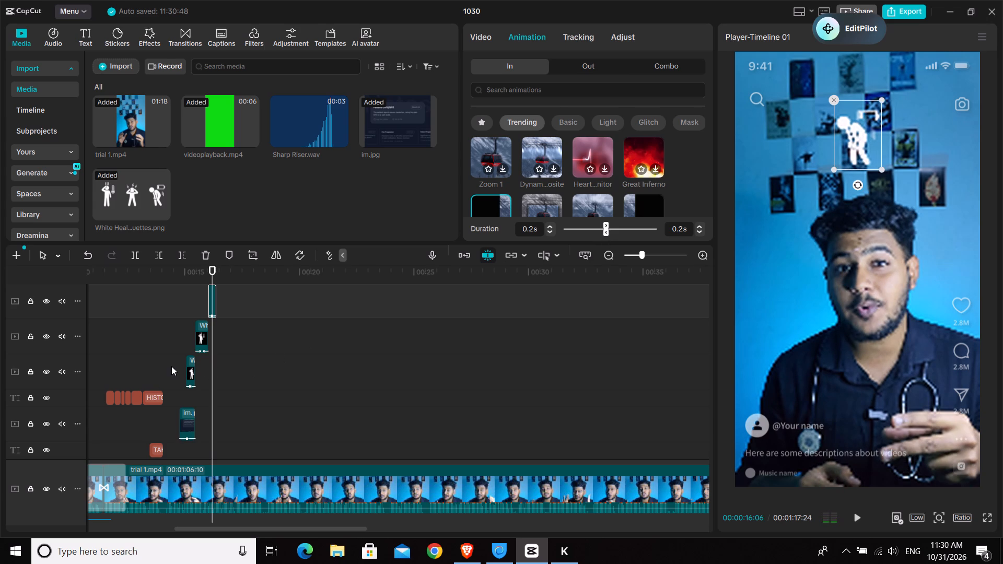
Play back the card and symptom figure sequence from about 00:00:14:23 to check the slides.
left_click(176, 362)
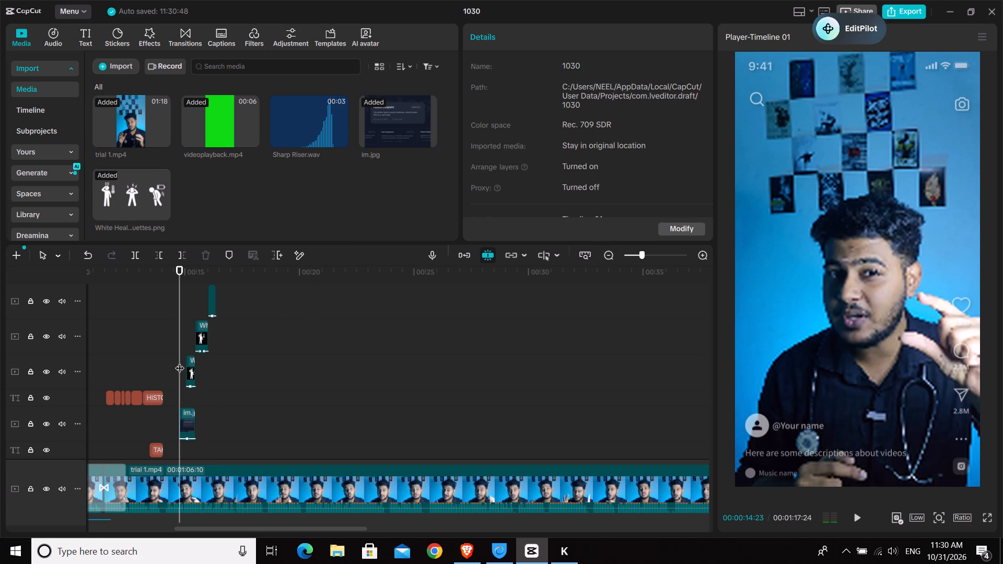
key("space")
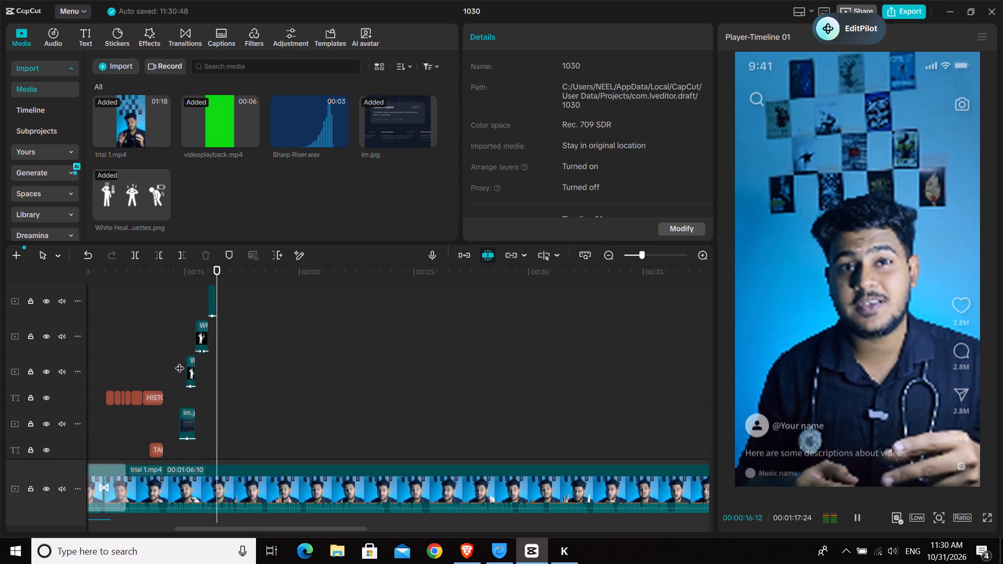
key("space")
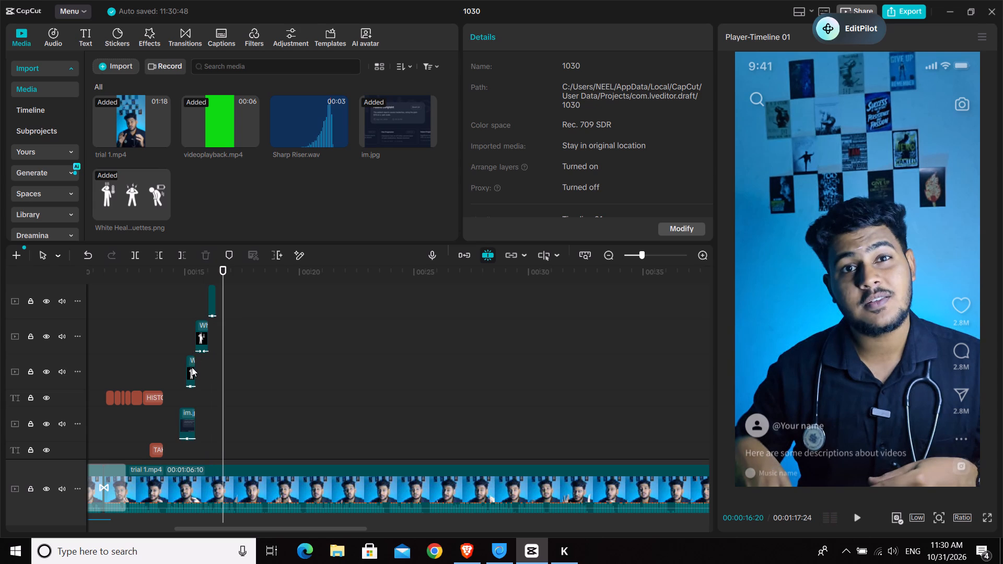
Step frame by frame from 00:00:15:02 to 00:00:15:07 to examine how the thermometer figure follows the Patient Complaint card.
left_click(192, 367)
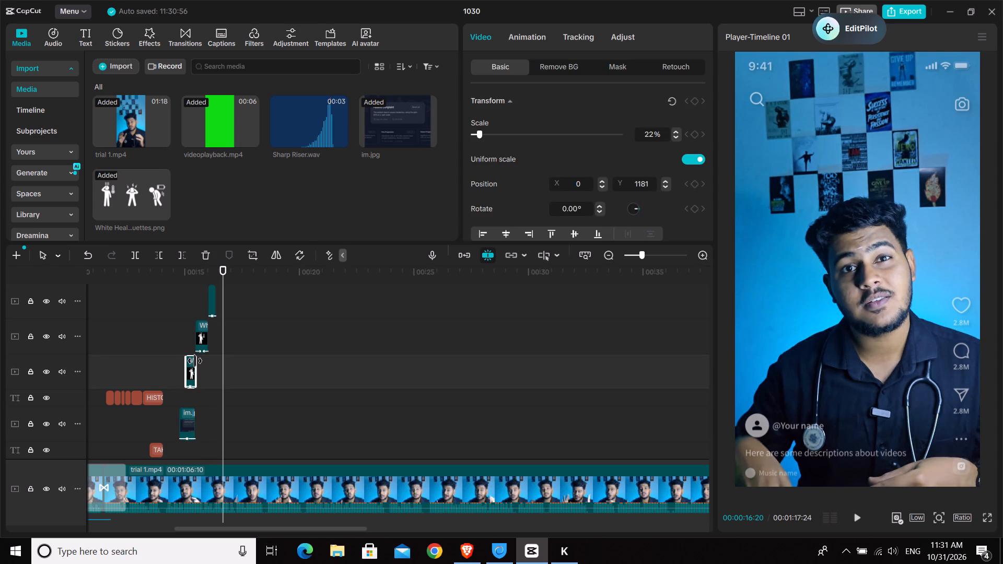
left_click(186, 345)
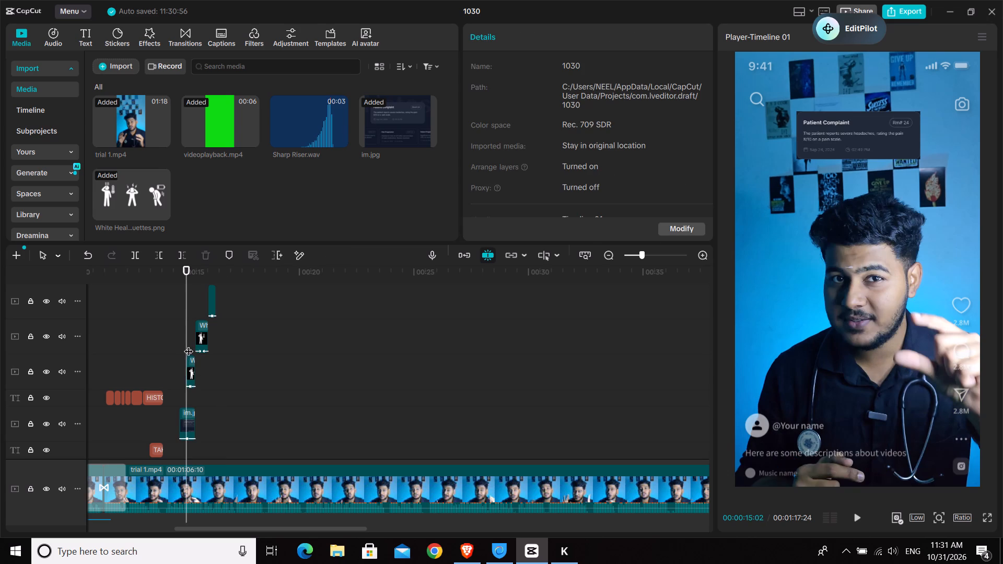
left_click(191, 374)
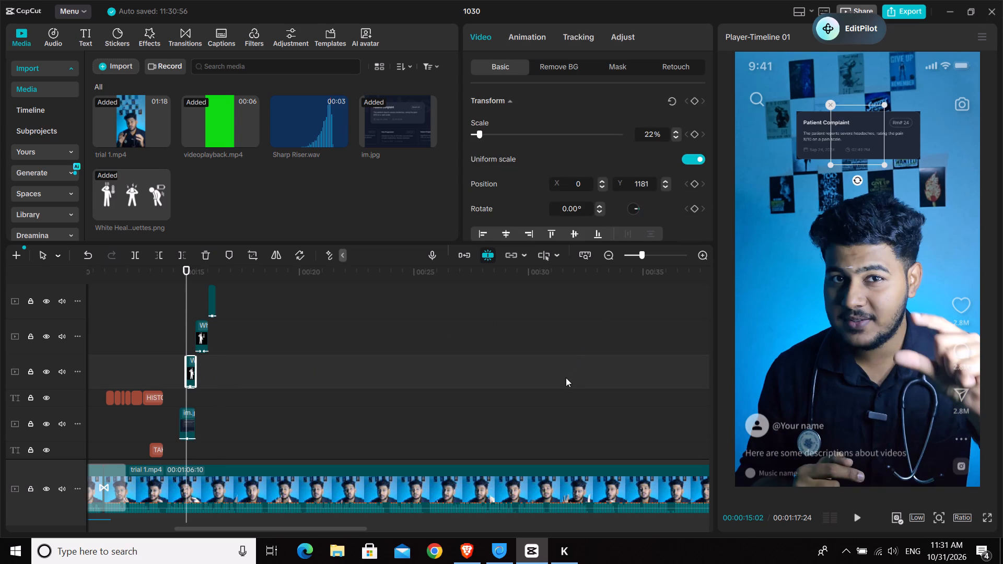
key("Right")
key("Right")
key("Right")
key("Right")
key("Right")
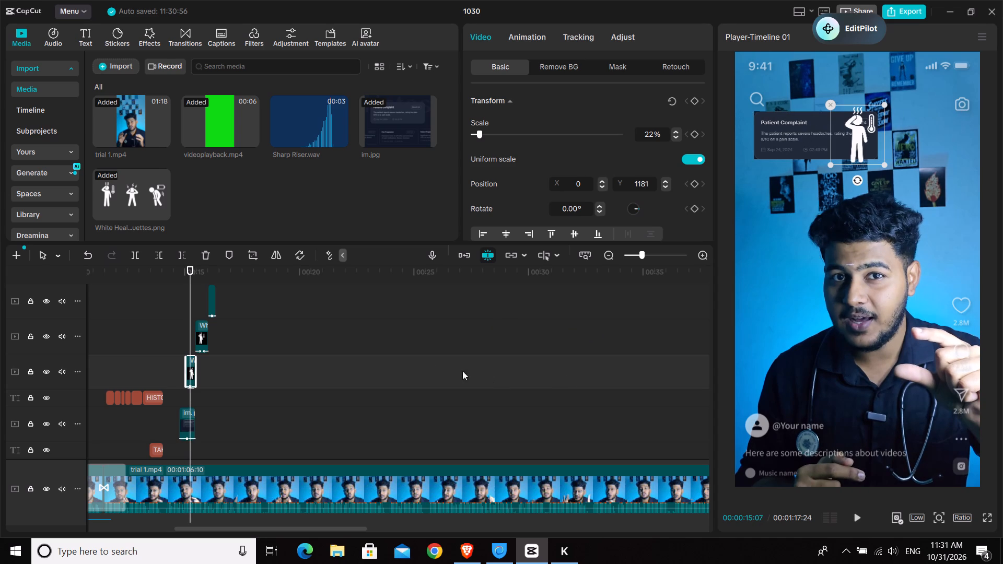
Split the headache figure clip at 00:00:15:26 and delete the remainder after the cut.
left_click_drag(188, 302, 195, 305)
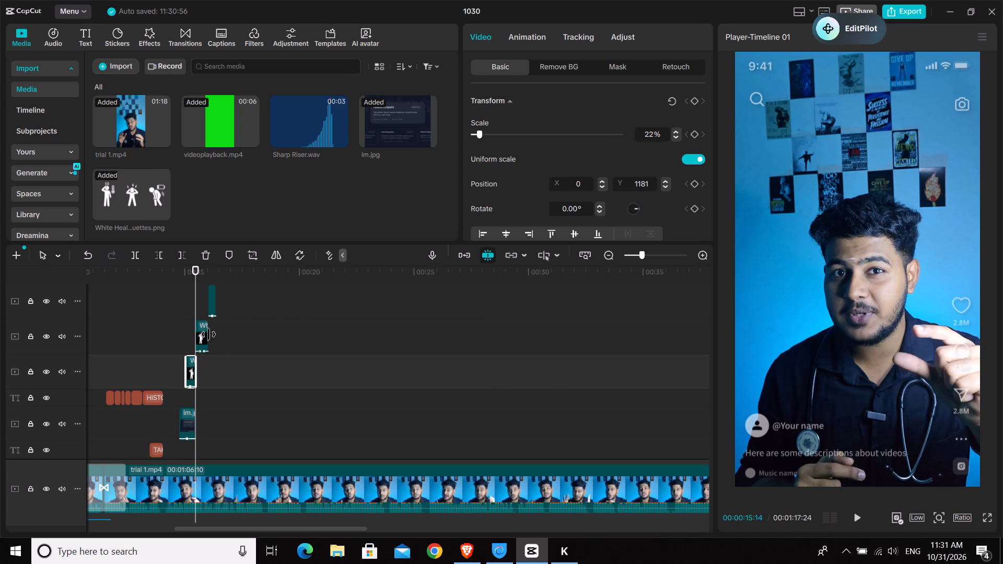
scroll(243, 380, "up", 15, "ctrl")
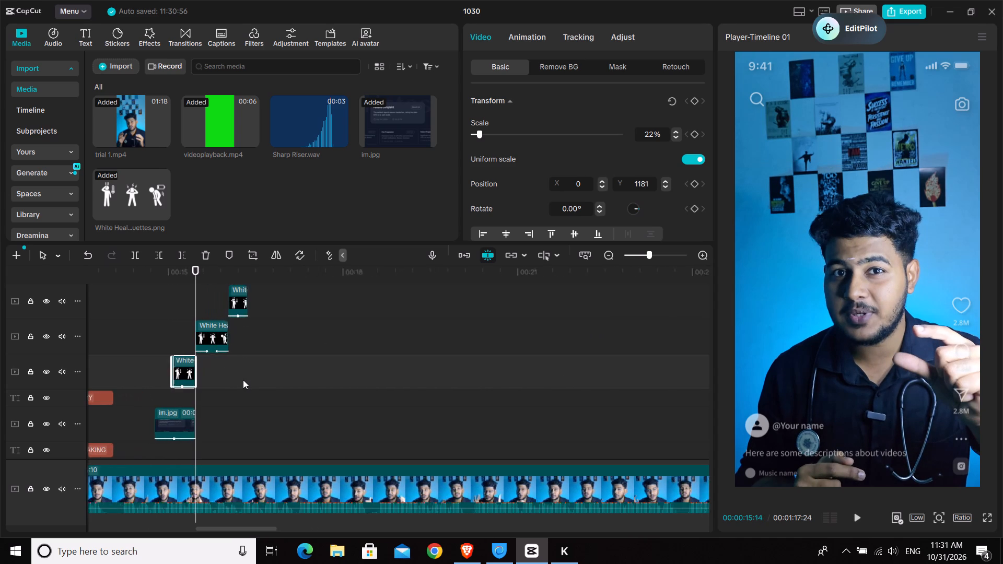
scroll(243, 380, "up", 18, "ctrl")
scroll(243, 380, "down", 1, "ctrl")
scroll(243, 380, "up", 1, "ctrl")
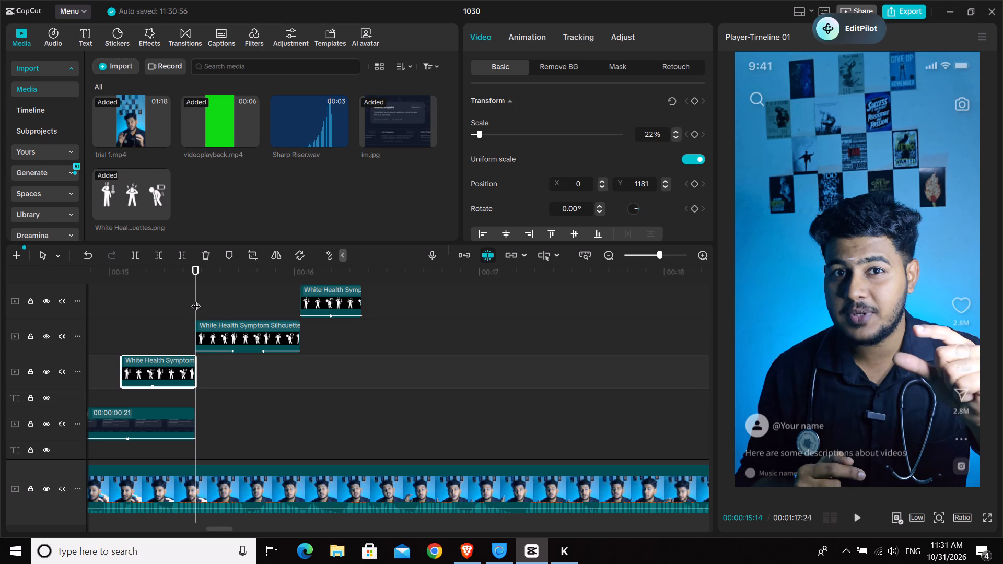
left_click_drag(196, 299, 270, 368)
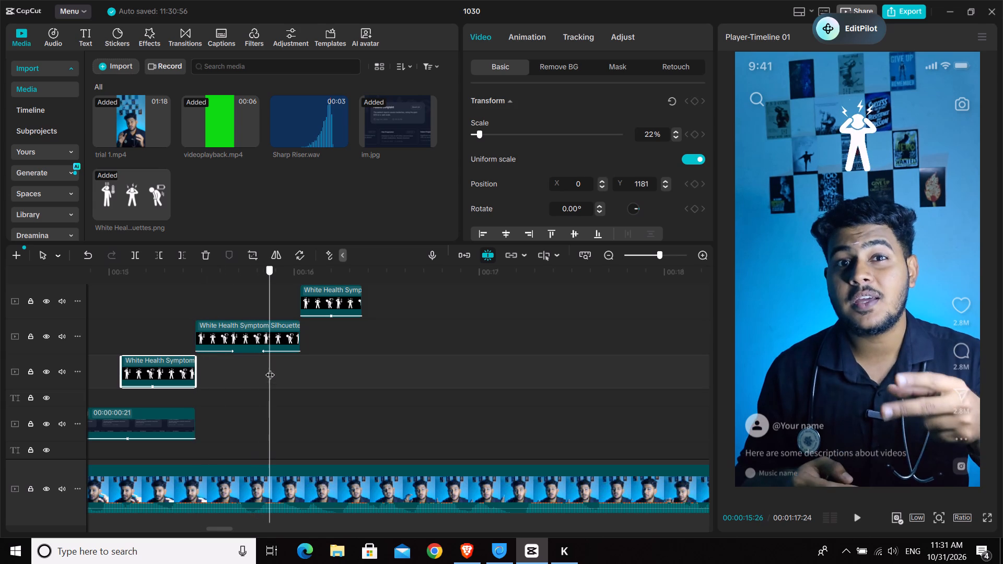
left_click_drag(270, 368, 252, 382)
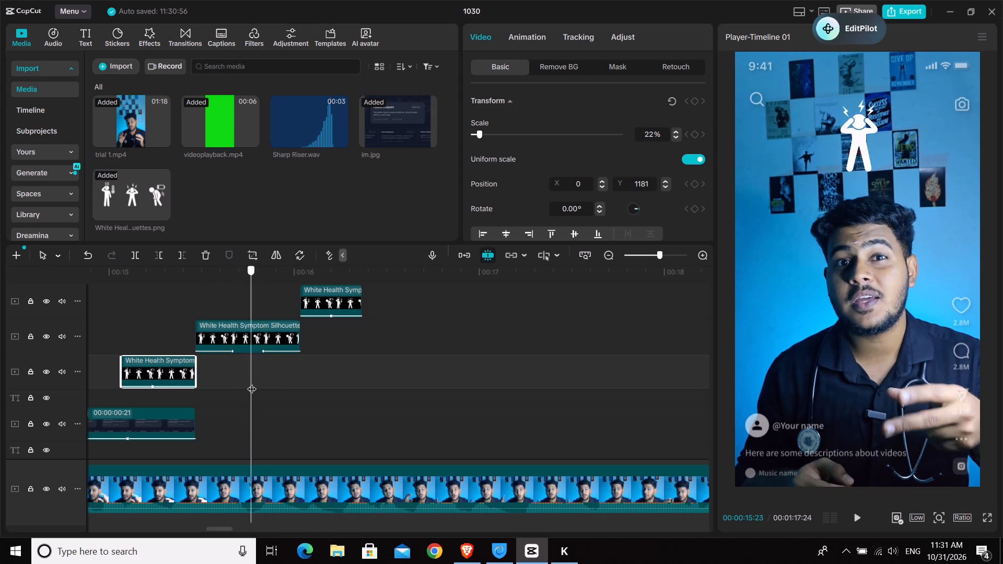
left_click_drag(252, 382, 193, 412)
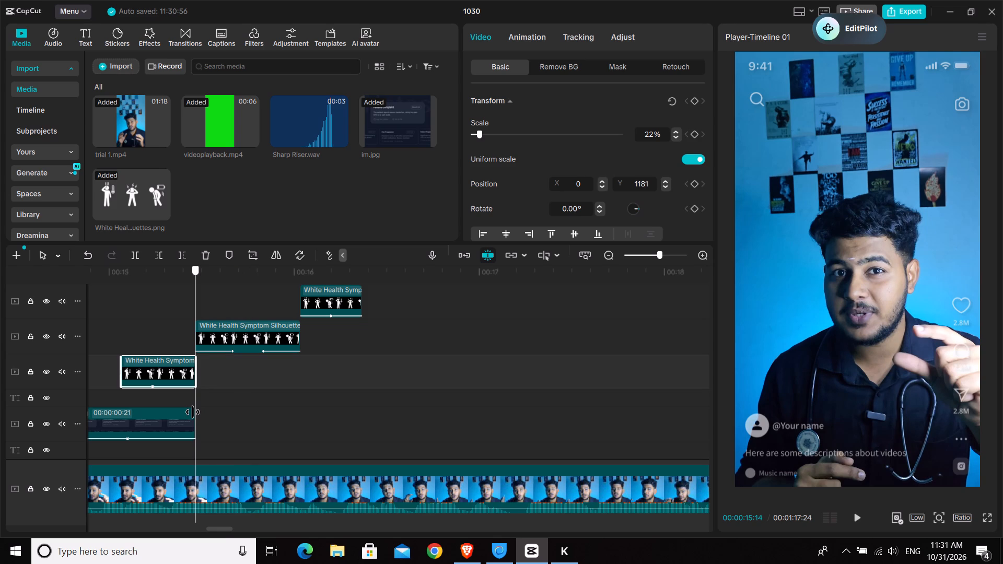
left_click_drag(193, 412, 259, 416)
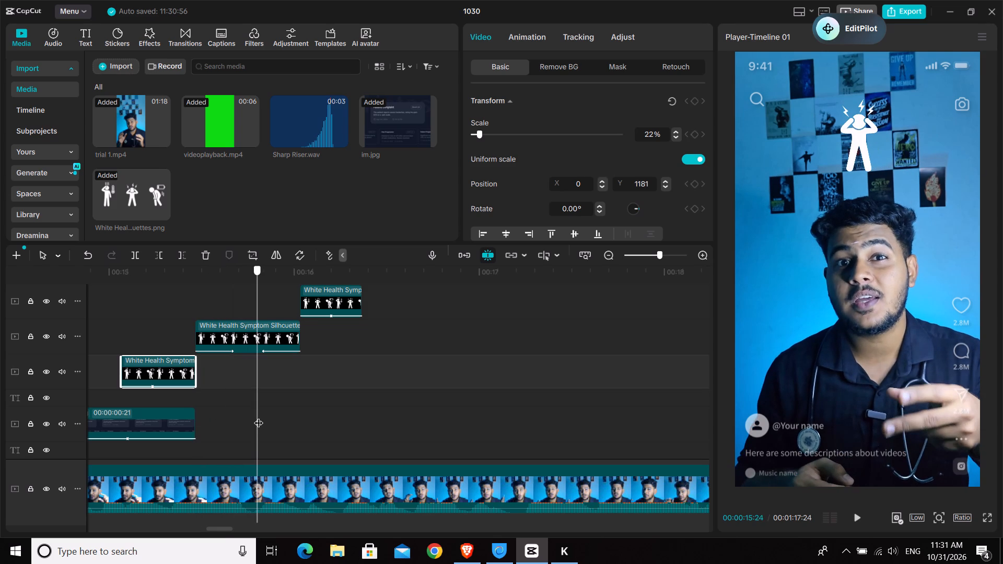
left_click_drag(259, 416, 262, 415)
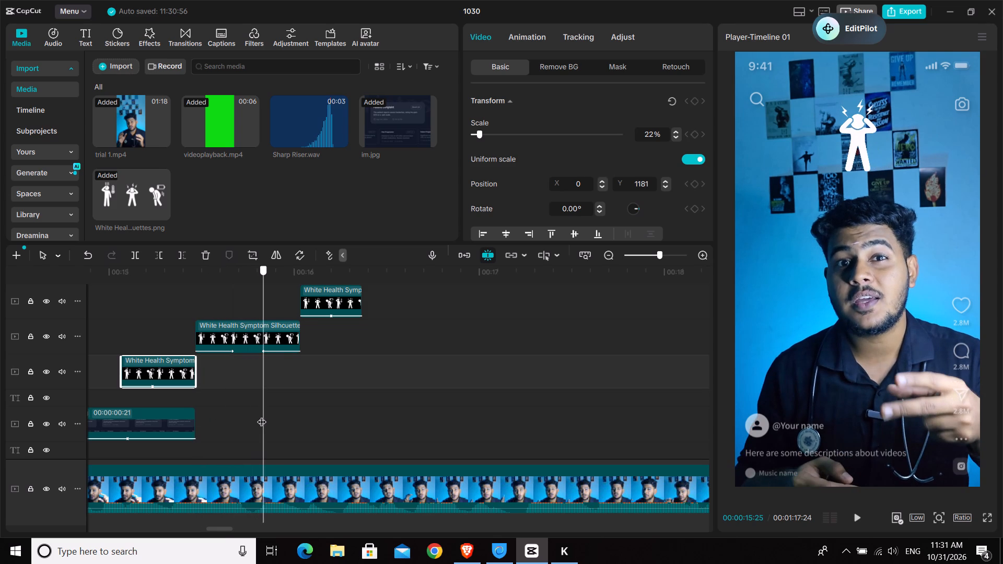
left_click_drag(262, 415, 269, 421)
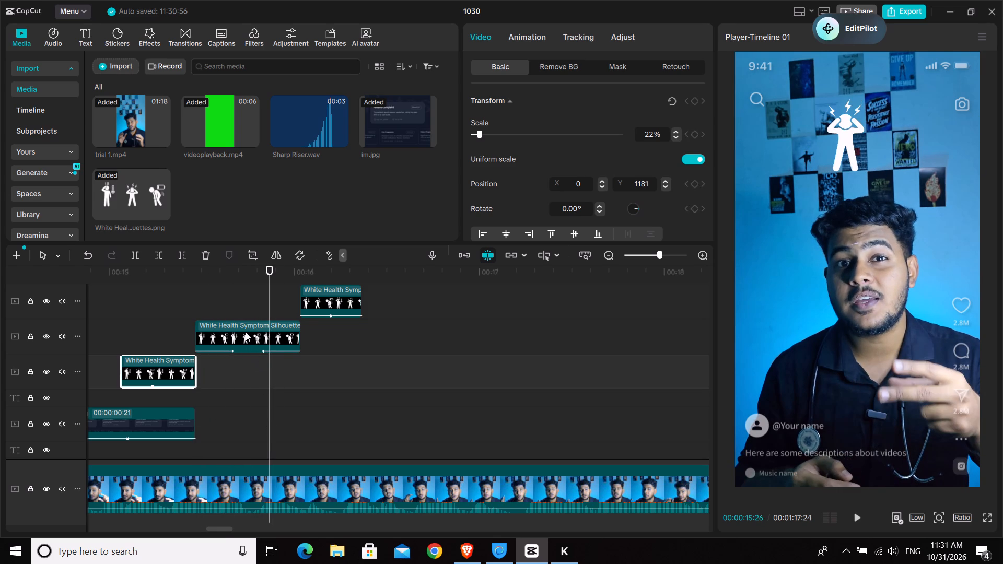
left_click(246, 332)
key("f")
key("Delete")
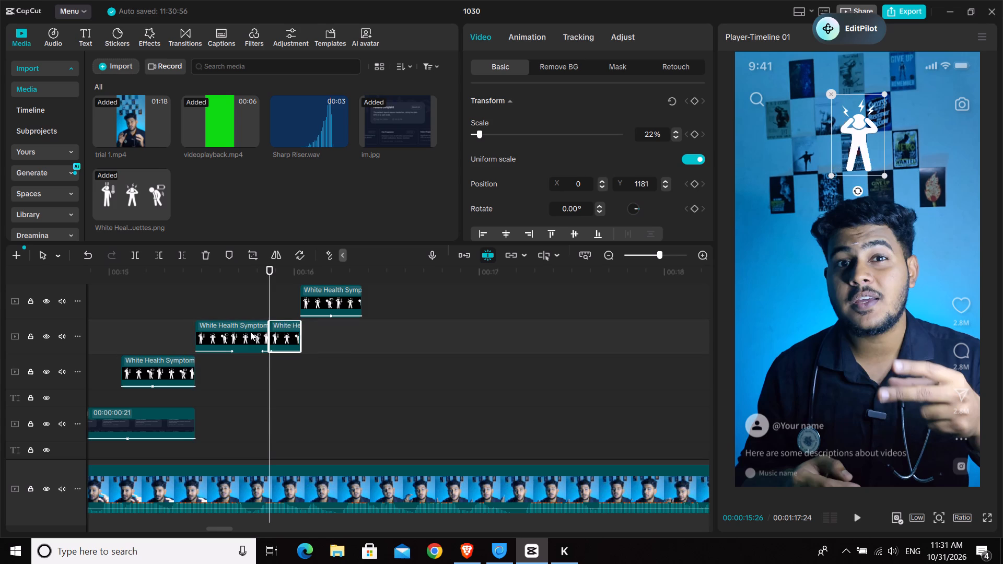
Set the shortened headache figure clip's exit duration to 0.2 s so it meets the 0.2 s entrance.
left_click(252, 328)
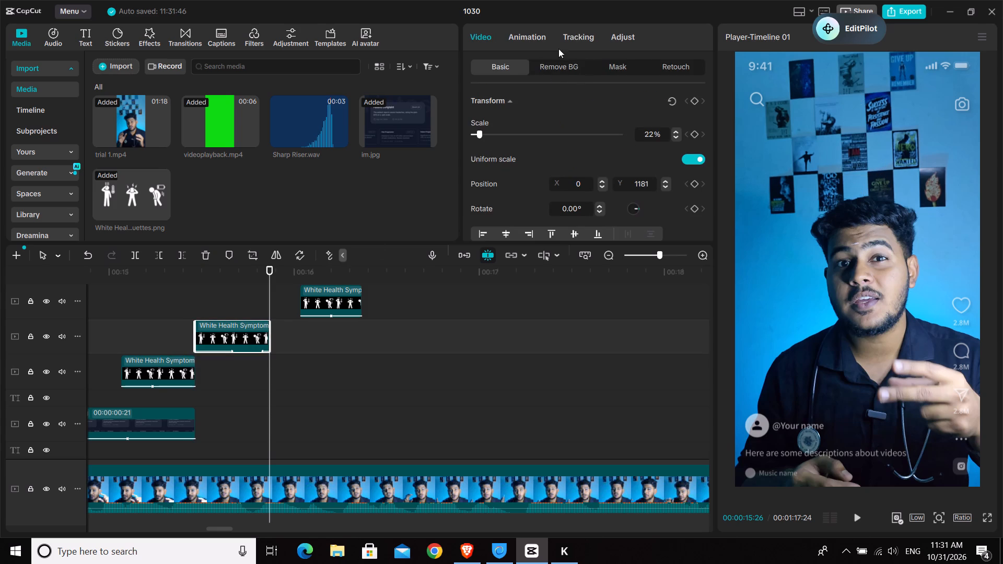
left_click(539, 34)
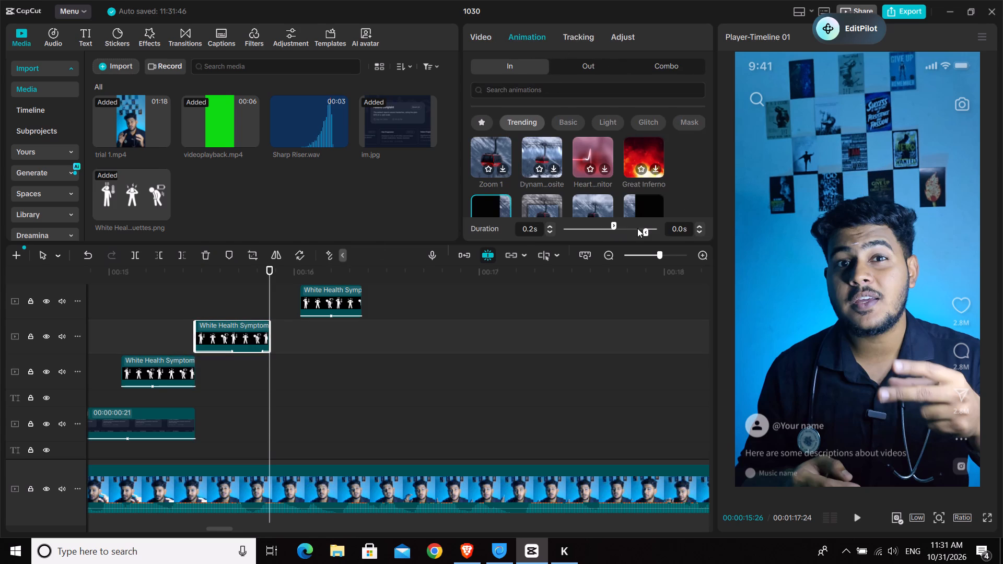
left_click_drag(645, 232, 609, 246)
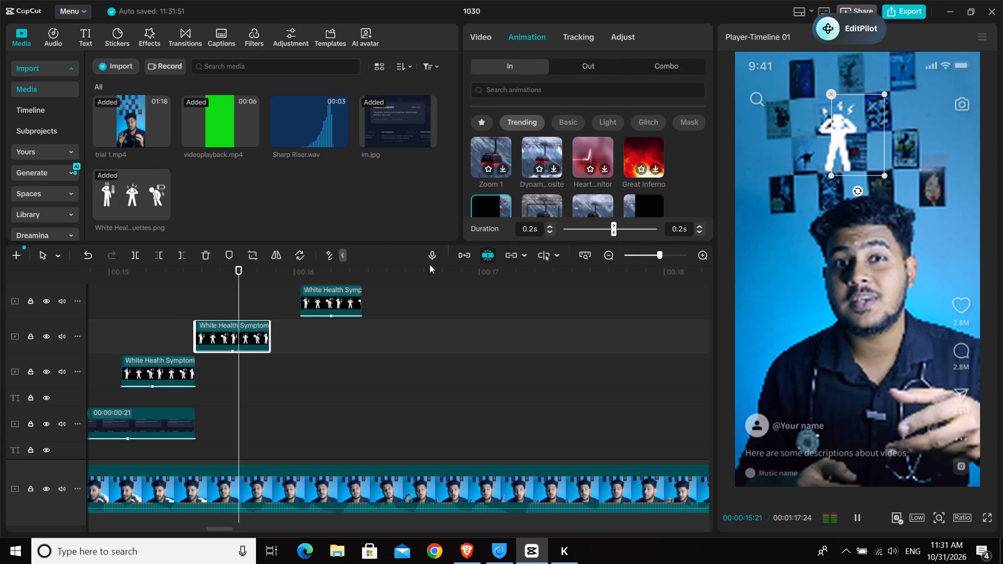
Move the stooped figure clip earlier to start at 00:00:15:26, directly after the headache figure clip.
left_click_drag(334, 295, 303, 298)
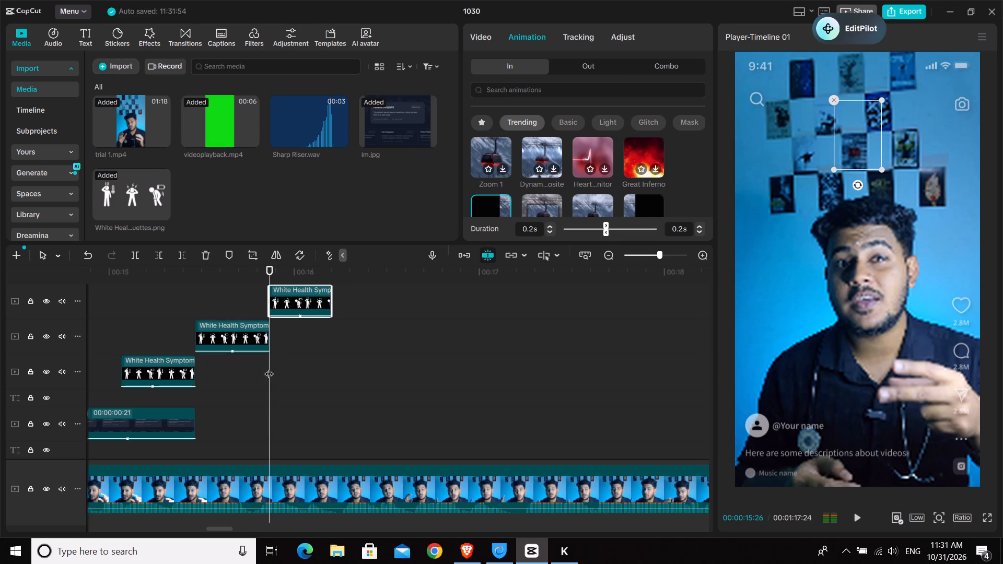
Scrub back and forth between 00:00:15:26 and 00:00:16:05 to examine the stooped figure's slide-in and slide-out timing.
left_click_drag(269, 367, 312, 358)
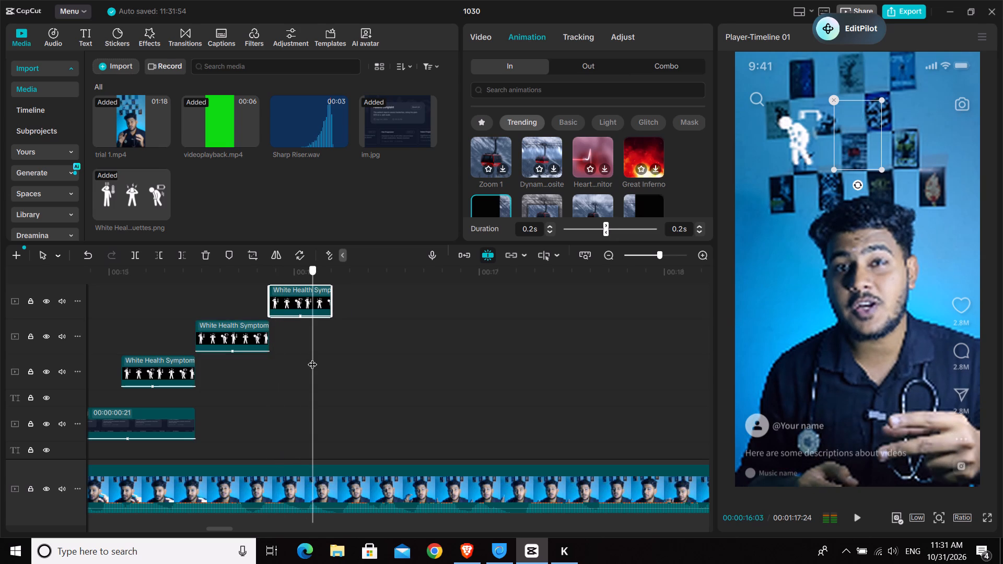
left_click_drag(312, 358, 290, 370)
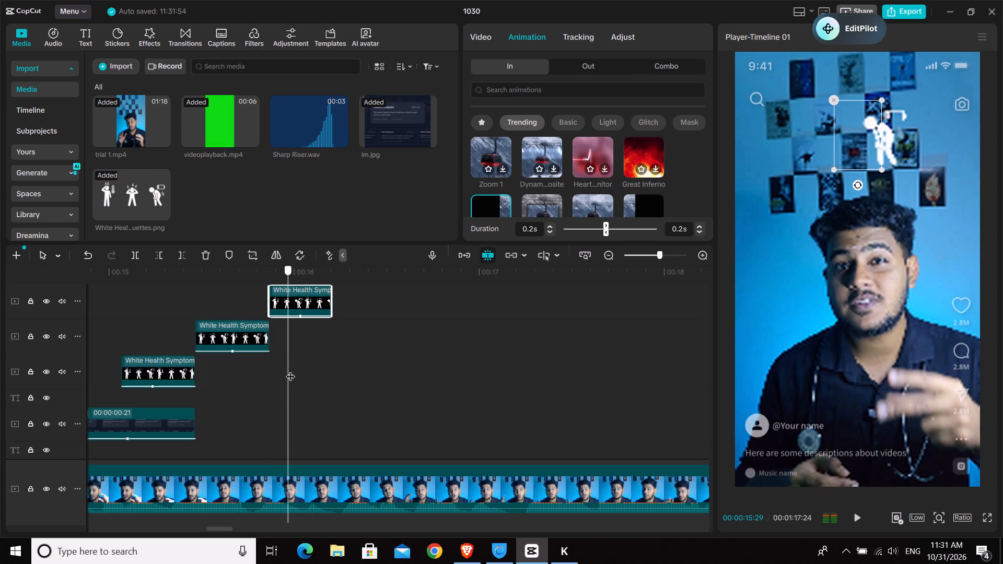
left_click_drag(290, 370, 295, 370)
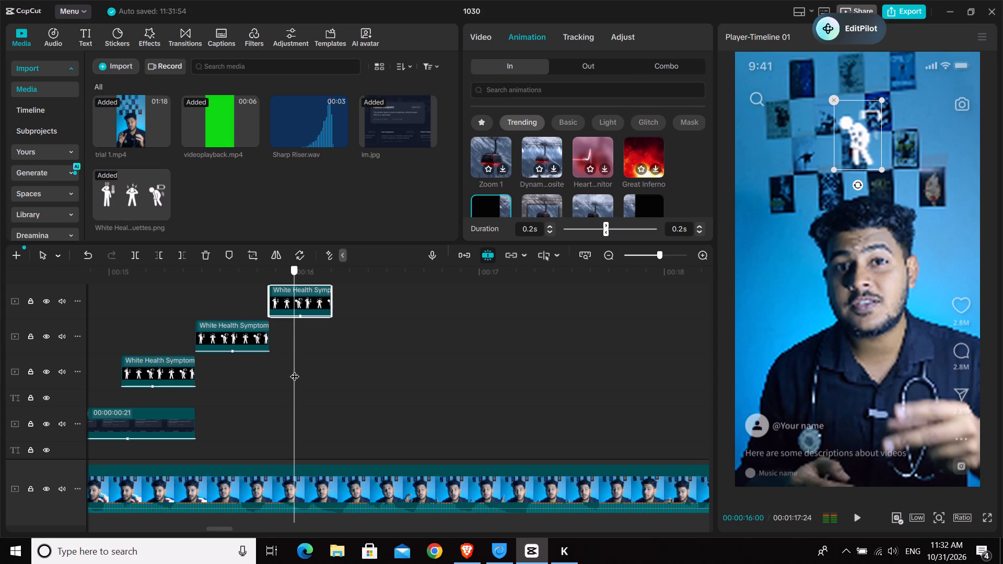
left_click_drag(295, 370, 296, 370)
left_click_drag(296, 370, 272, 387)
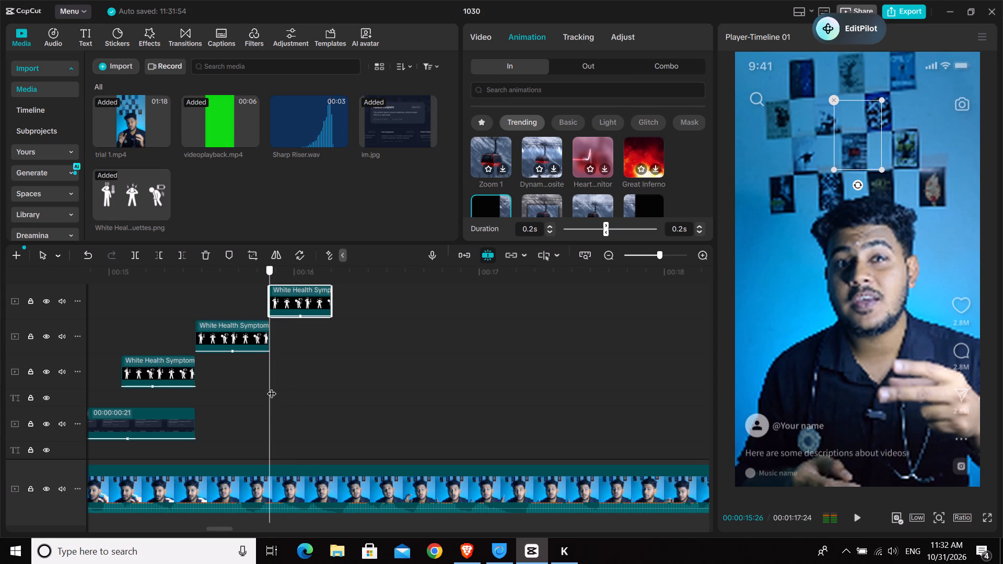
left_click_drag(272, 387, 288, 382)
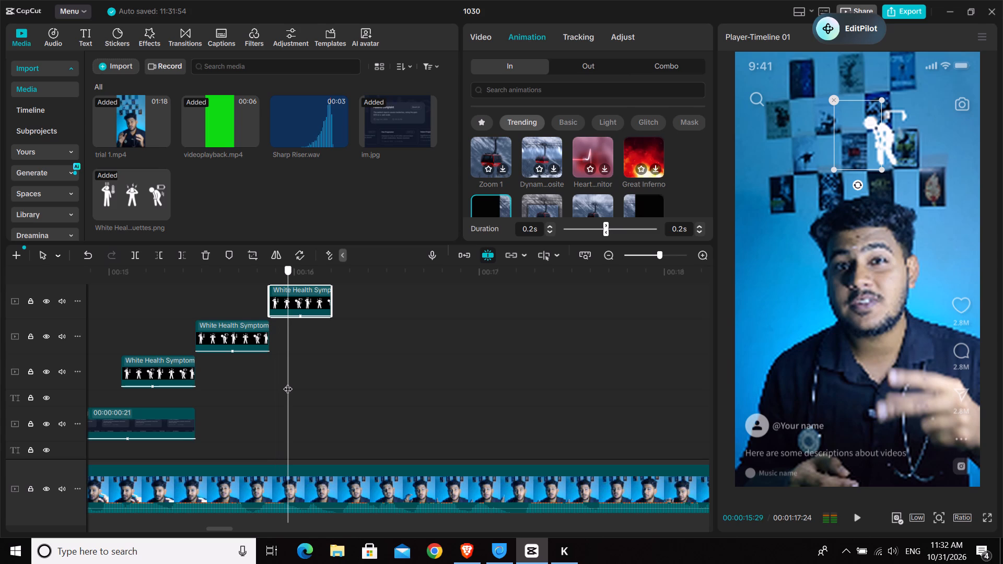
left_click_drag(288, 382, 294, 380)
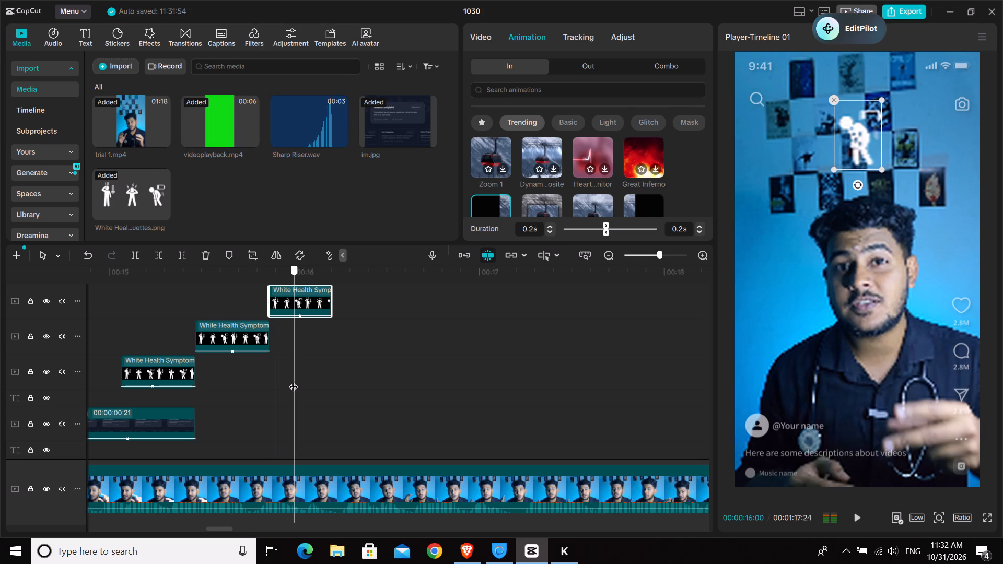
left_click_drag(294, 380, 294, 380)
left_click_drag(294, 380, 308, 373)
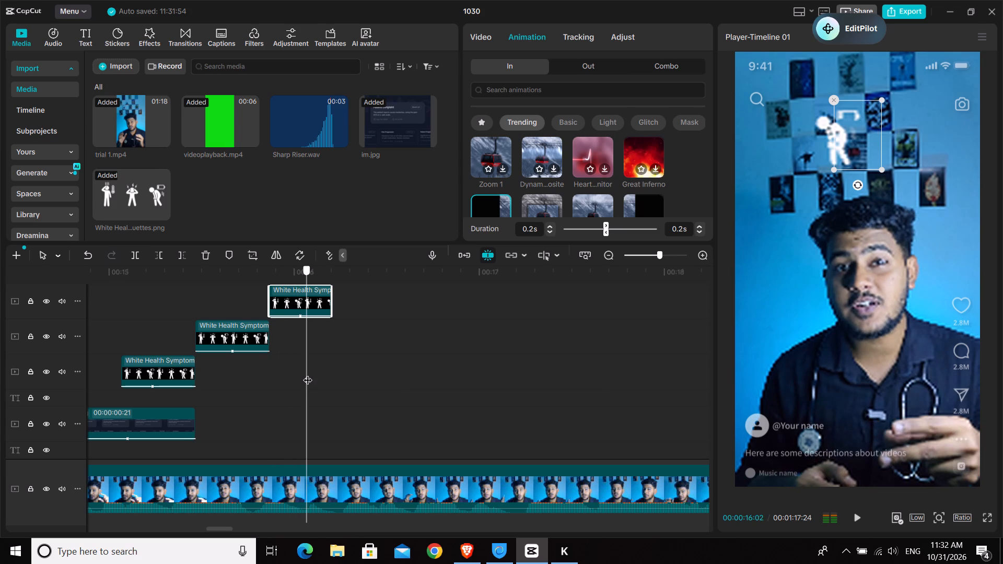
left_click_drag(308, 373, 313, 370)
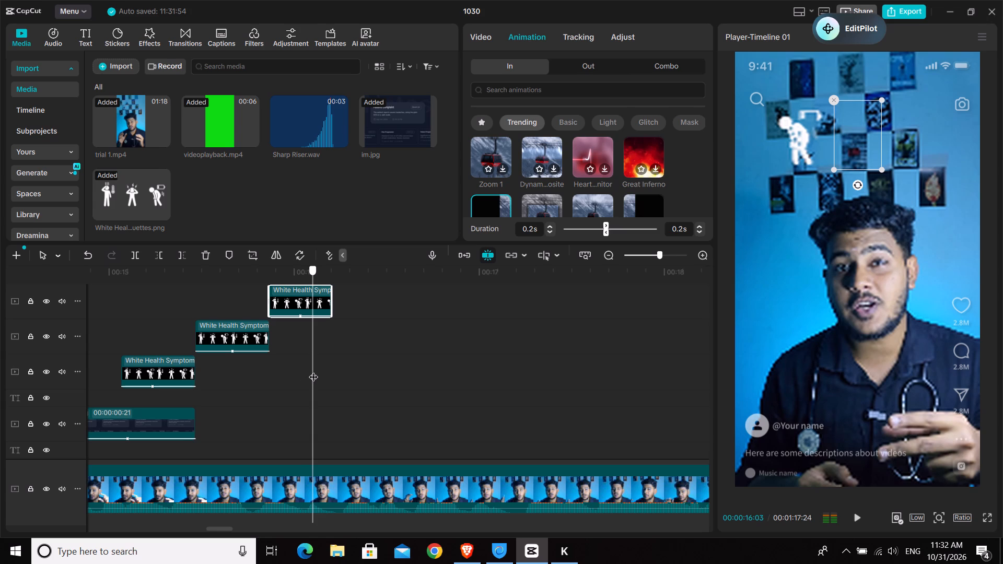
left_click_drag(313, 370, 324, 366)
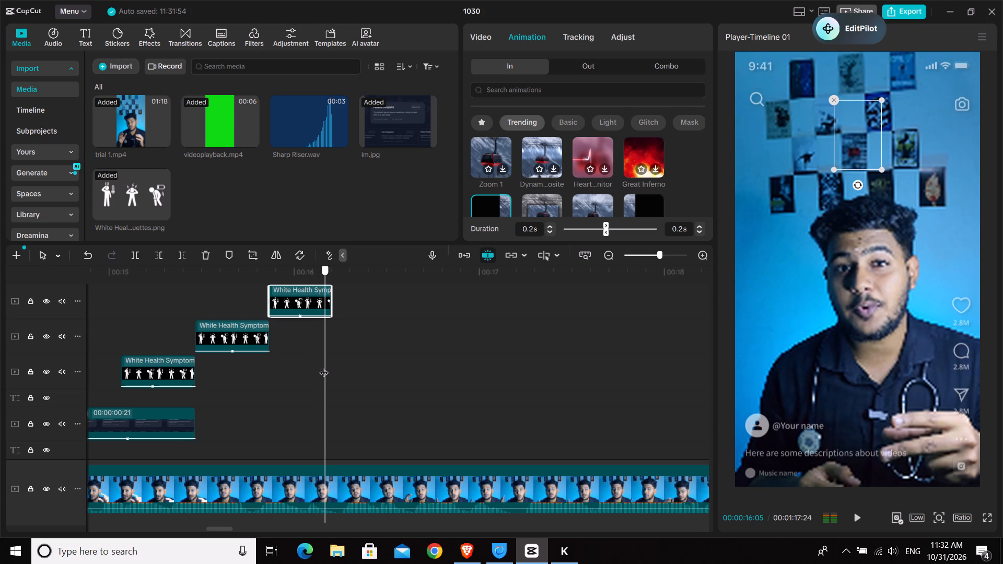
Extend the stooped figure clip to end at 00:00:16:07 and stretch its 0.2 s entrance to meet the 0.2 s exit.
left_click_drag(324, 366, 336, 366)
left_click_drag(330, 294, 335, 296)
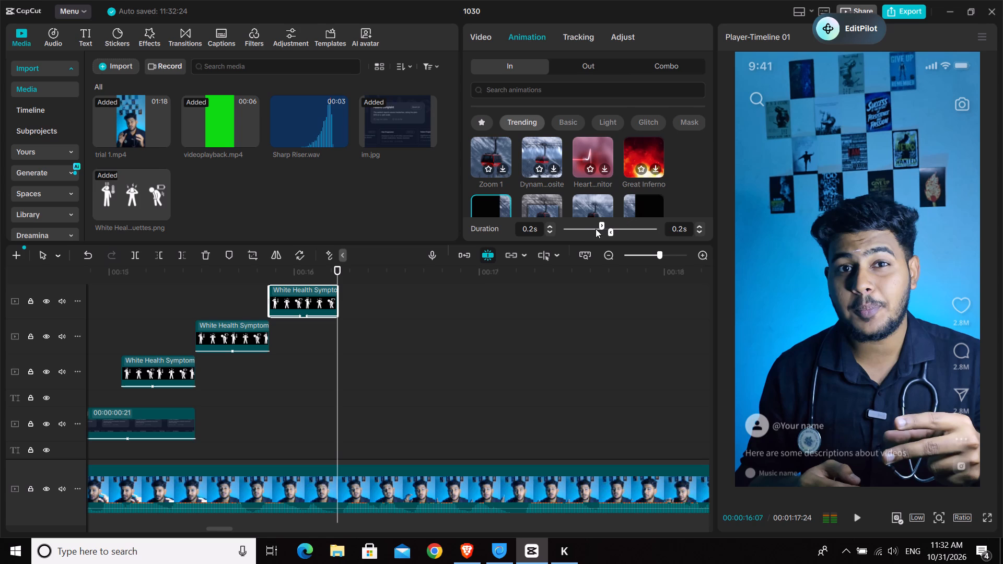
left_click_drag(599, 227, 608, 229)
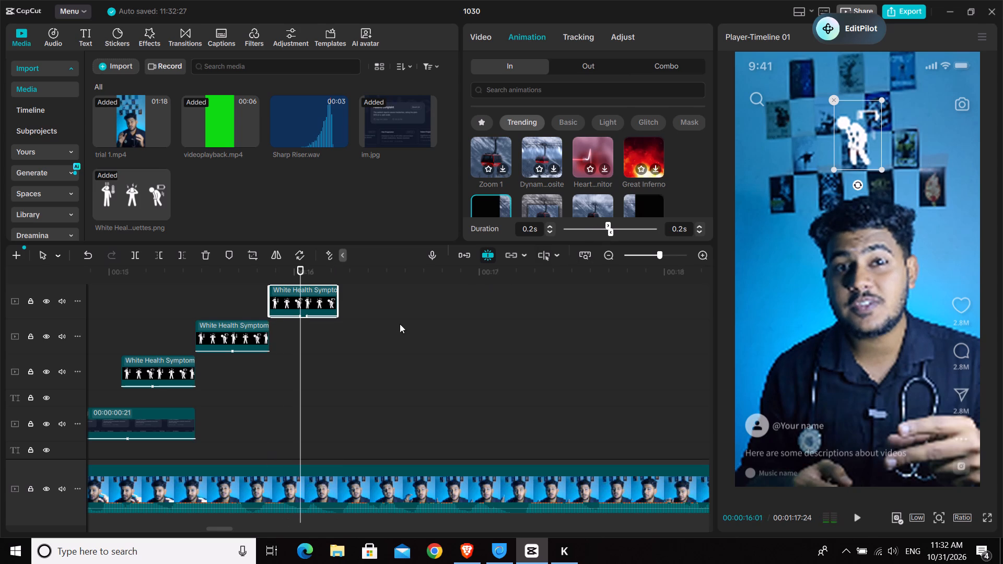
Preview the sequence, and trim the Patient Complaint card's end back to 00:00:15:02, where the thermometer figure clip starts.
left_click(108, 335)
key("space")
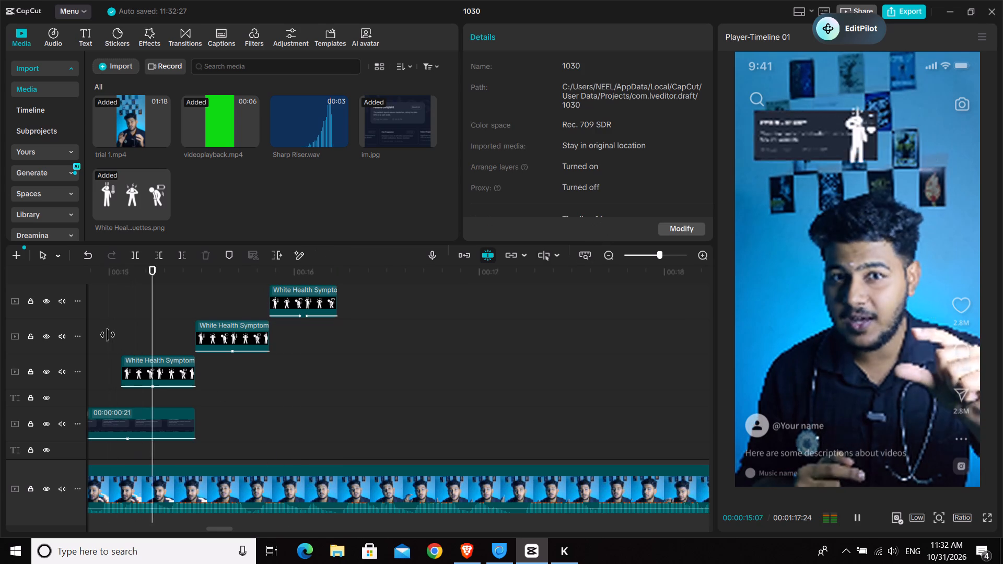
key("space")
left_click(124, 345)
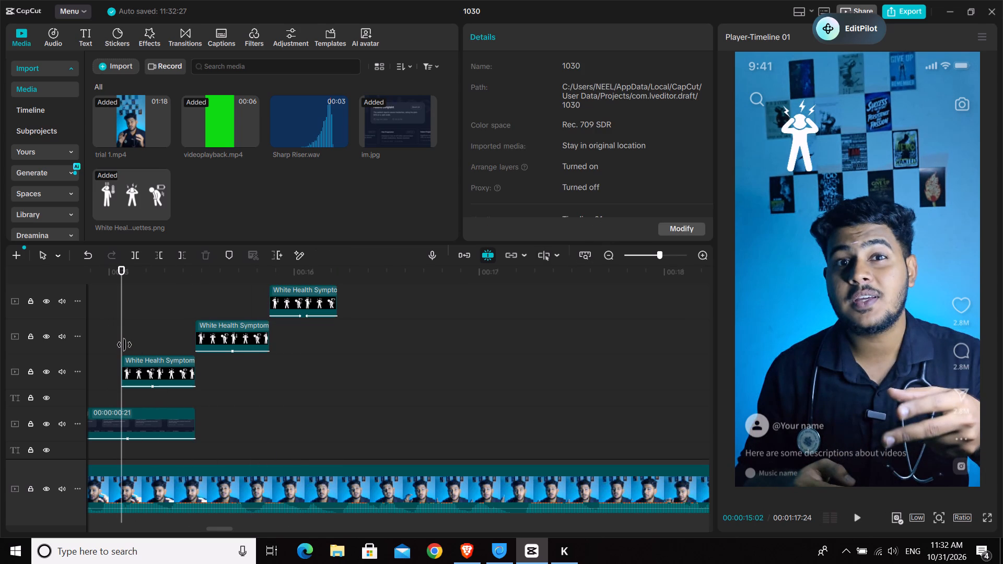
left_click(180, 427)
left_click_drag(195, 424, 126, 420)
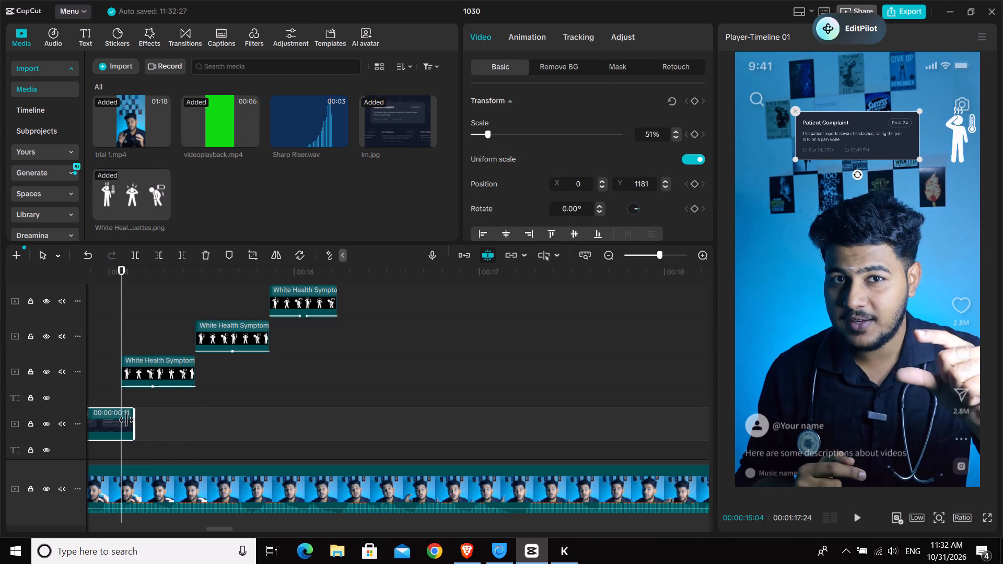
left_click_drag(126, 420, 119, 425)
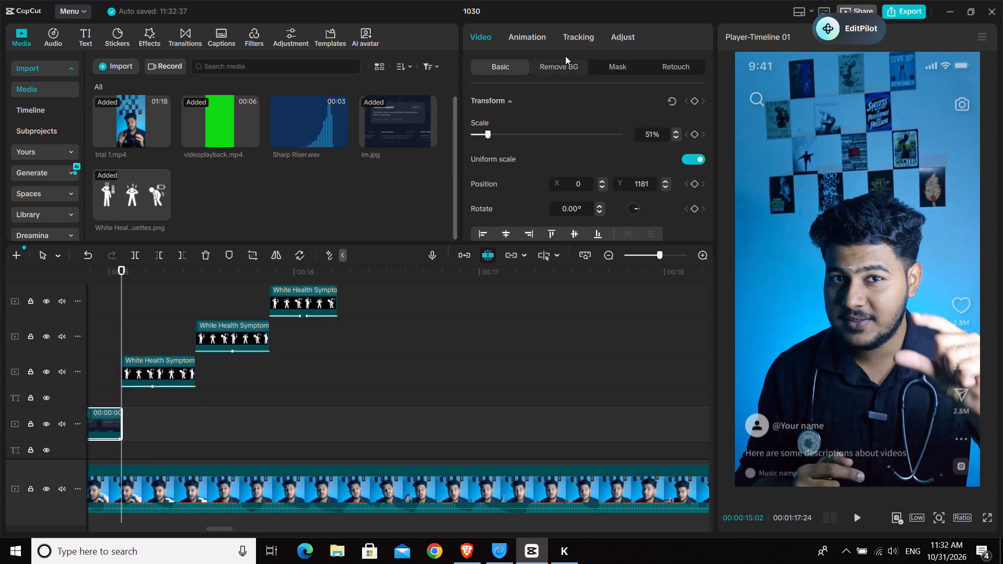
Apply a Slide Right exit animation to the trimmed Patient Complaint card, with a 0.2 s entrance and 0.1 s exit.
left_click(524, 40)
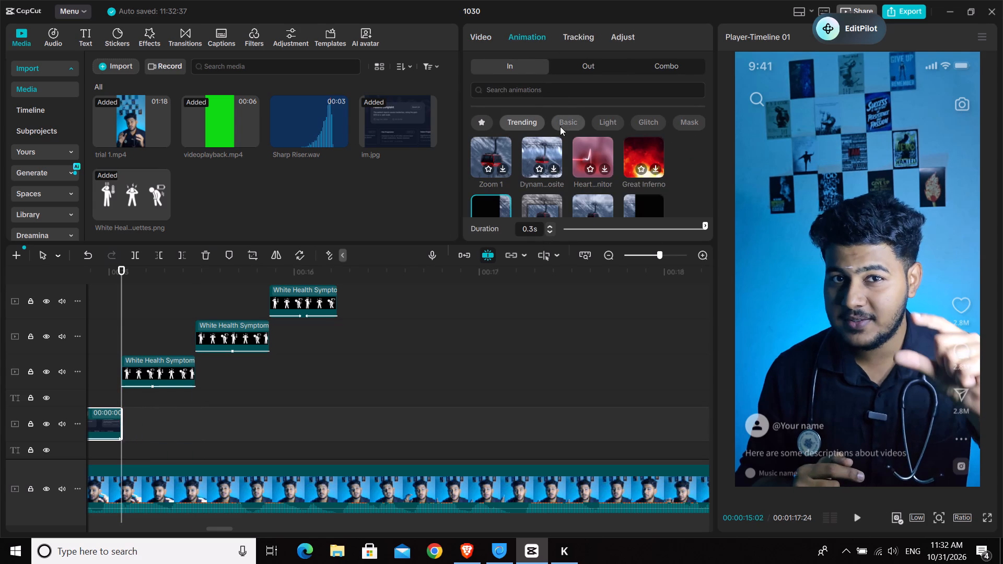
left_click(575, 64)
left_click(488, 214)
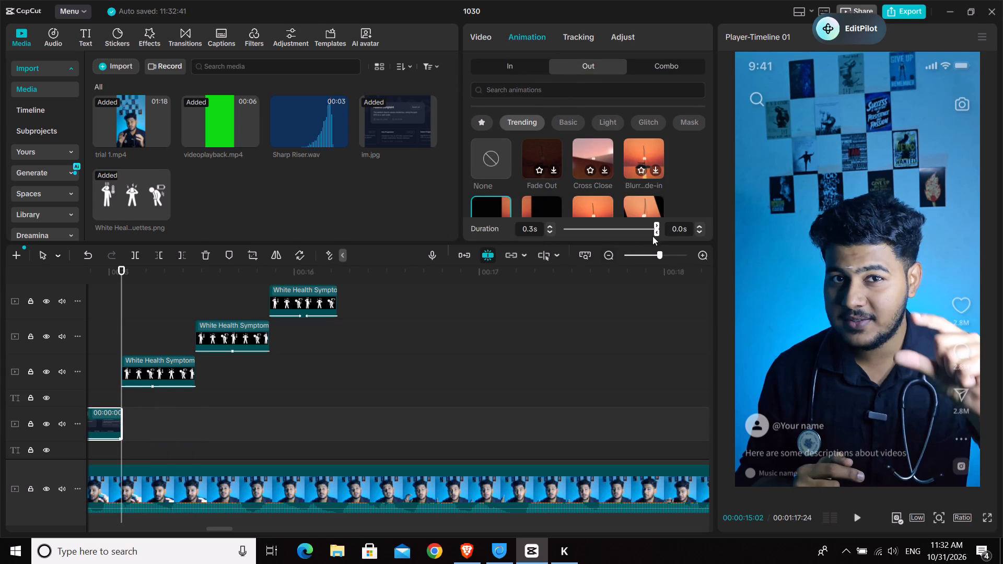
left_click_drag(658, 225, 612, 239)
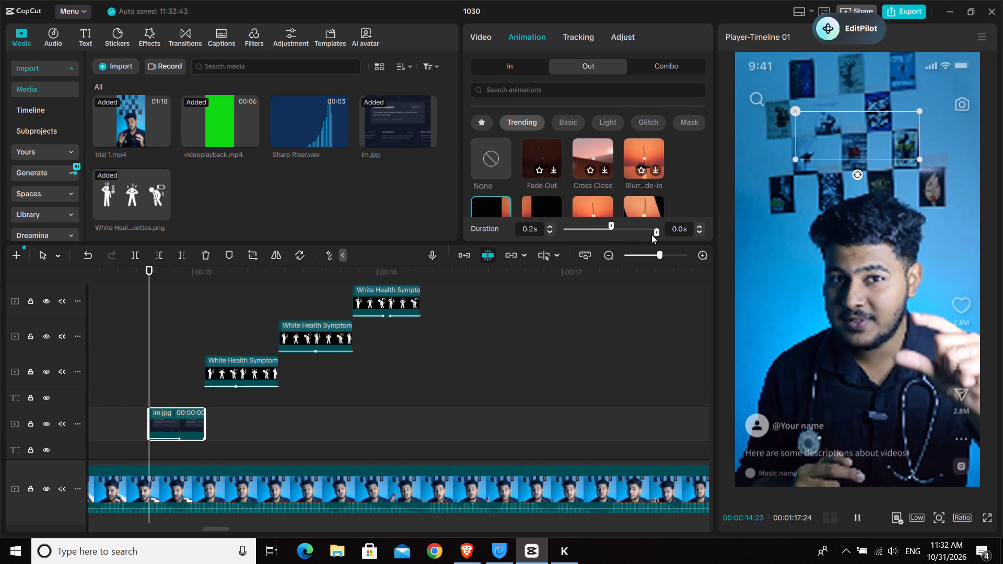
left_click_drag(658, 232, 604, 249)
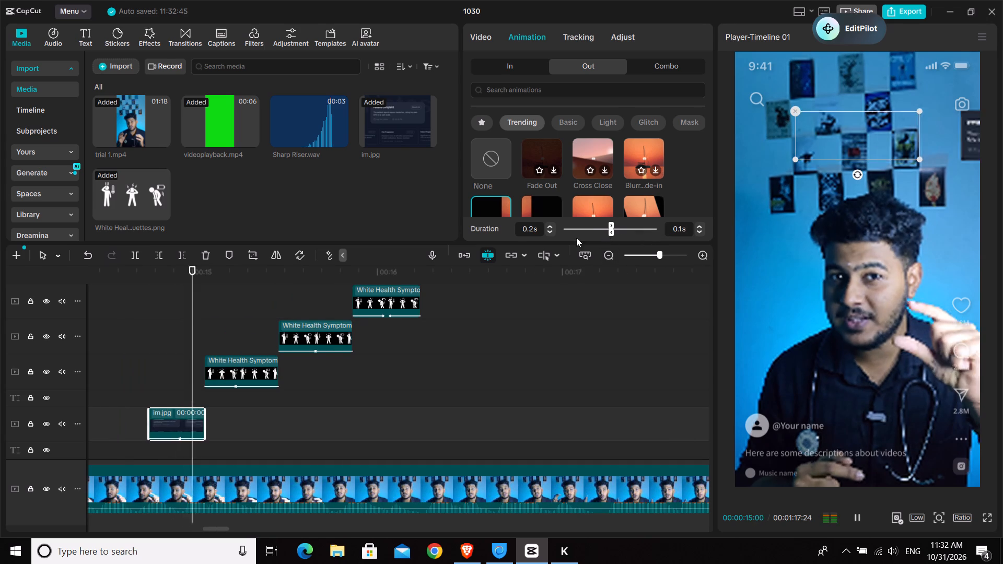
Preview the Patient Complaint card, replace its exit animation with Slide Left, and set both entrance and exit durations to 0.1 s.
left_click(145, 401)
key("space")
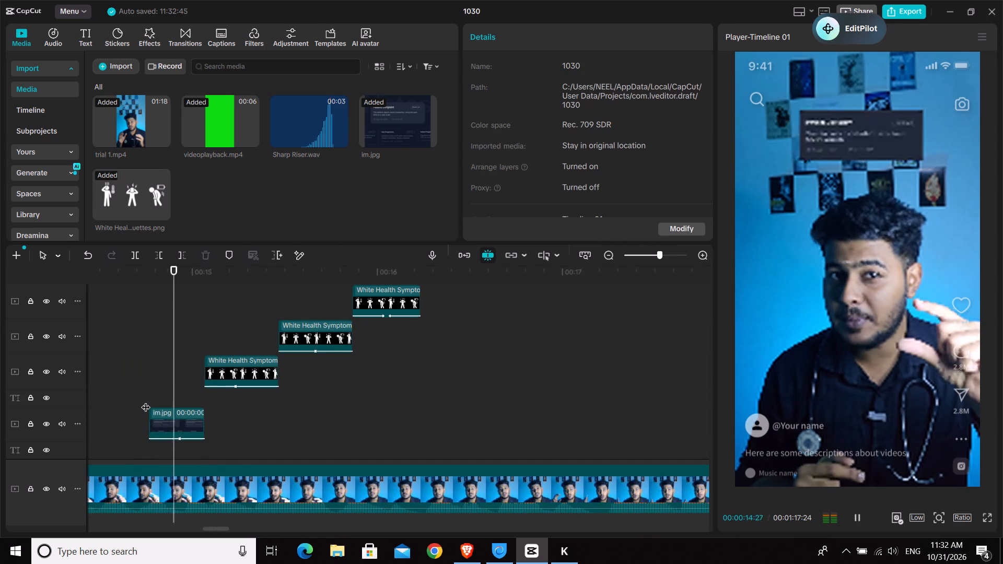
left_click(136, 395)
key("space")
key("space")
left_click(173, 391)
left_click(174, 414)
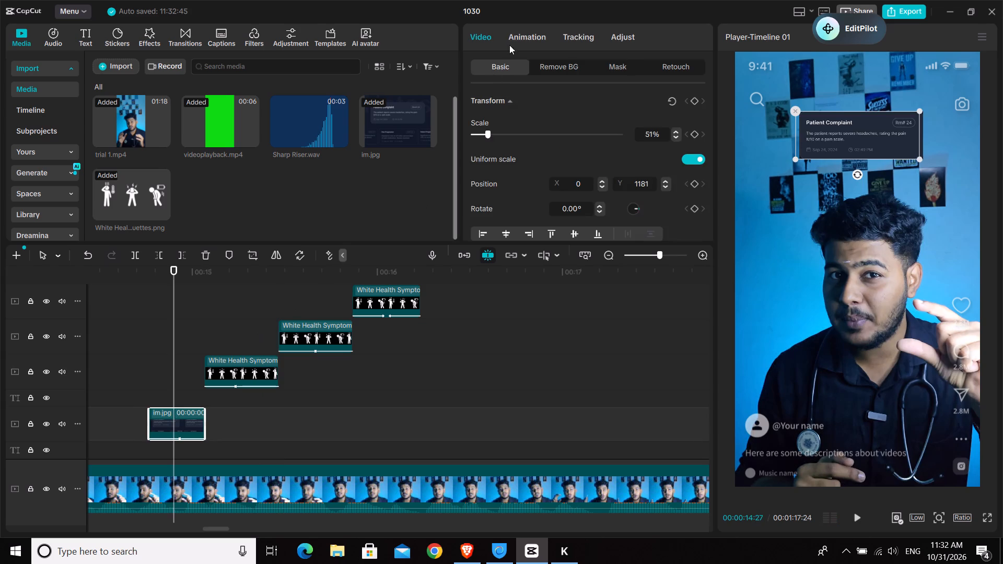
left_click(552, 27)
left_click(543, 32)
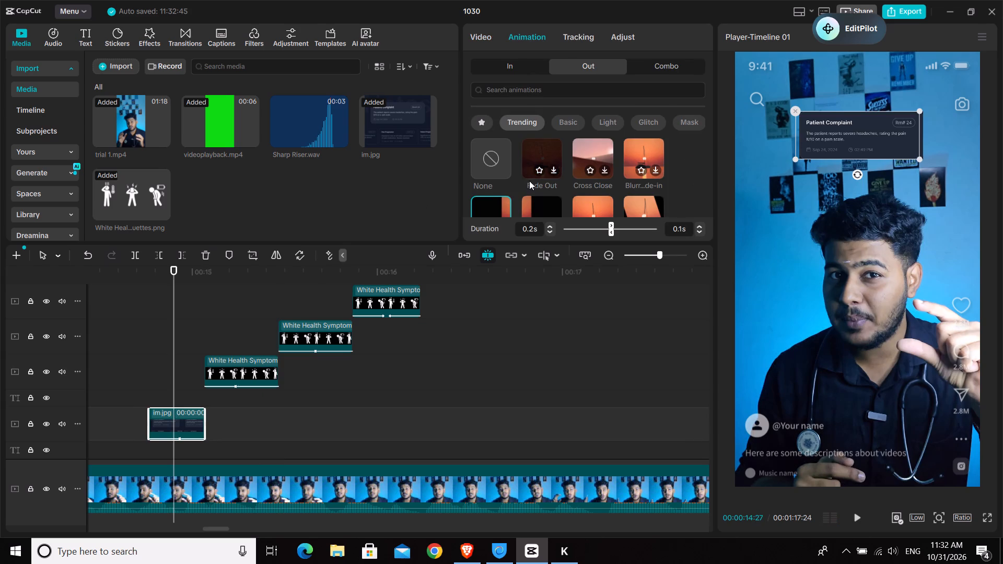
scroll(534, 189, "down", 1)
left_click(535, 148)
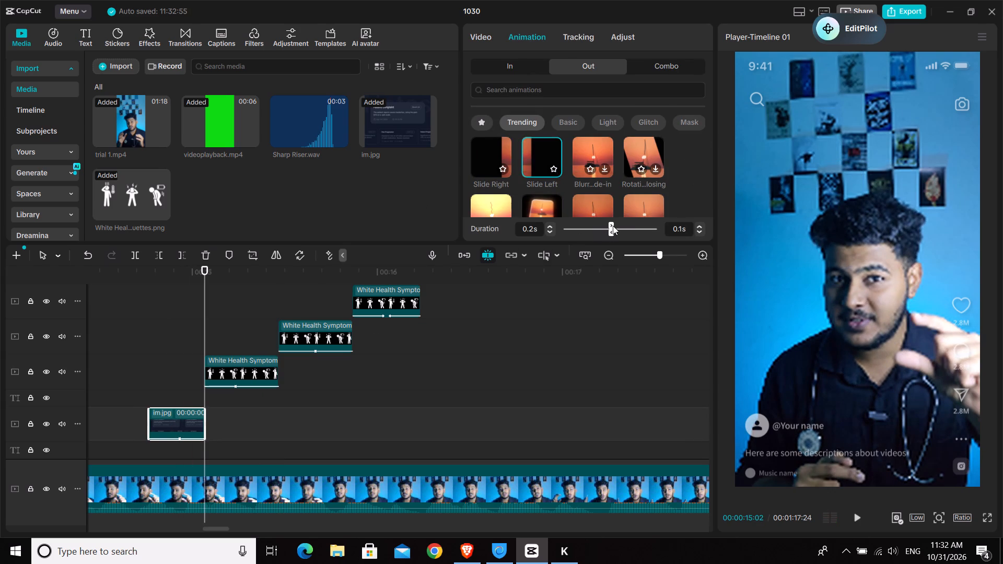
left_click_drag(612, 225, 607, 230)
left_click_drag(607, 230, 610, 231)
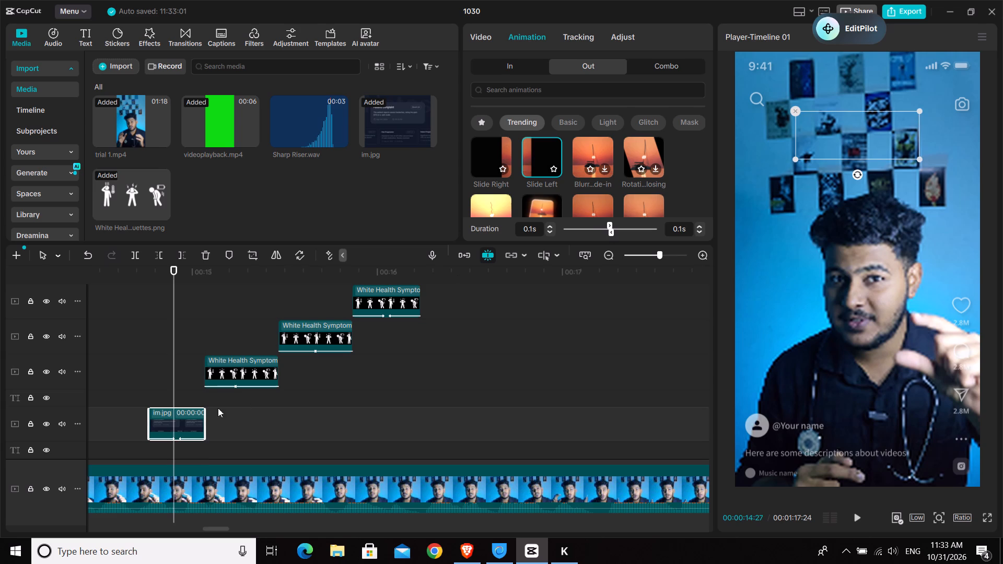
Play the sequence repeatedly from the Patient Complaint card to examine how the card and the three symptom figures follow one another.
left_click(136, 391)
key("space")
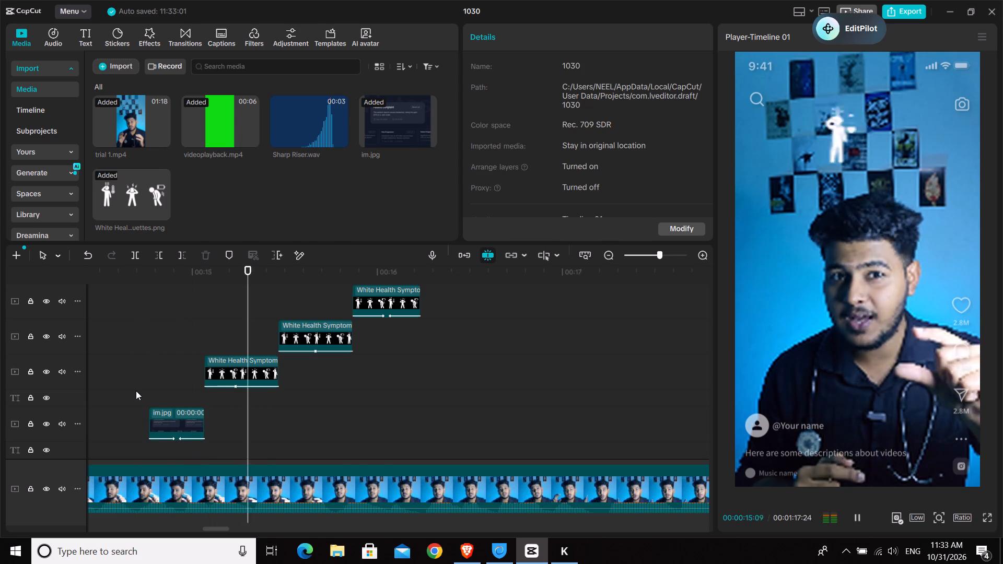
key("space")
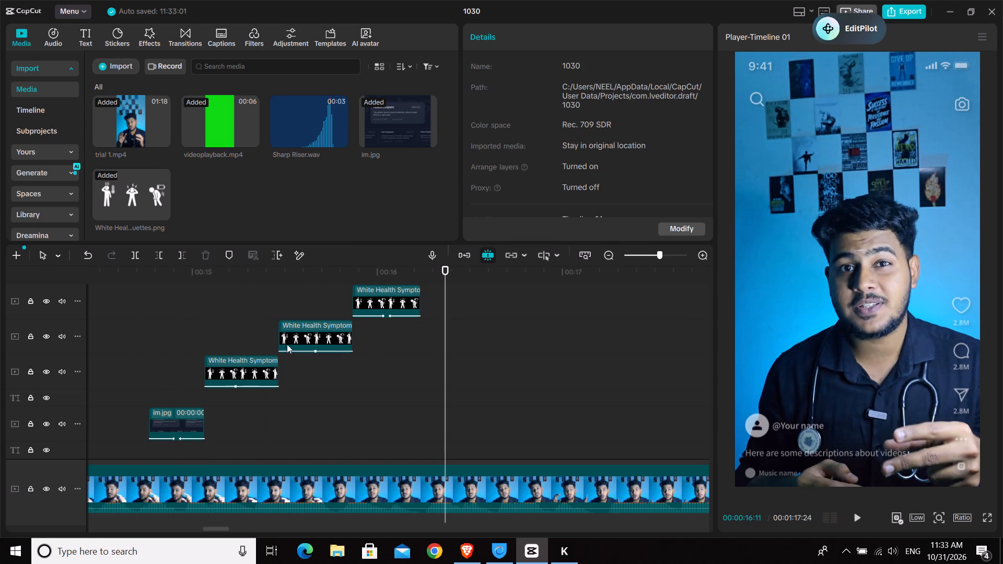
left_click(143, 376)
key("space")
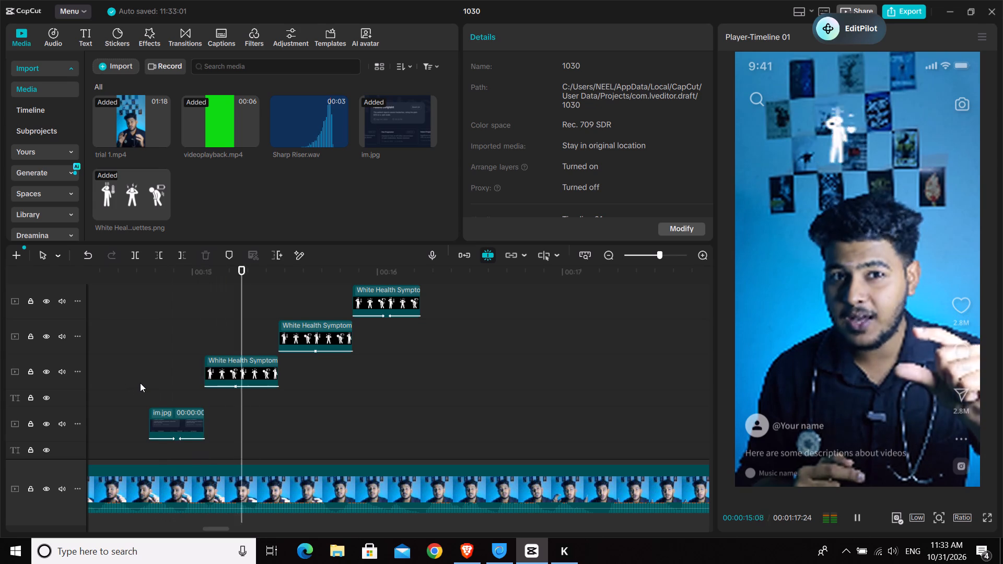
key("space")
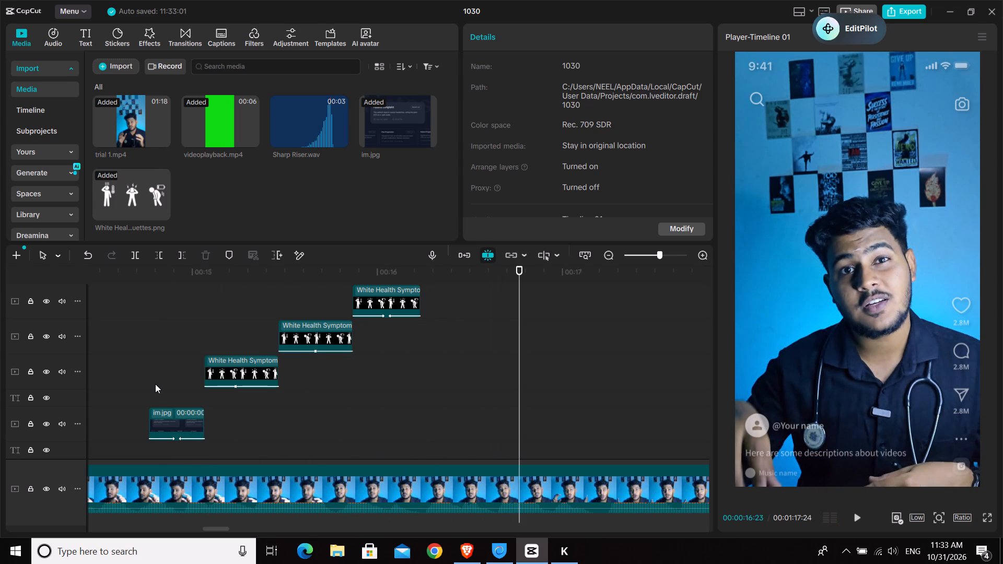
left_click(155, 384)
left_click(149, 387)
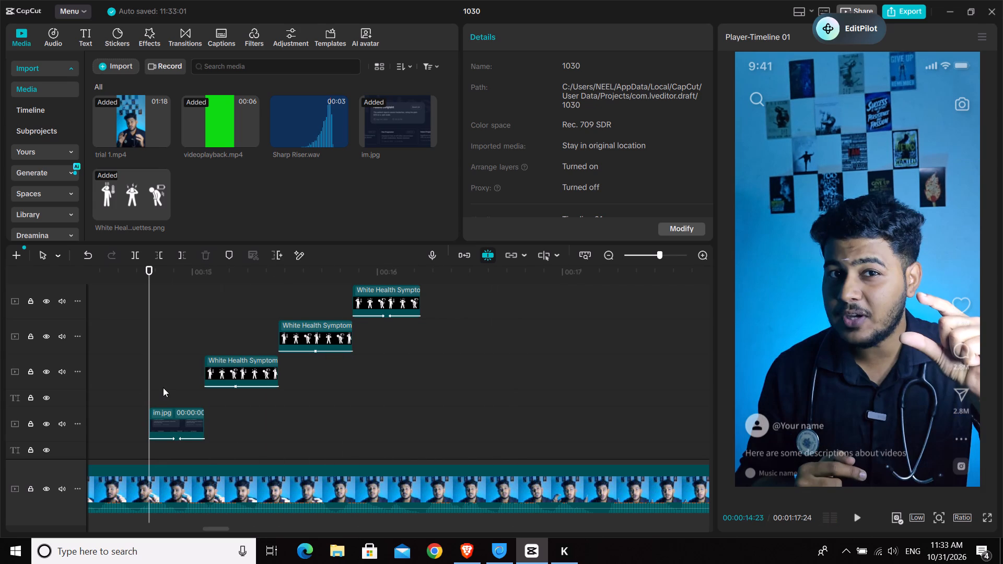
key("space")
key("space")
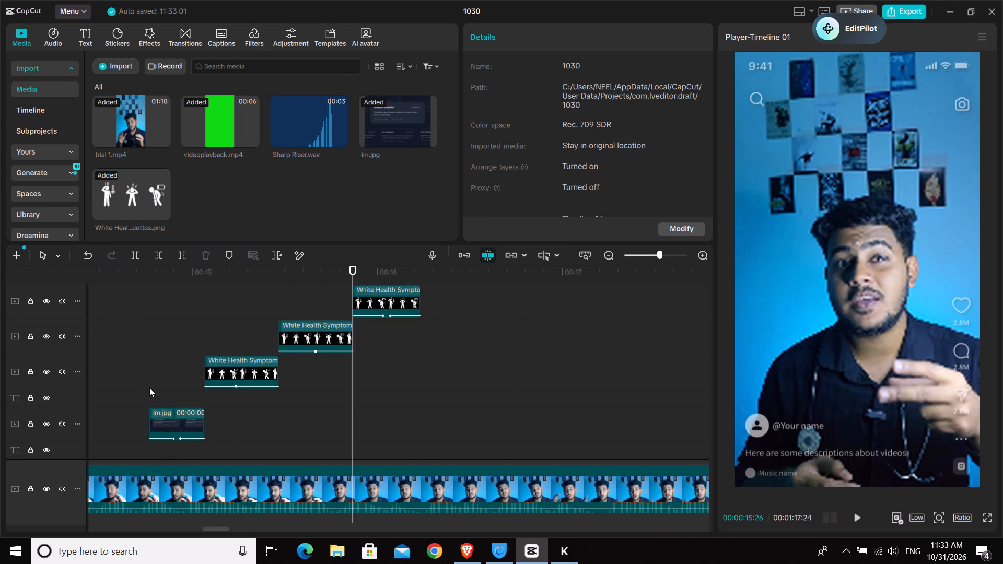
left_click(149, 387)
key("space")
key("space")
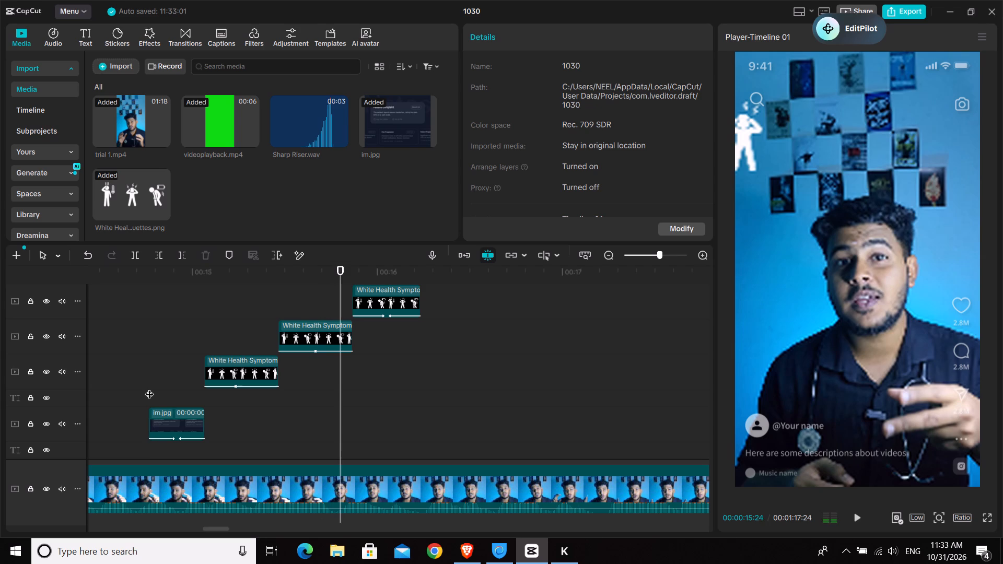
Extend the Patient Complaint card's end to where the battery figure clip ends, giving it a duration of 00:00:01:14.
left_click(149, 387)
left_click(174, 399)
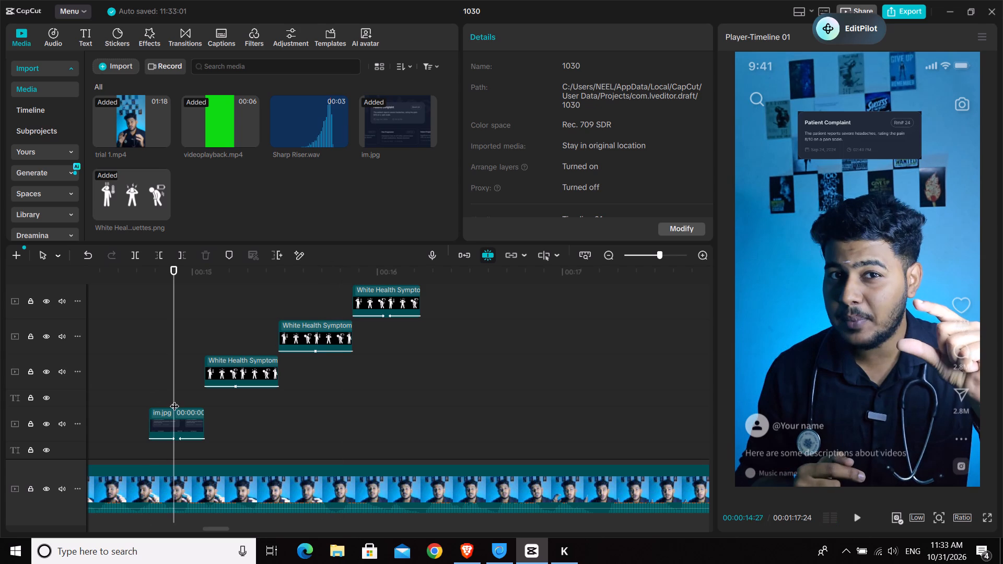
left_click(174, 426)
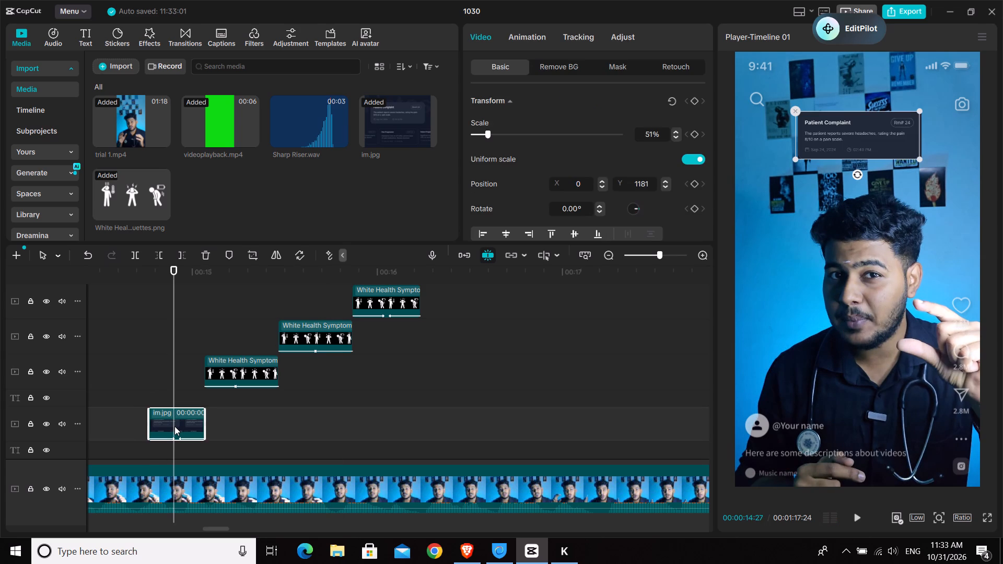
left_click(523, 35)
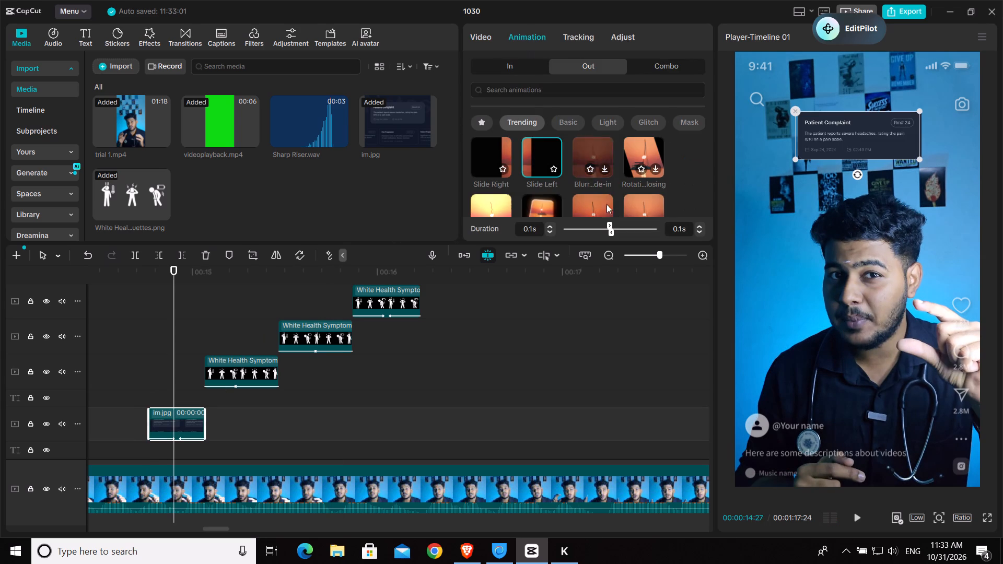
left_click_drag(611, 232, 619, 241)
left_click_drag(205, 423, 356, 413)
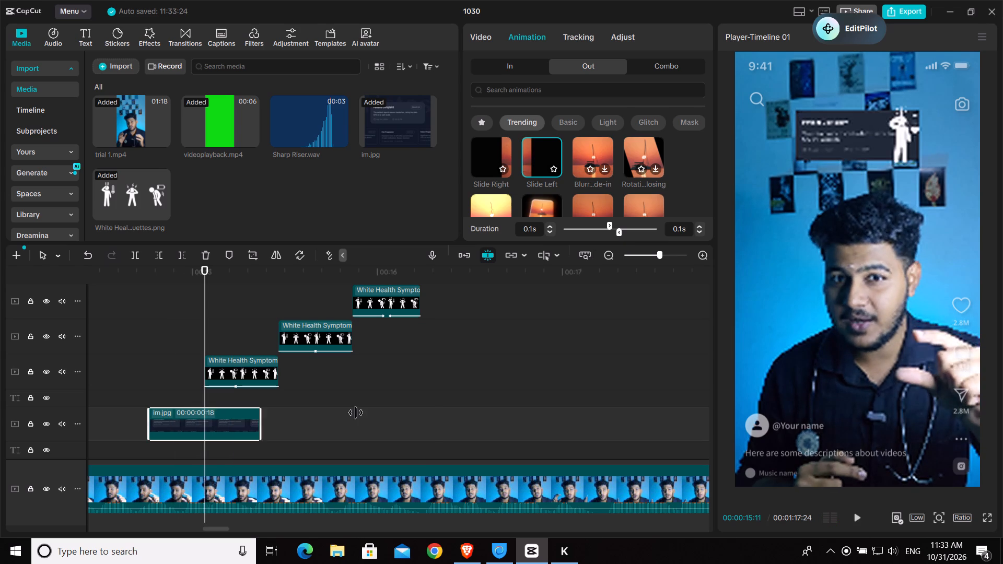
left_click_drag(356, 413, 417, 404)
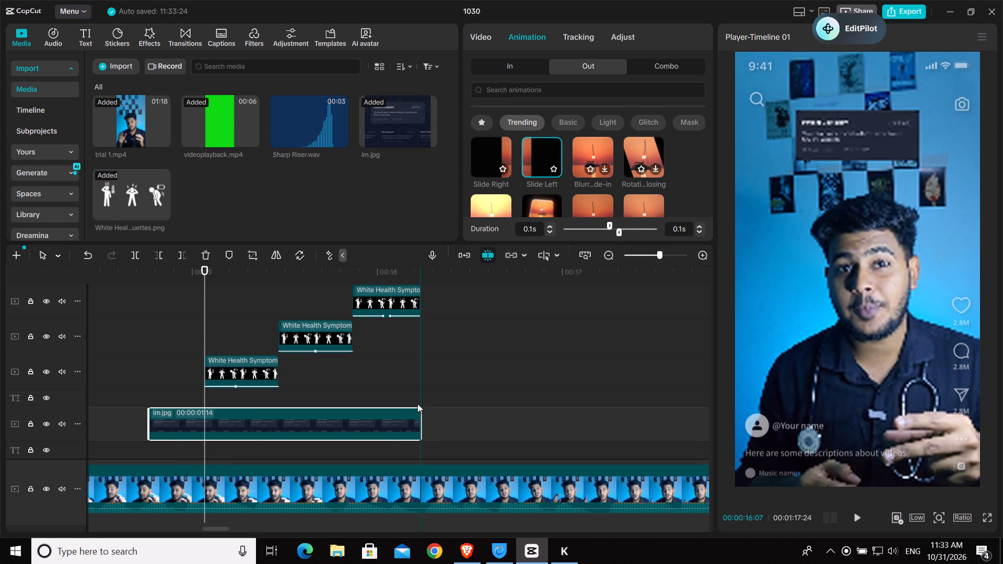
Play and scrub through the sequence to examine how the three symptom figures pass over the extended Patient Complaint card.
left_click(121, 389)
key("space")
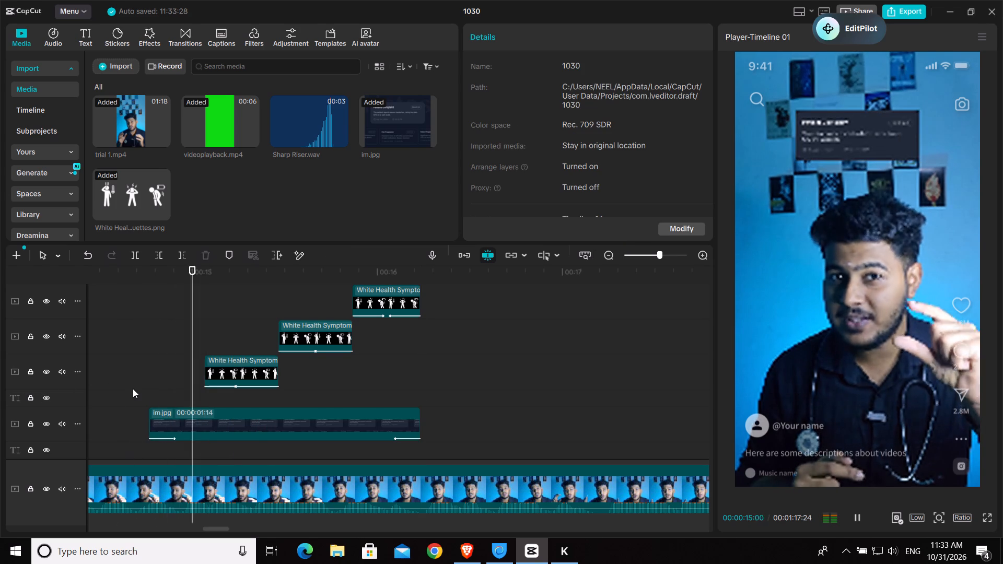
key("space")
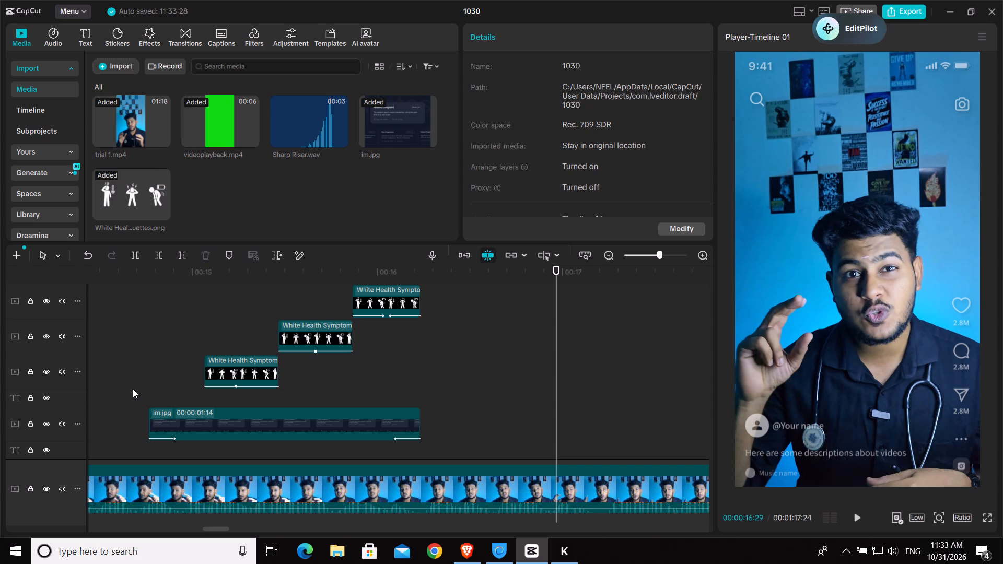
left_click(194, 332)
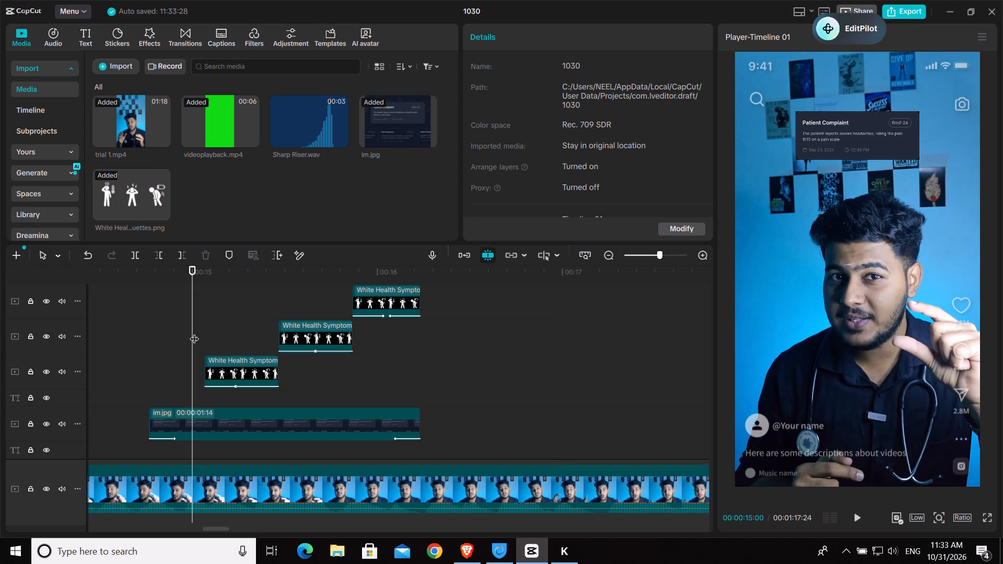
key("space")
key("space")
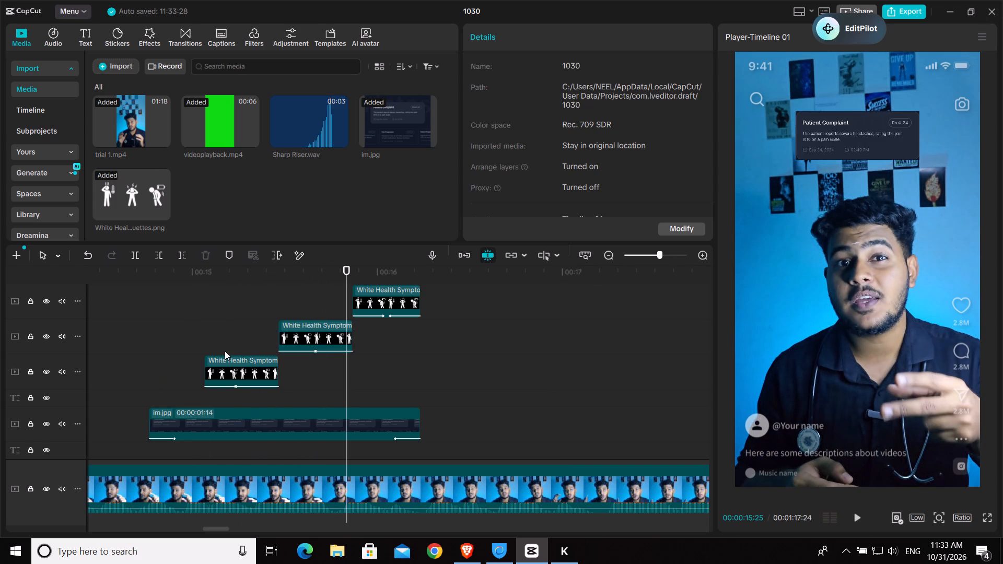
left_click(235, 351)
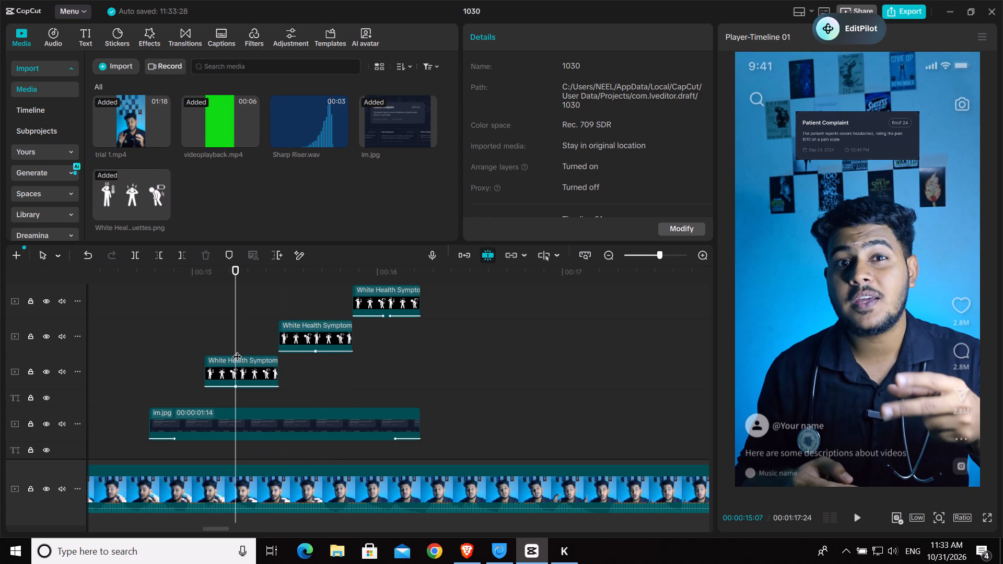
left_click_drag(237, 342, 373, 361)
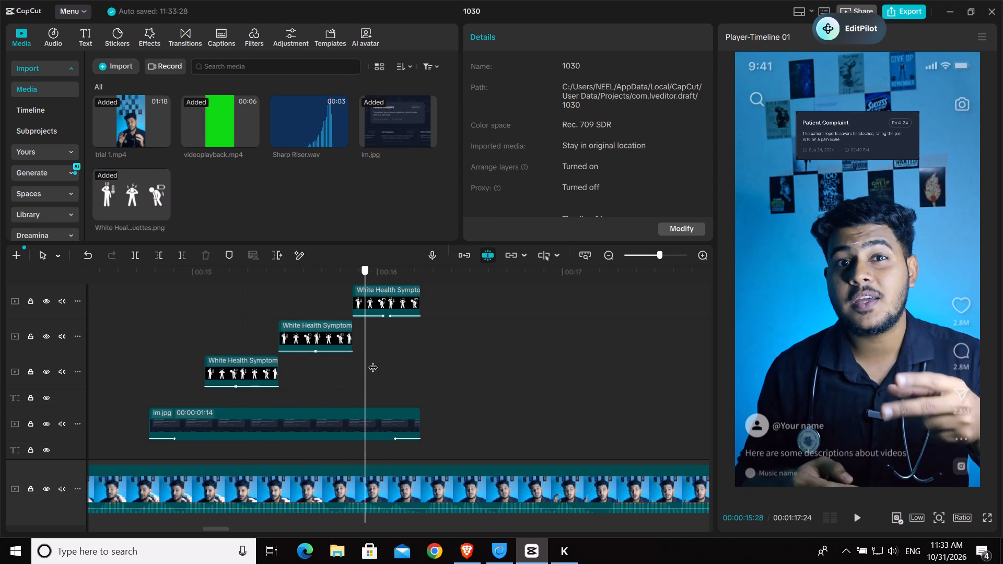
left_click_drag(373, 361, 371, 393)
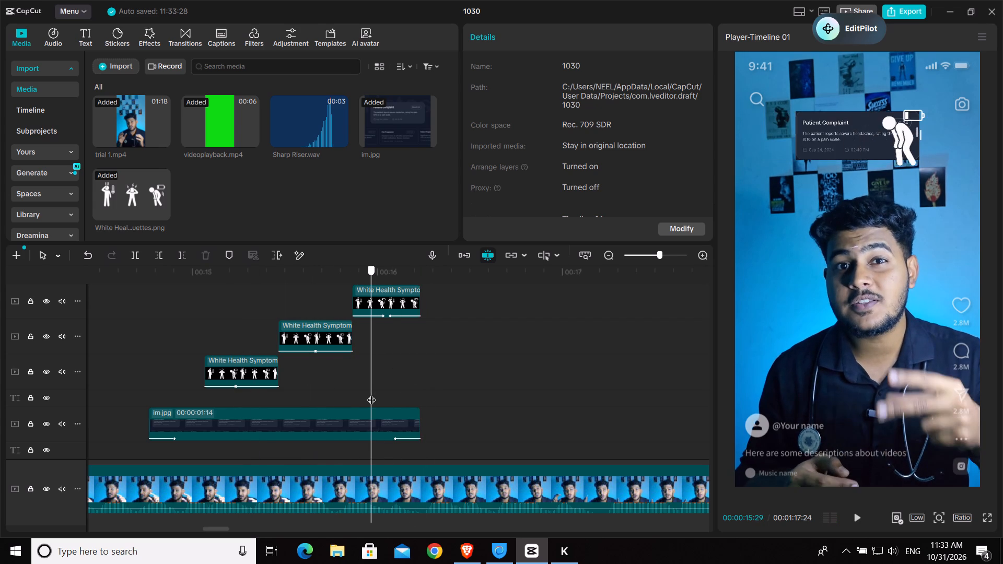
left_click_drag(371, 393, 410, 392)
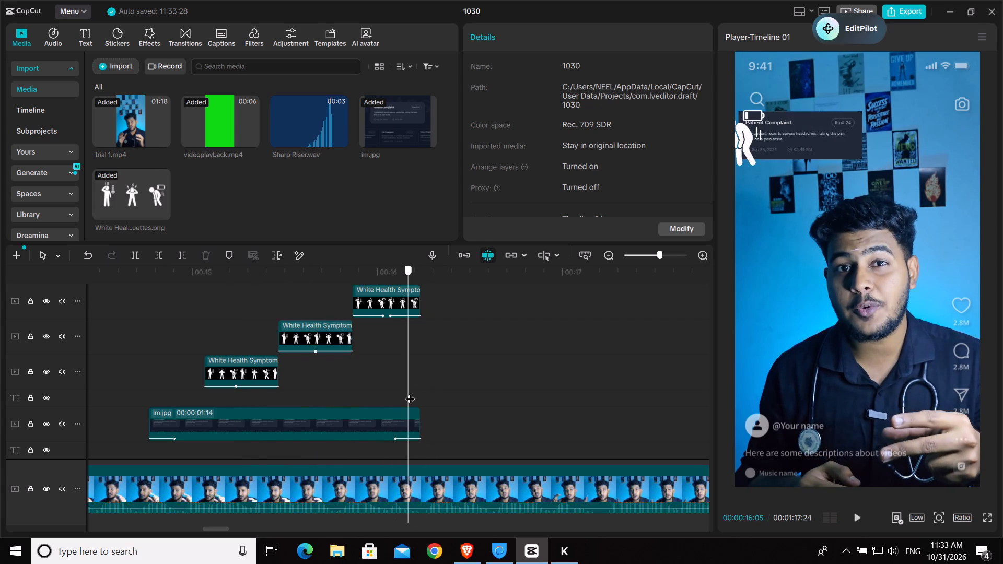
left_click_drag(410, 392, 381, 411)
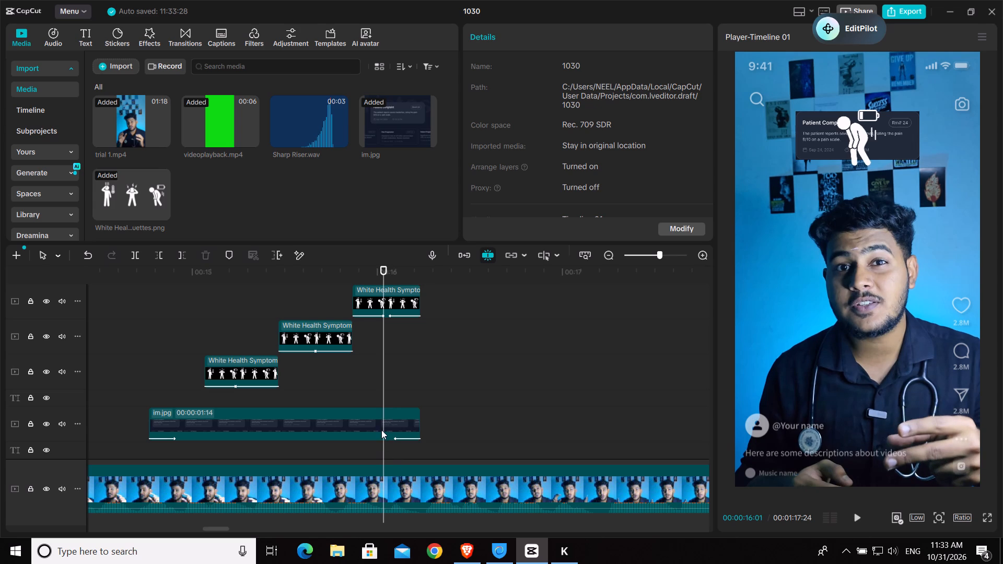
Remove the exit animation from the Patient Complaint card, and play the sequence from before the card to check it.
left_click(381, 430)
left_click(530, 39)
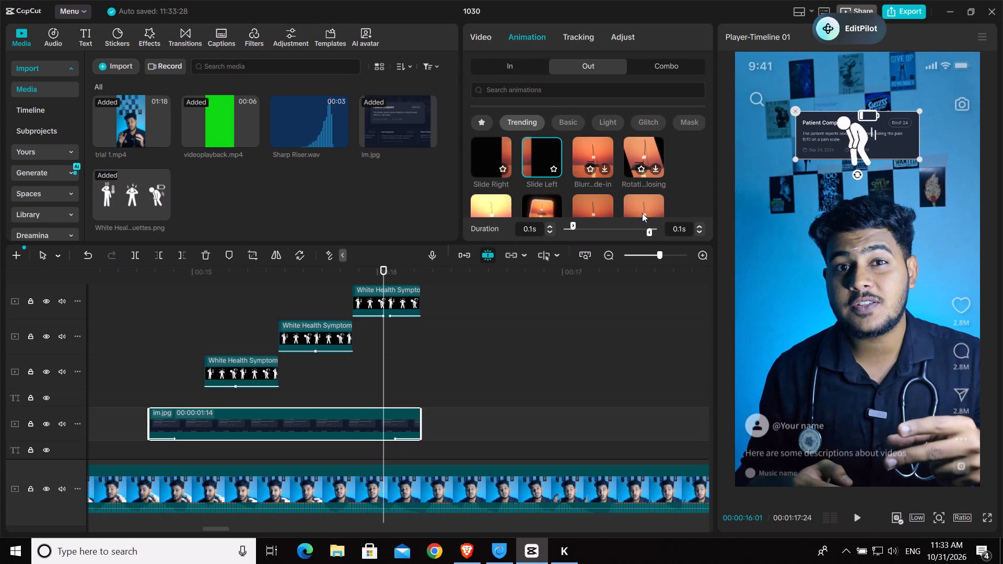
scroll(499, 174, "up", 1)
scroll(509, 180, "down", 1)
scroll(510, 181, "up", 1)
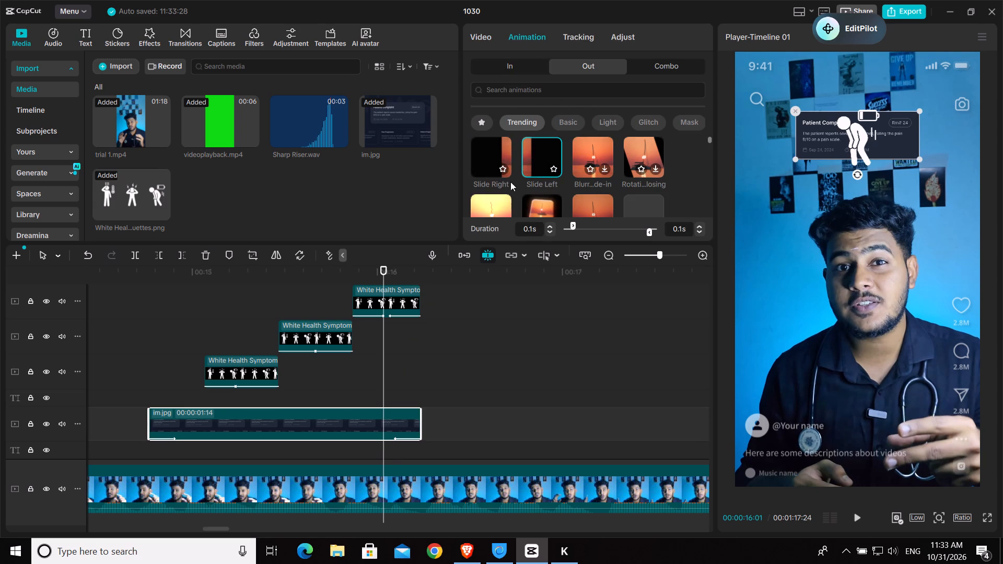
left_click(491, 160)
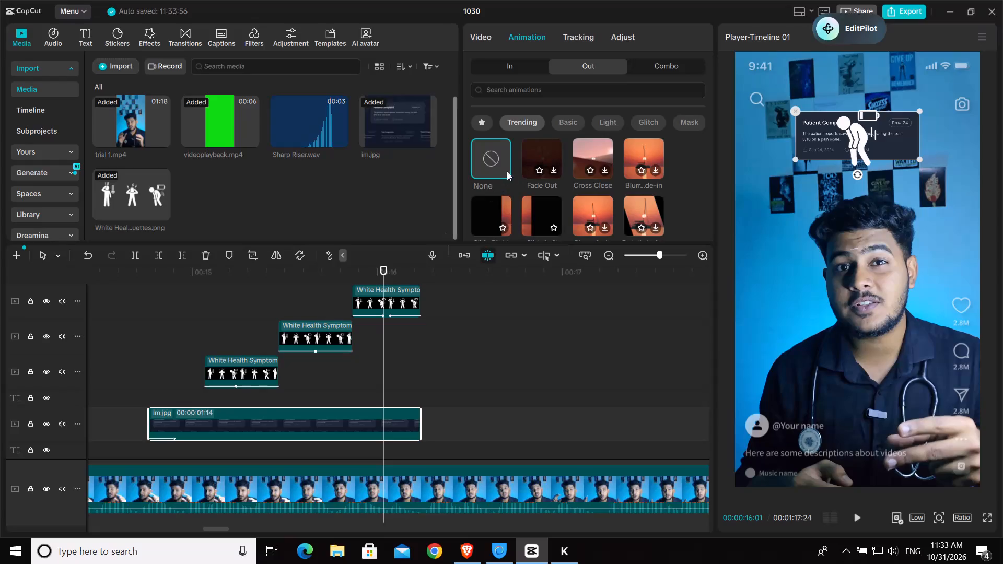
left_click(523, 61)
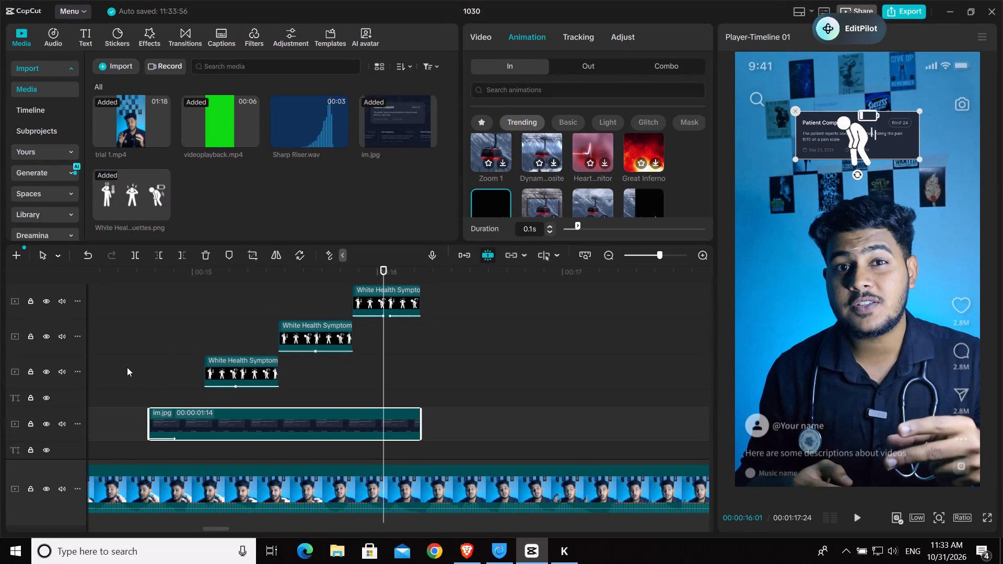
left_click(127, 367)
key("space")
key("space")
key("space")
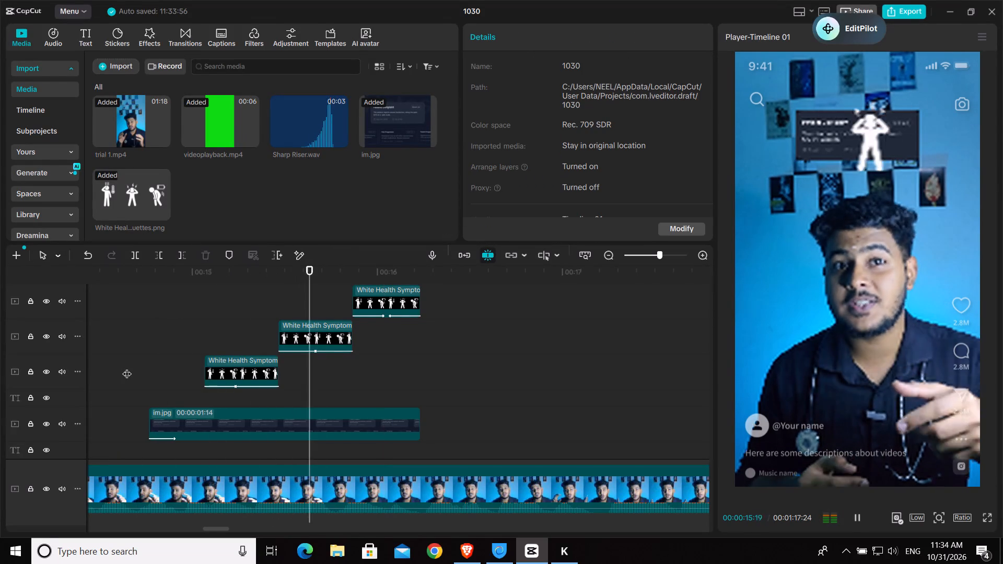
key("space")
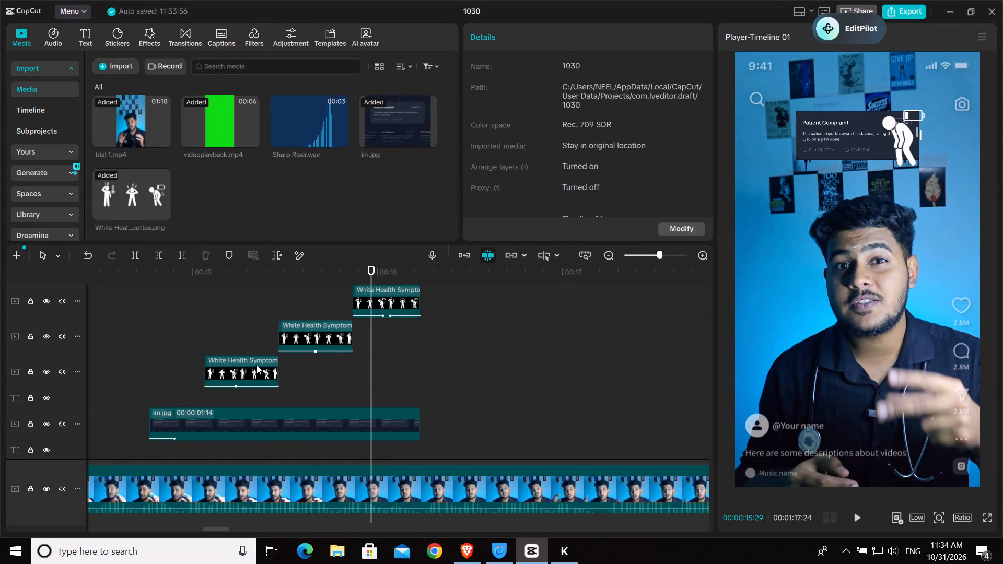
Scale the thermometer figure down to 19% over the Patient Complaint card.
left_click(256, 365)
left_click(227, 322)
left_click(248, 384)
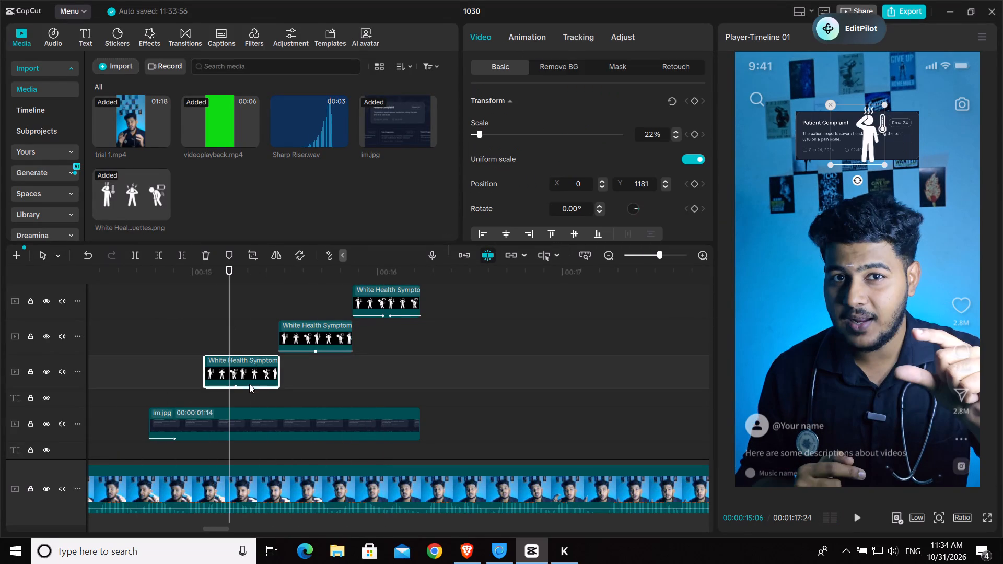
left_click_drag(885, 103, 878, 111)
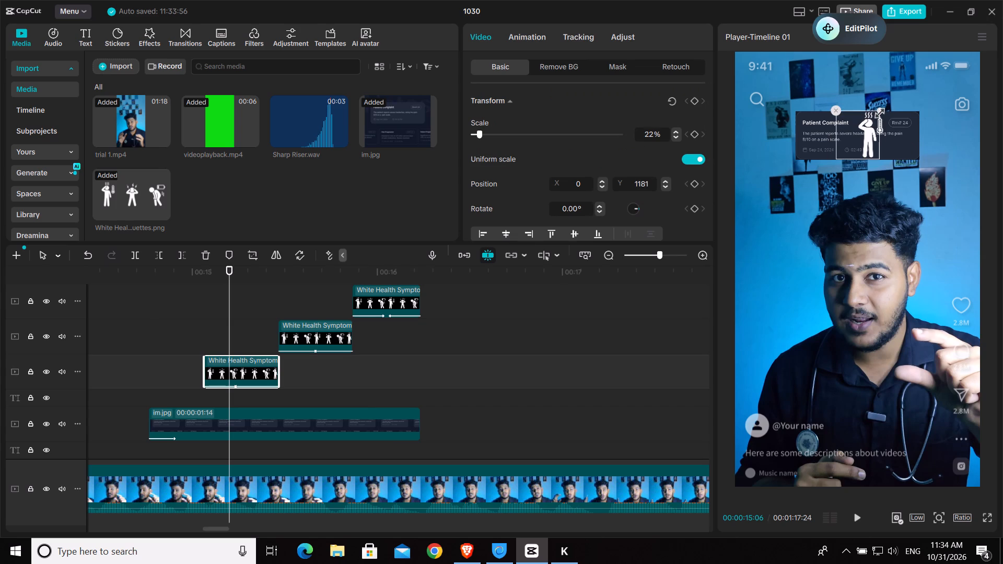
left_click_drag(878, 111, 880, 111)
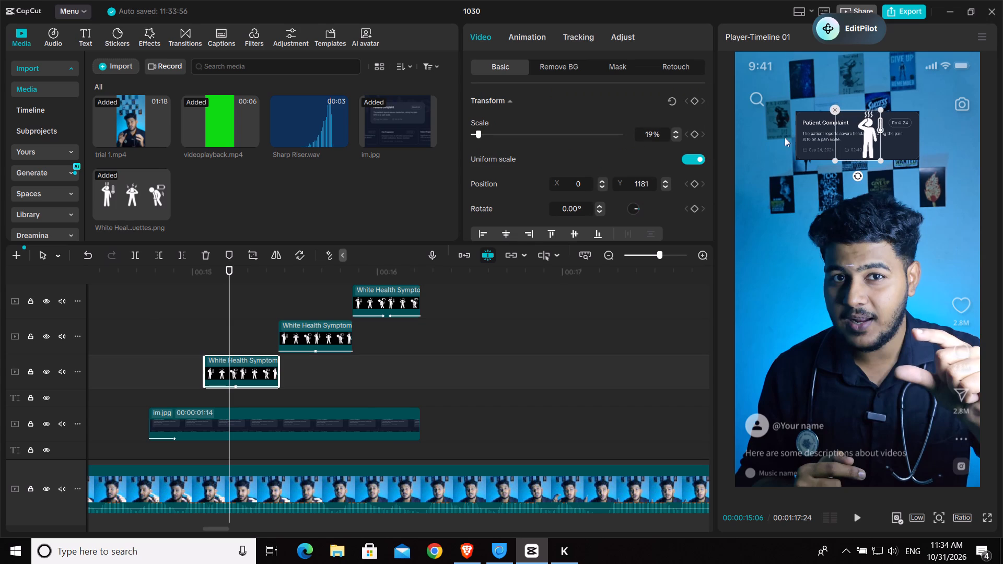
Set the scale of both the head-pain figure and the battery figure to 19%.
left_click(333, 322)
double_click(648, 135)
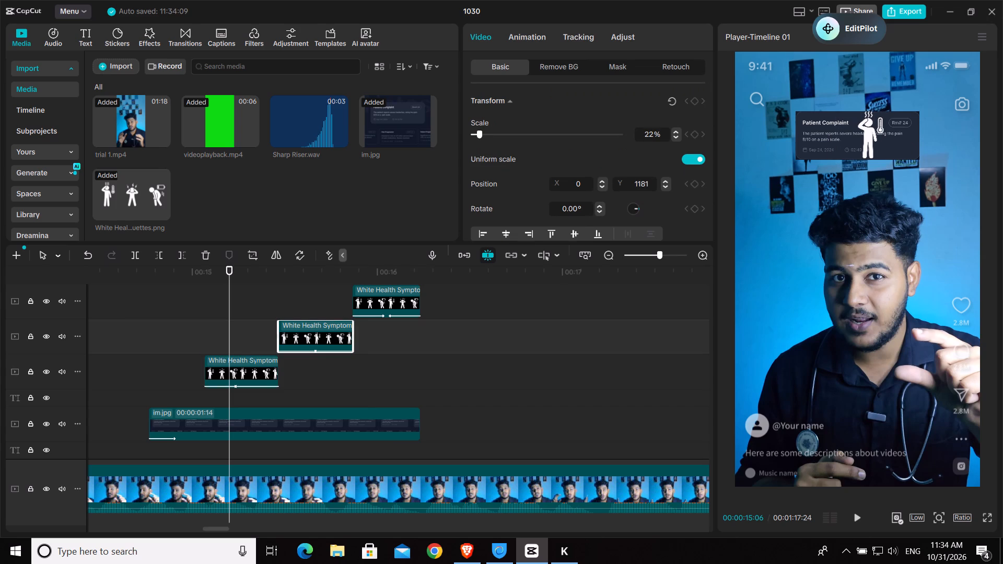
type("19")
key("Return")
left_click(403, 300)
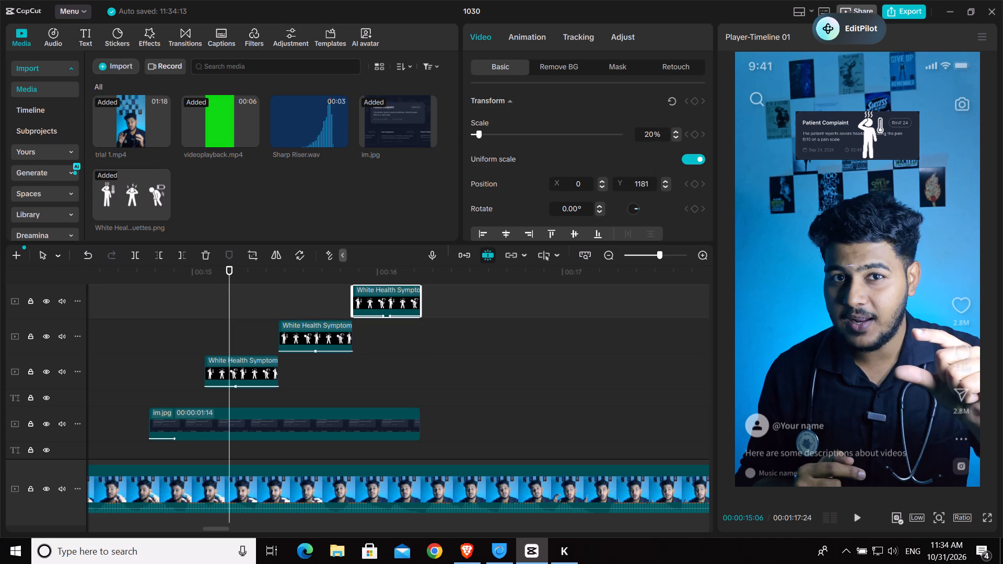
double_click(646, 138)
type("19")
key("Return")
Preview the sequence, and scale the battery figure down to 13% so it fits within the Patient Complaint card's height.
left_click(191, 384)
key("space")
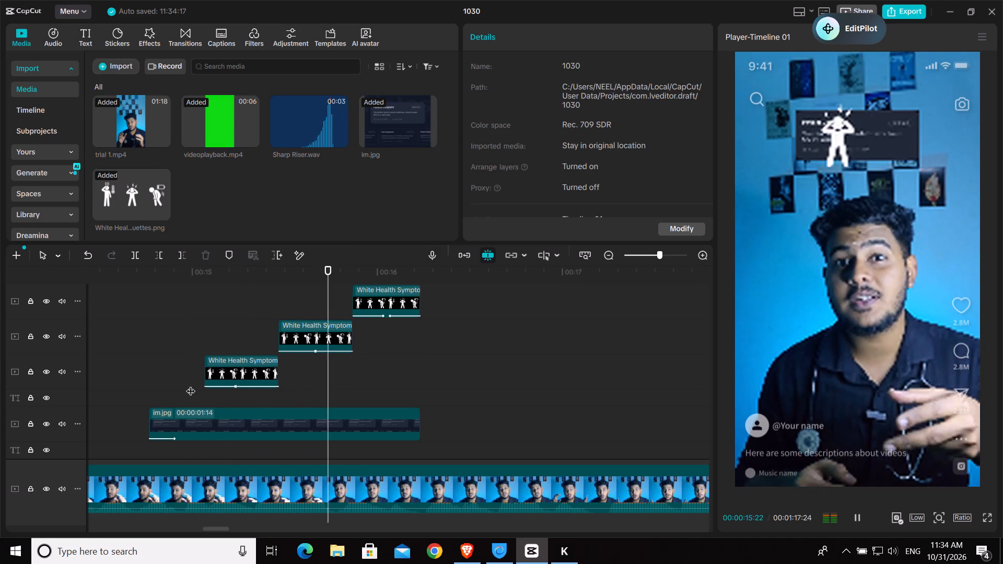
key("space")
left_click(381, 276)
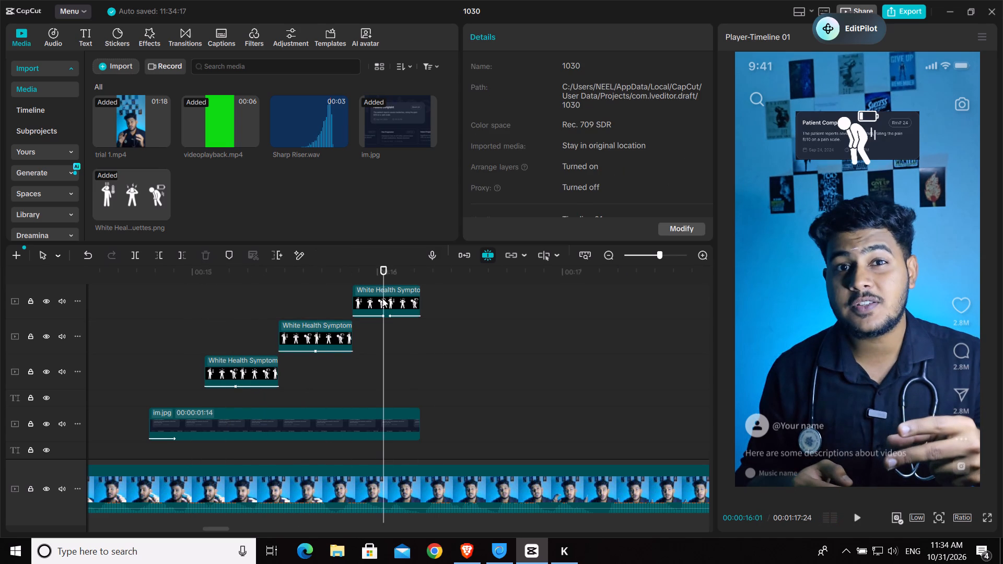
left_click(382, 298)
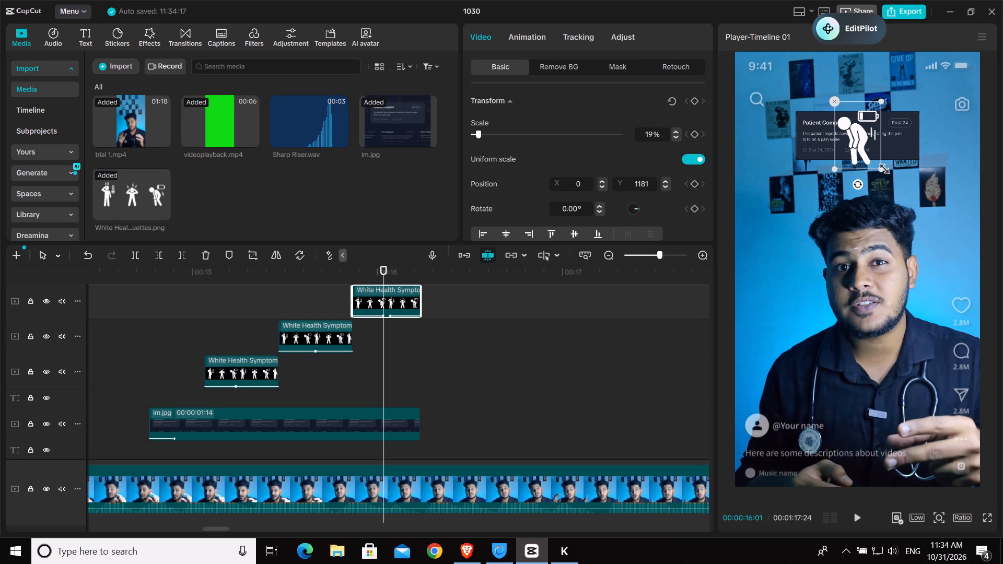
left_click_drag(881, 167, 866, 156)
left_click(863, 145)
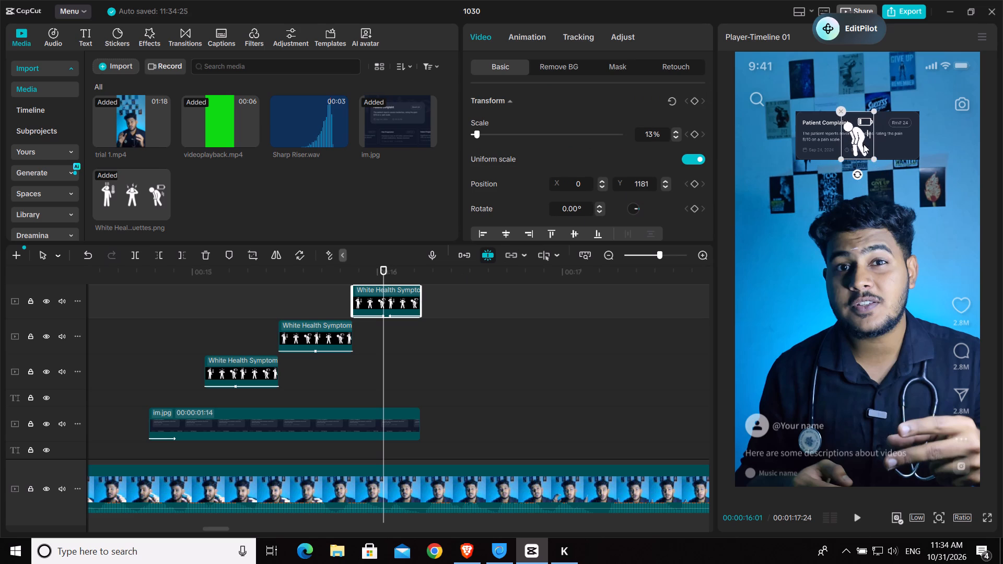
Scale the head-pain figure down freehand so it fits within the Patient Complaint card's height.
left_click(309, 309)
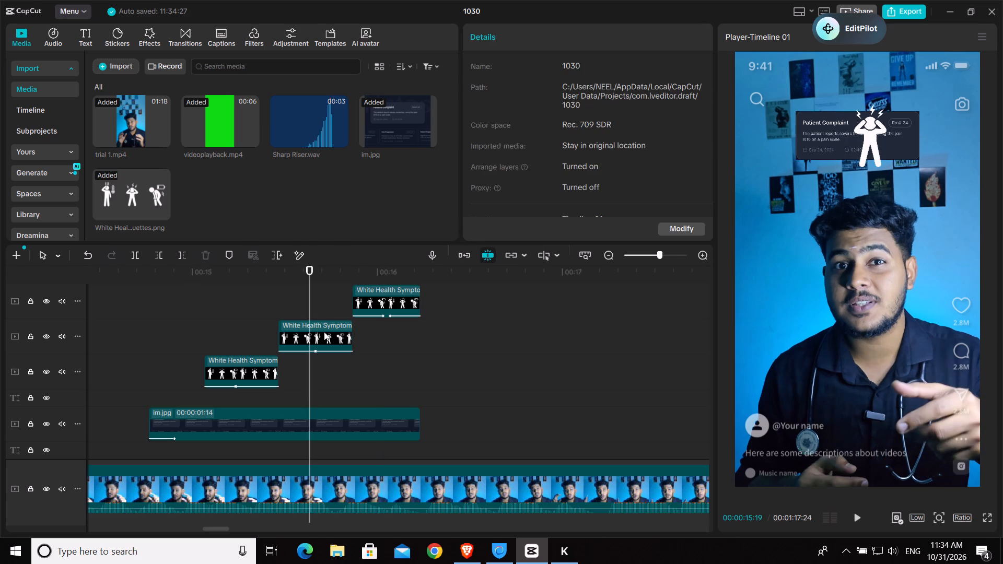
left_click(324, 332)
left_click_drag(879, 170, 869, 160)
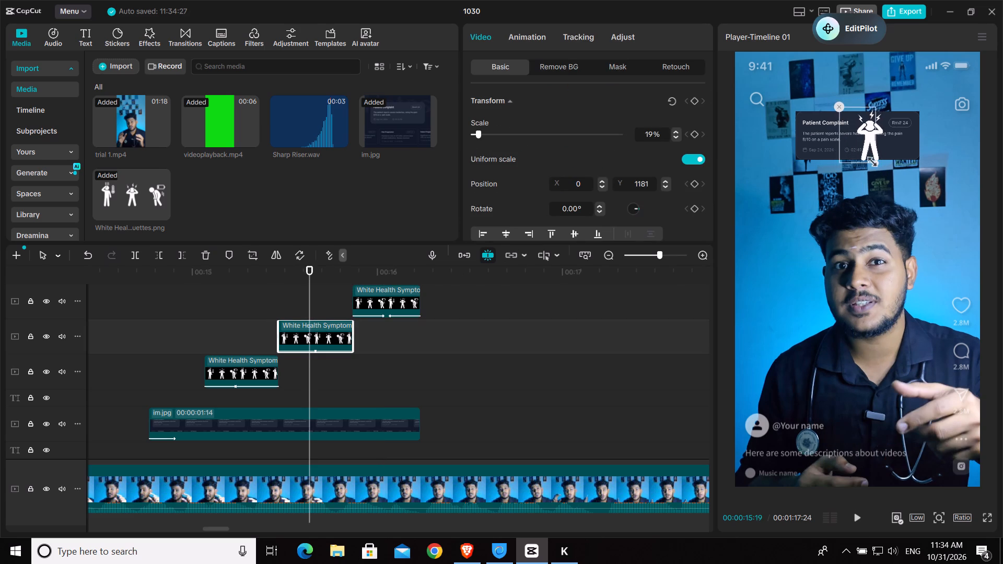
left_click_drag(869, 160, 866, 157)
Select the thermometer figure partway through its clip to check its size against the Patient Complaint card.
left_click(249, 345)
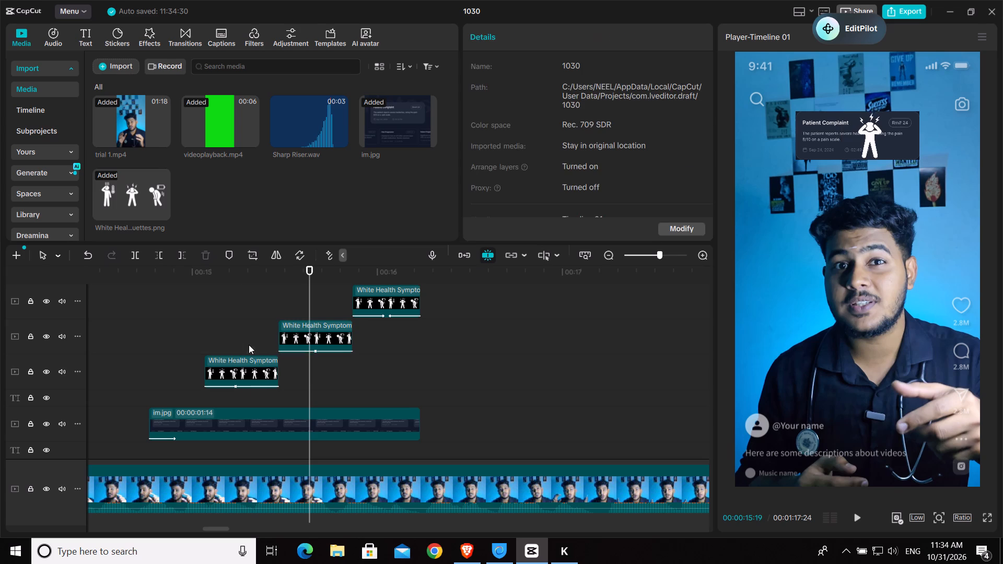
left_click(255, 368)
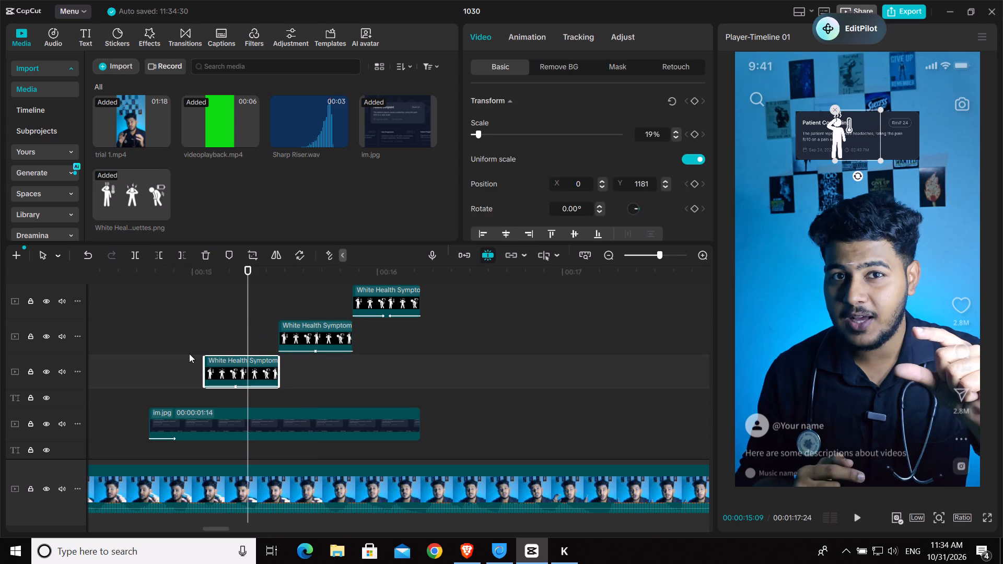
Play back the three symptom figures' sequence repeatedly to check how they slide across the Patient Complaint card.
left_click(188, 354)
key("space")
key("space")
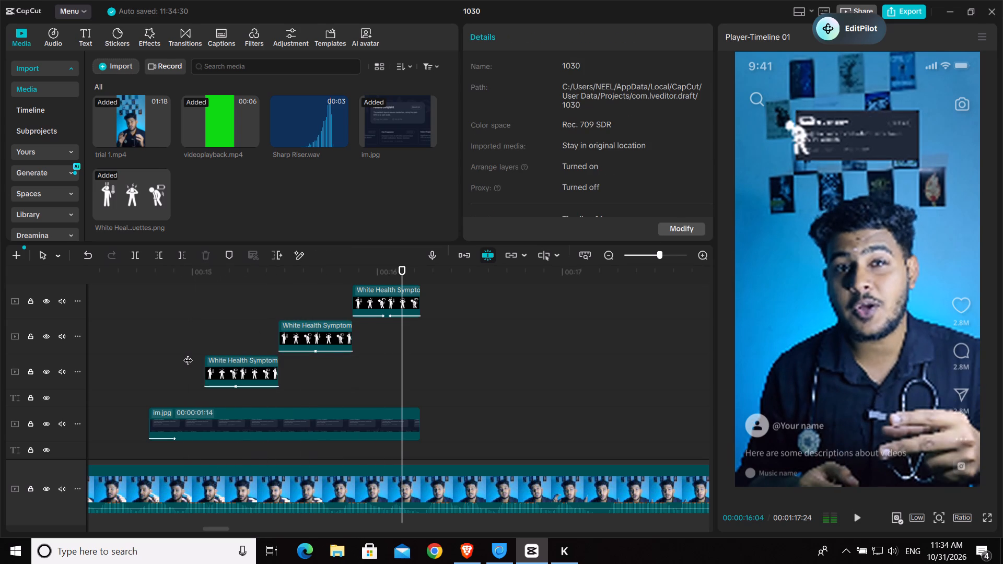
key("space")
key("space")
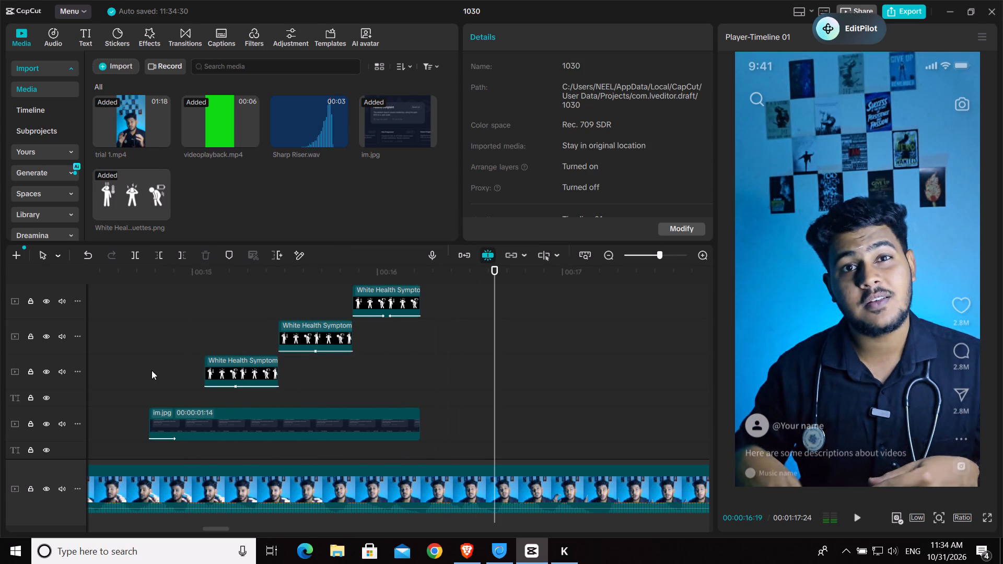
left_click(140, 366)
key("space")
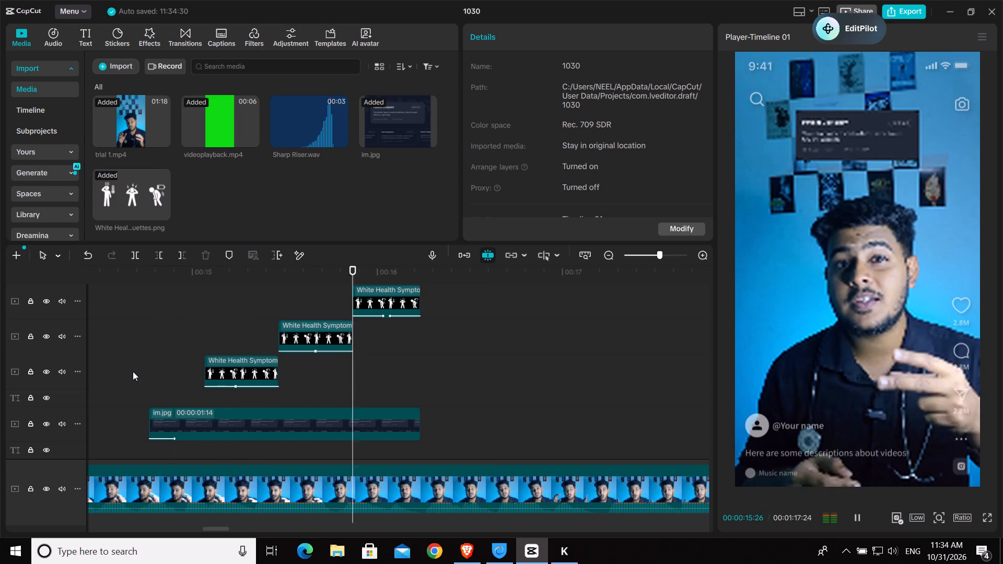
key("space")
left_click(225, 333)
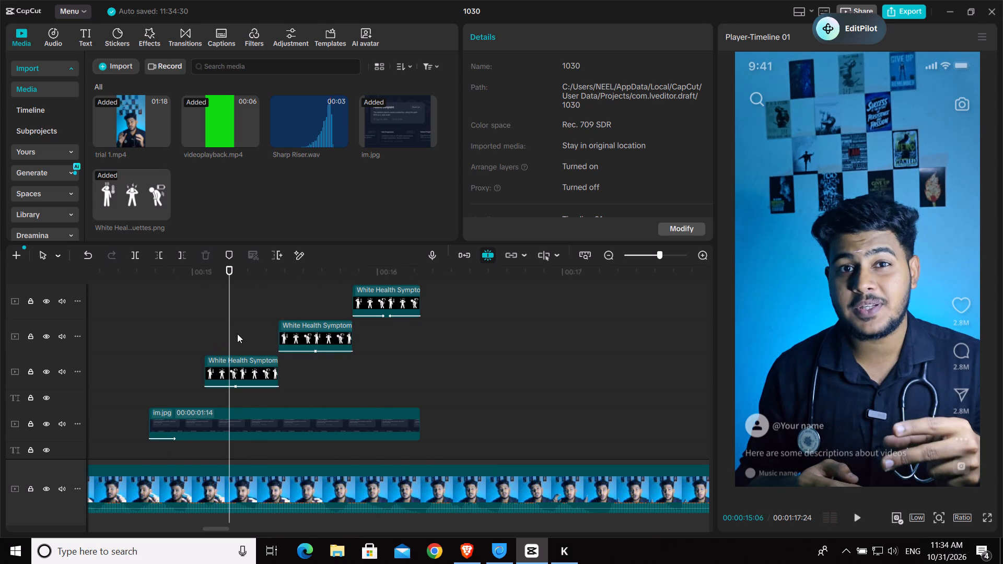
key("space")
key("space")
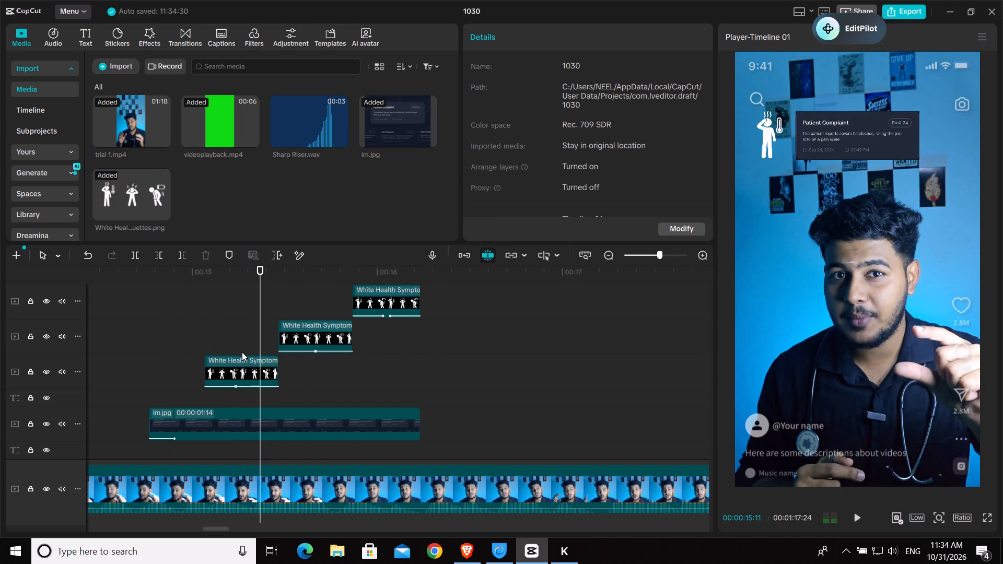
Remove both the In and Out animations from the thermometer figure by setting them to None.
left_click(222, 340)
left_click(231, 367)
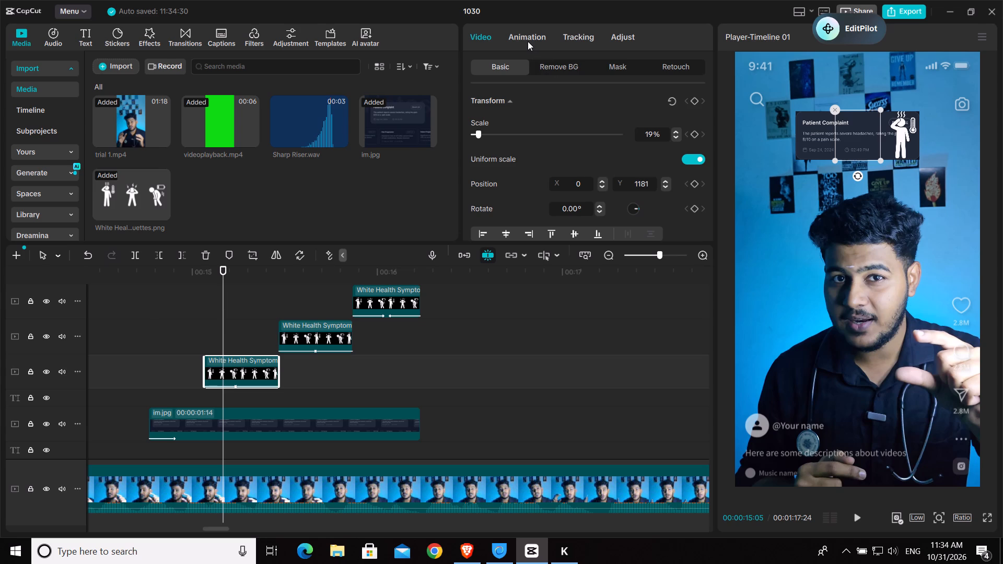
left_click(528, 41)
scroll(530, 172, "up", 5)
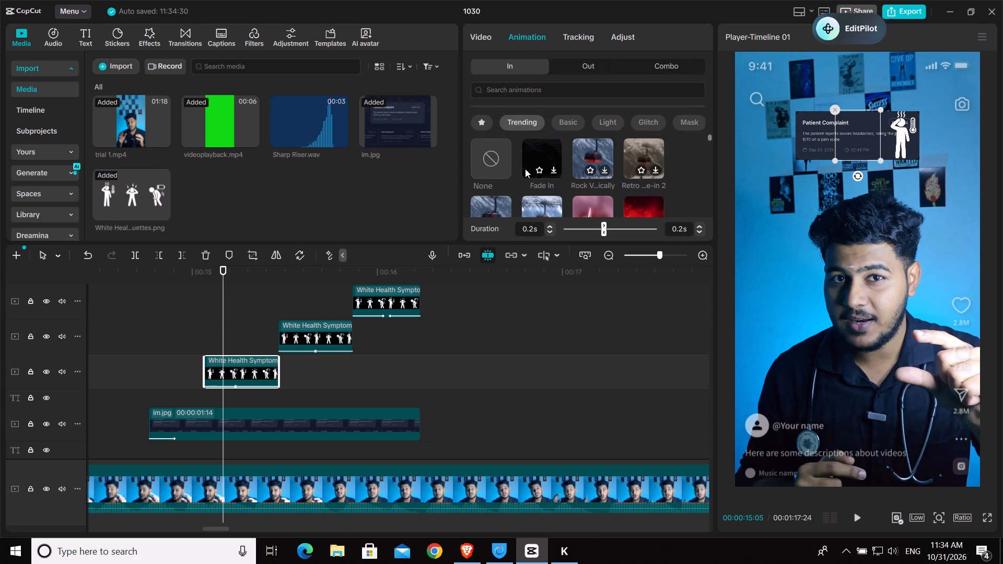
left_click(493, 163)
left_click(585, 64)
left_click(492, 157)
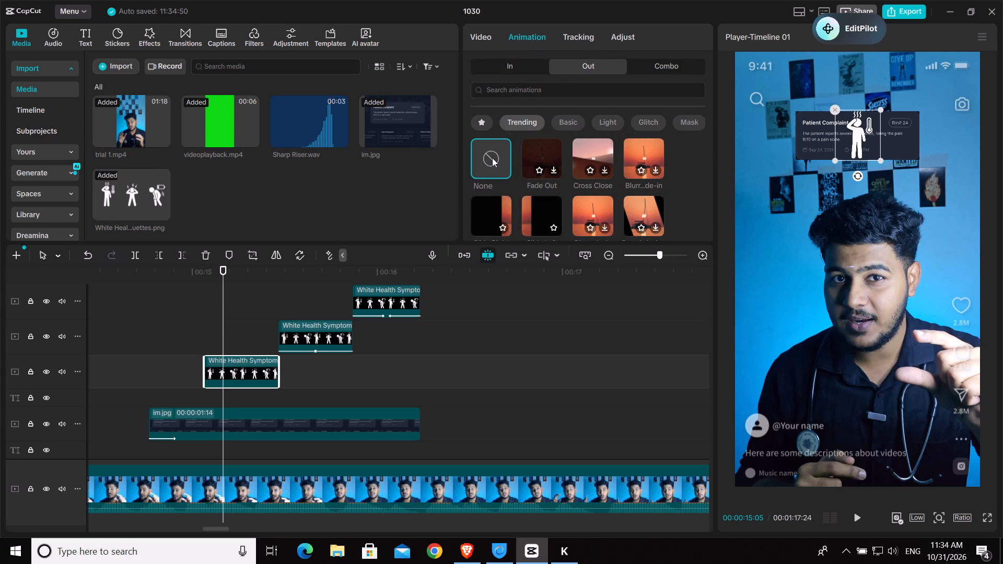
Add a position keyframe at the thermometer clip's start, 00:00:15:02, moving the figure past the video frame's right edge to about X 1281, Y 1164.
left_click(206, 348)
left_click(220, 364)
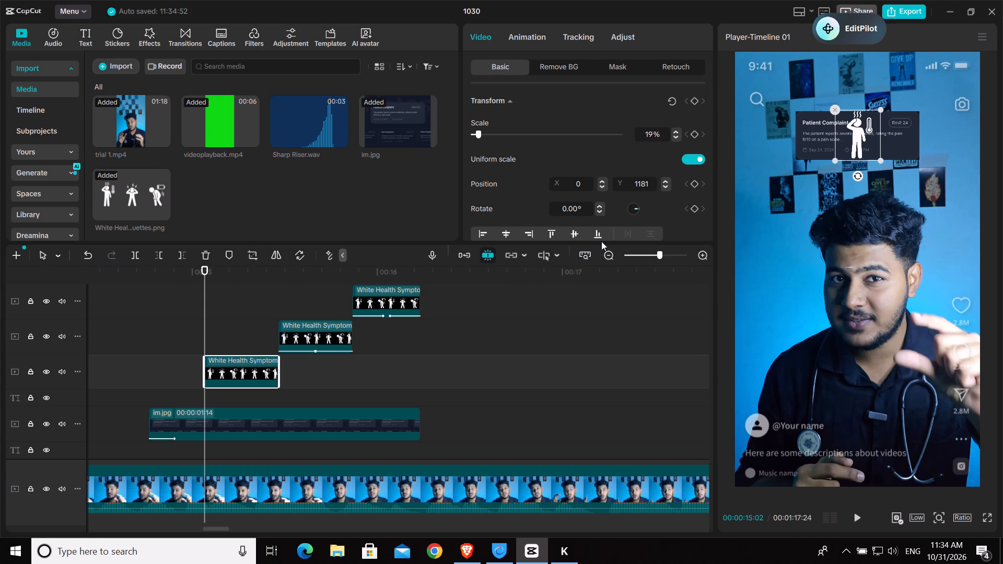
scroll(554, 91, "down", 3)
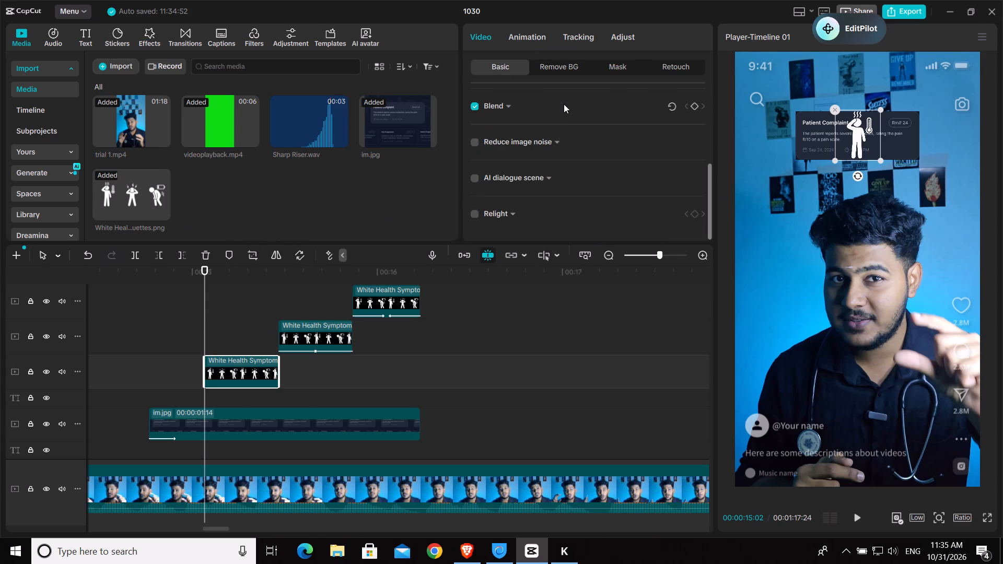
scroll(564, 106, "down", 2)
scroll(503, 194, "up", 4)
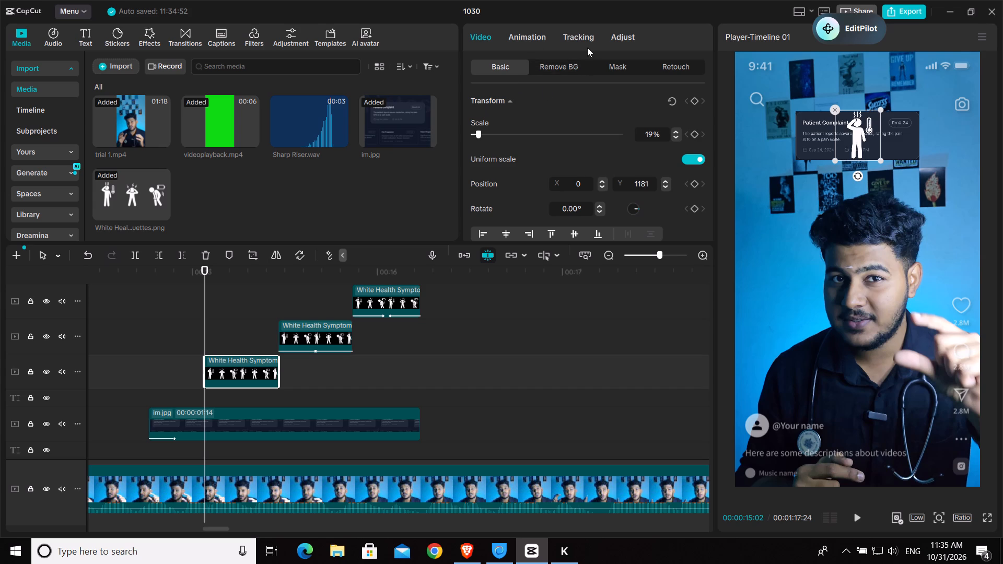
scroll(565, 124, "down", 3)
scroll(588, 155, "up", 4)
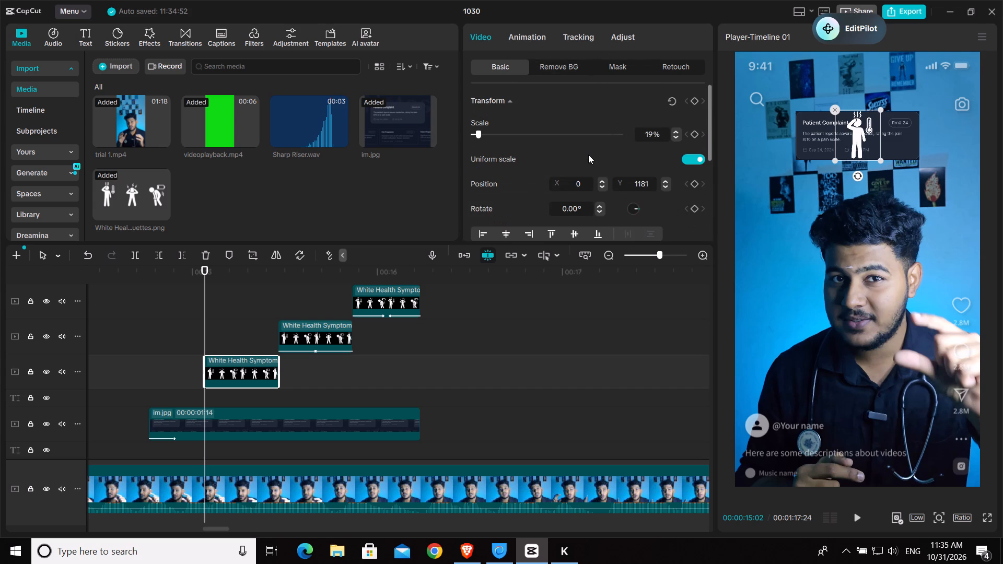
scroll(588, 155, "up", 1)
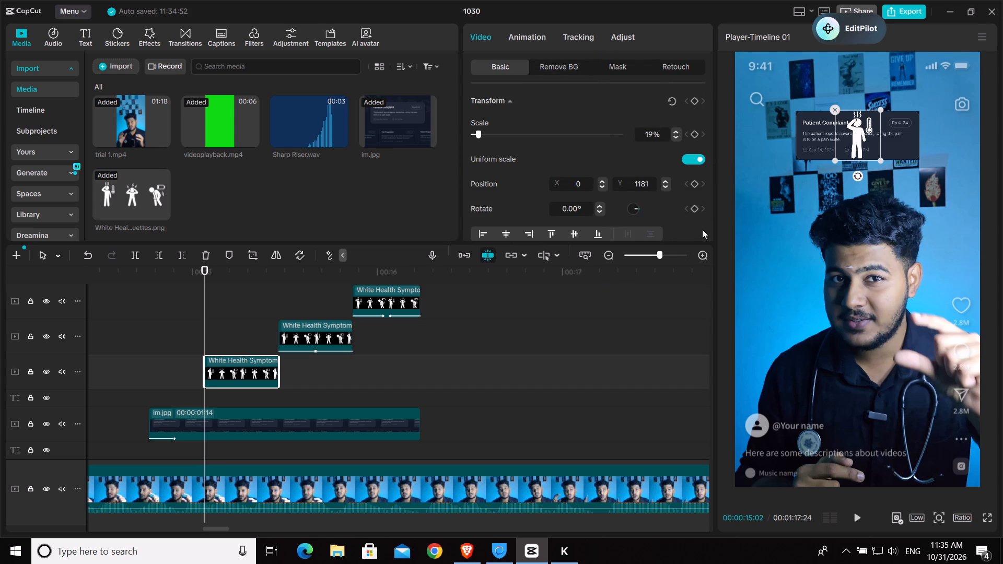
left_click(696, 186)
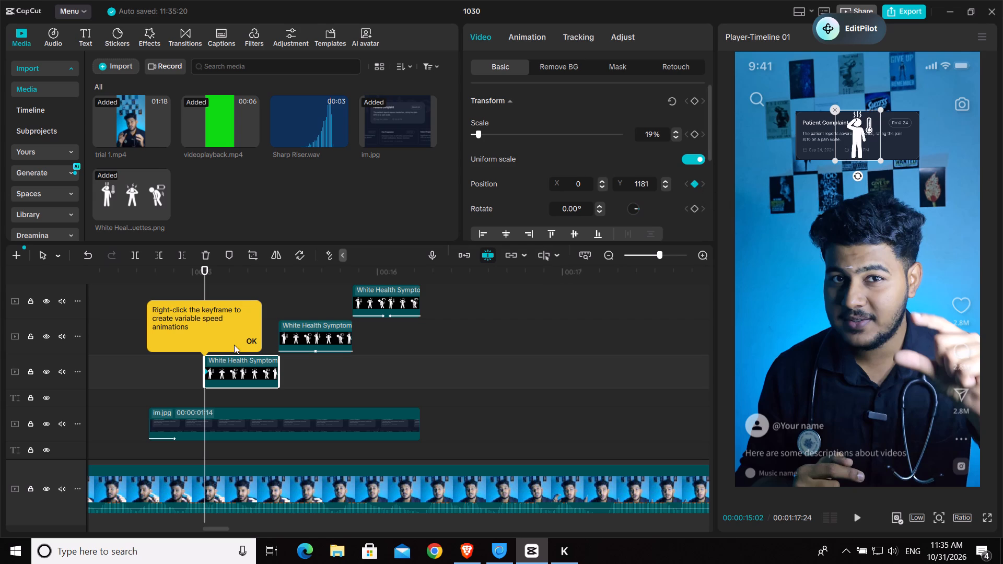
left_click(256, 338)
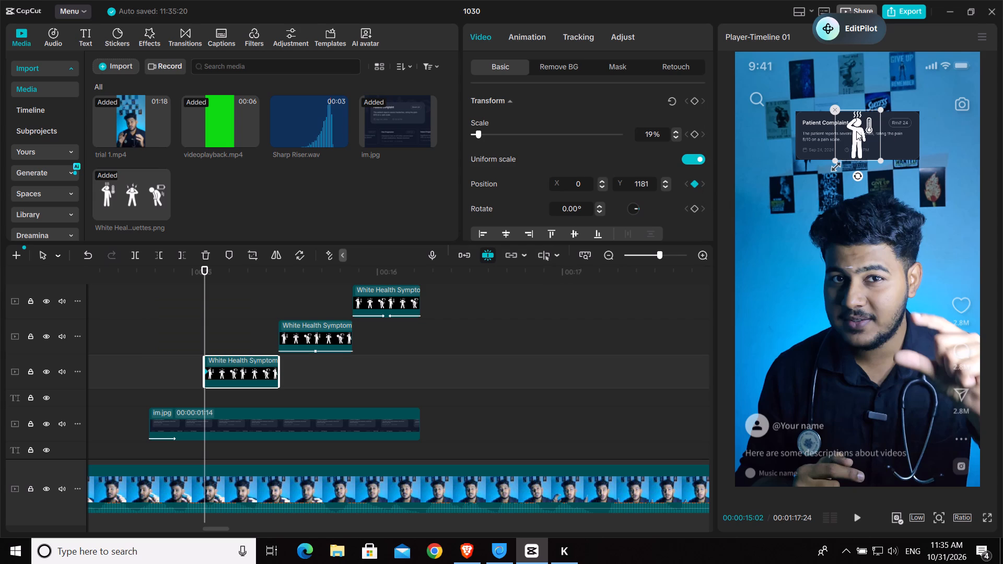
left_click_drag(856, 131, 946, 130)
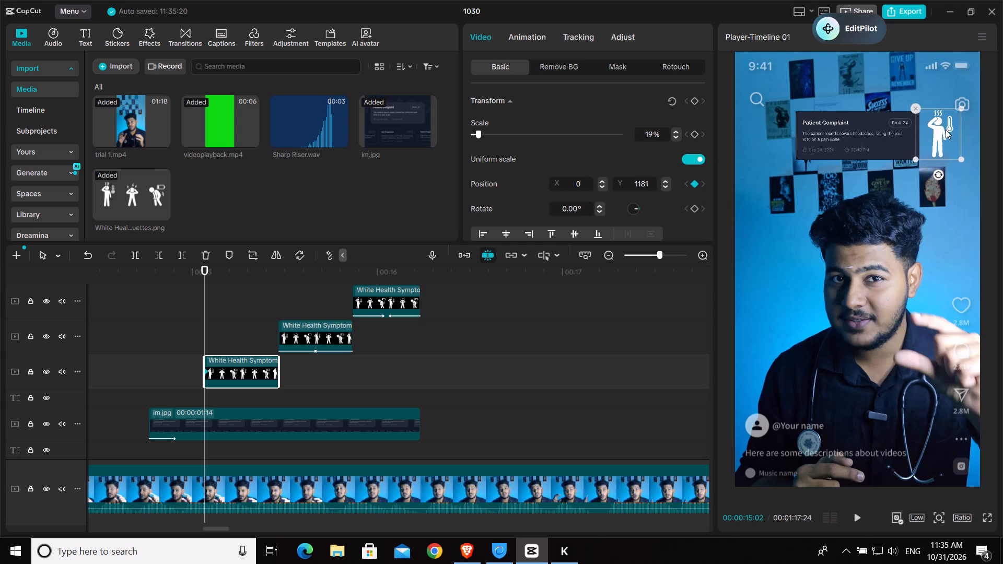
left_click_drag(946, 130, 1002, 131)
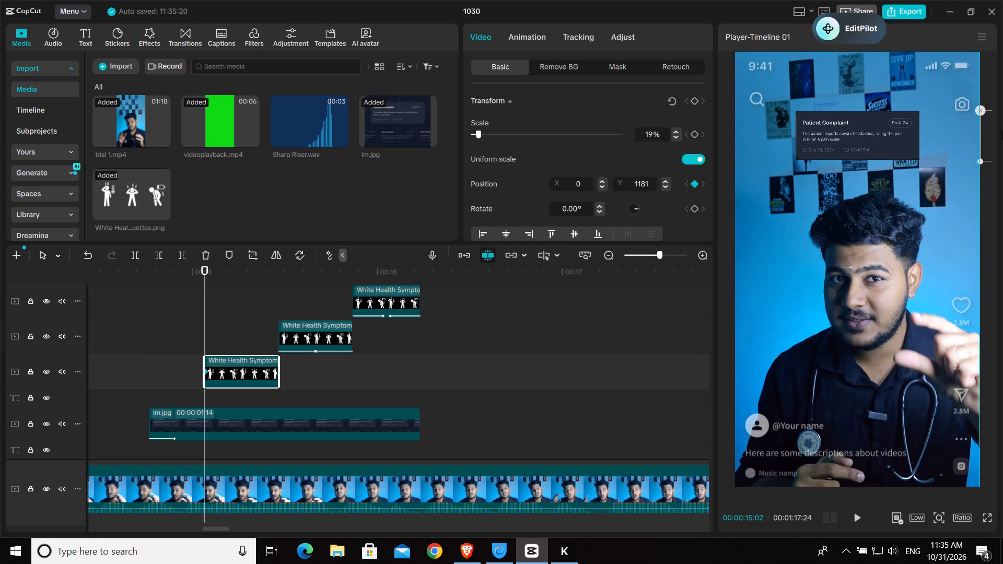
left_click_drag(1002, 131, 940, 131)
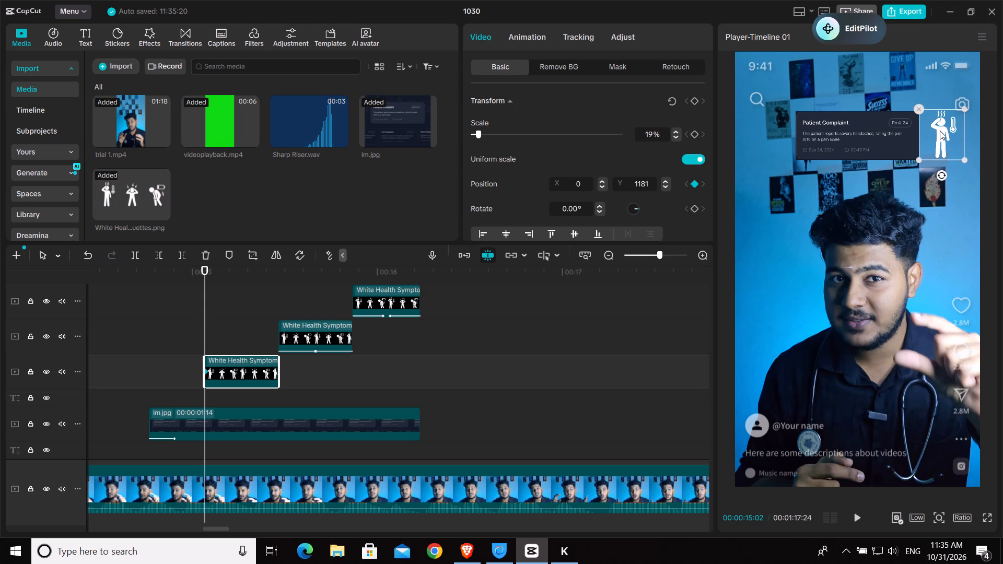
left_click_drag(940, 131, 978, 131)
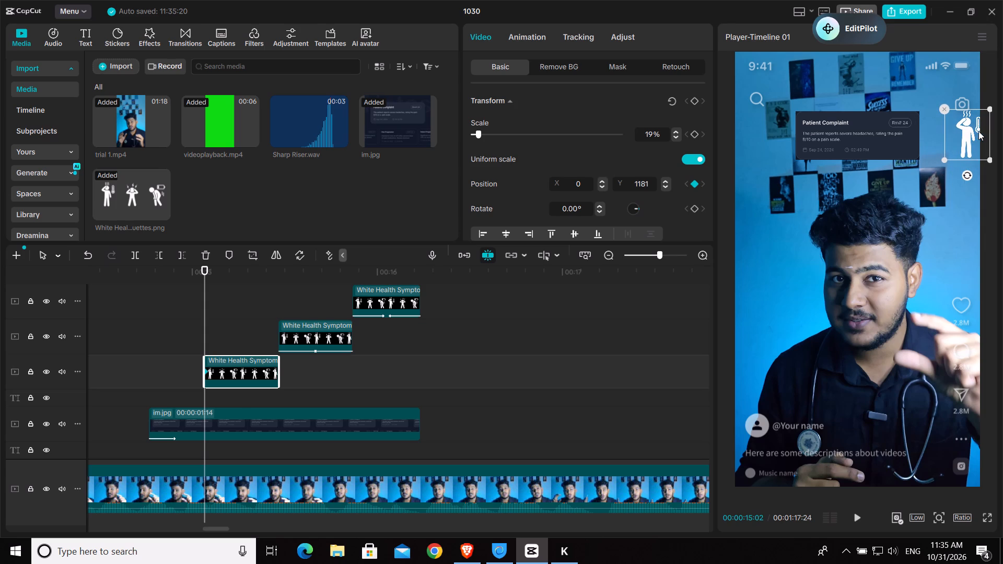
left_click_drag(978, 131, 1002, 133)
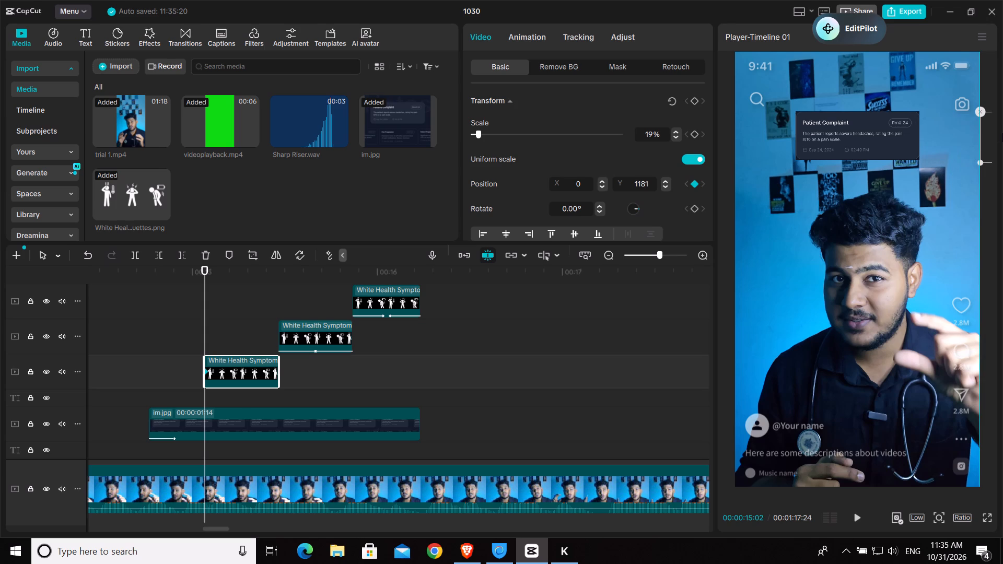
Park the playhead at 00:00:15:14 and extend the thermometer clip to 00:00:01:05, ending with the Patient Complaint card.
left_click(213, 339)
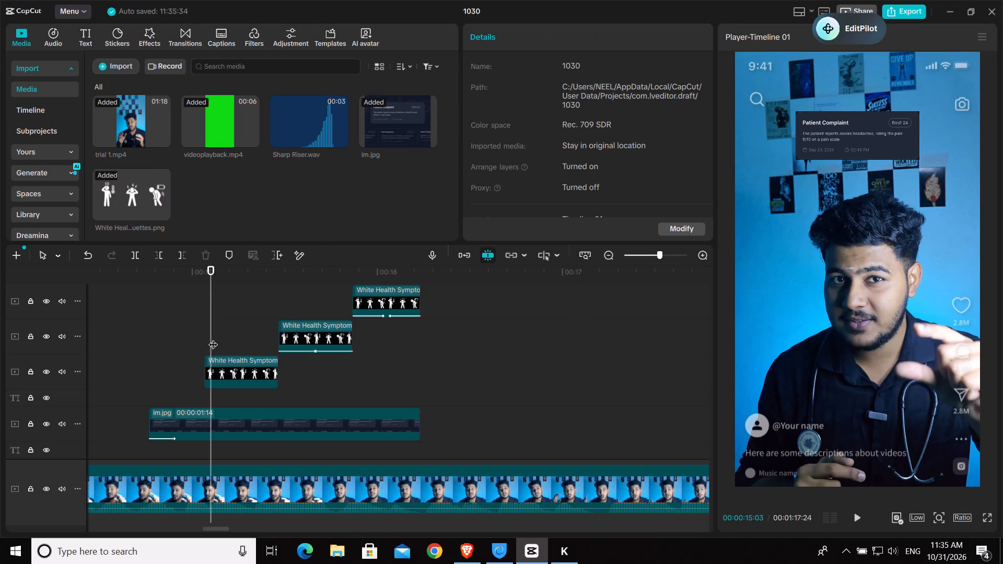
left_click(211, 341)
left_click(224, 367)
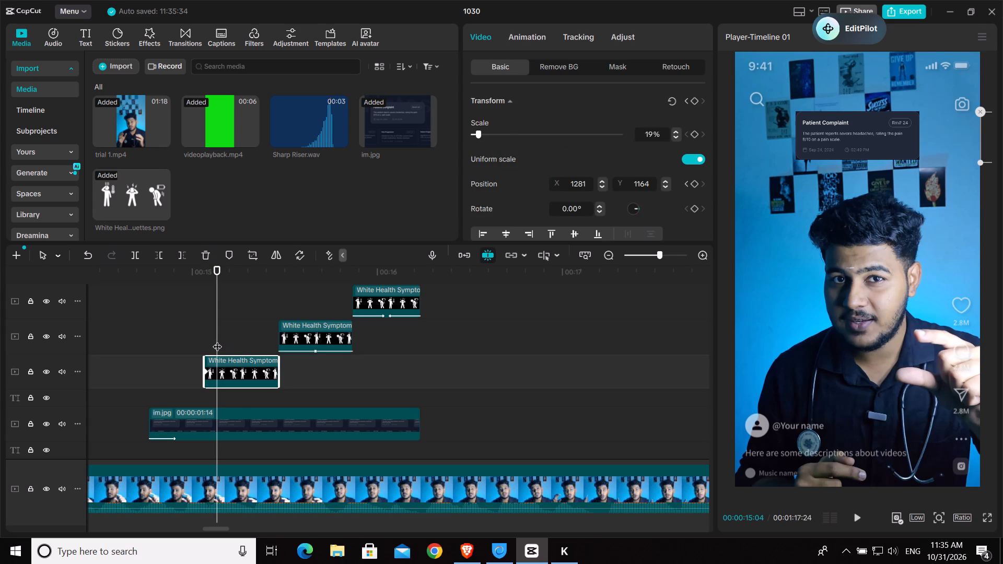
left_click_drag(217, 340, 277, 347)
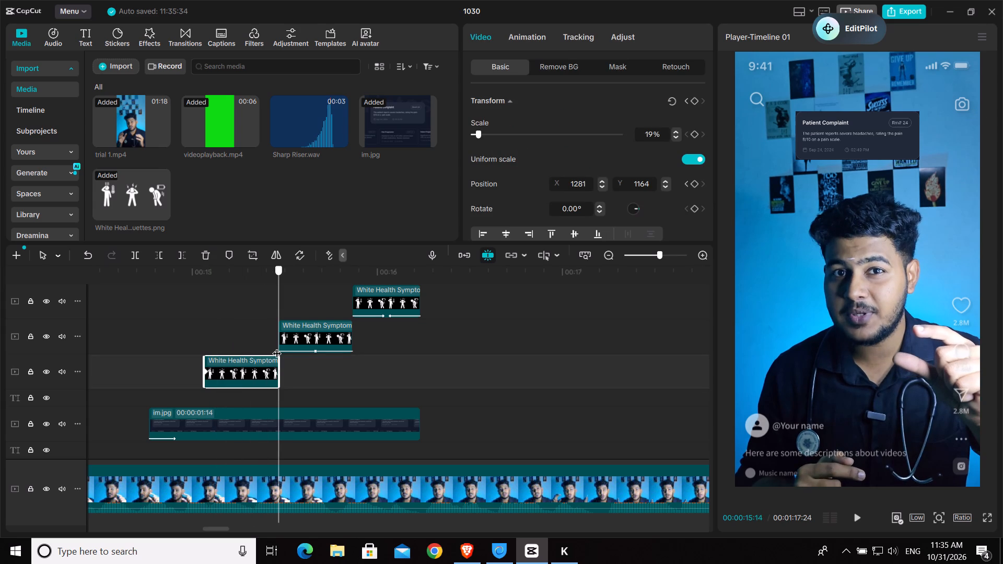
left_click_drag(277, 347, 277, 347)
left_click_drag(279, 374, 395, 374)
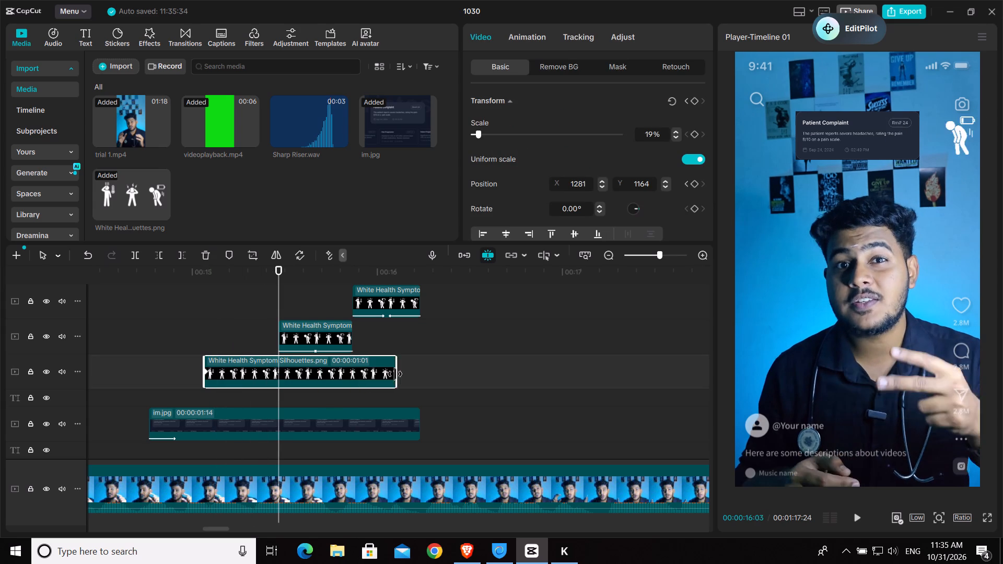
left_click_drag(395, 374, 419, 373)
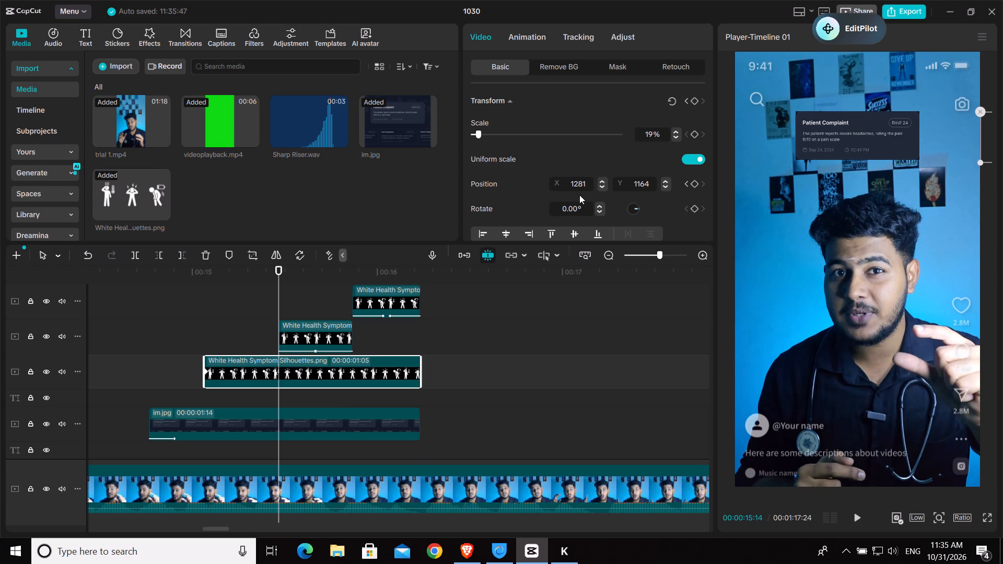
Keyframe the thermometer figure over the Patient Complaint card's left end at about X -443, Y 1169, and preview the slide-in.
left_click_drag(983, 139, 806, 129)
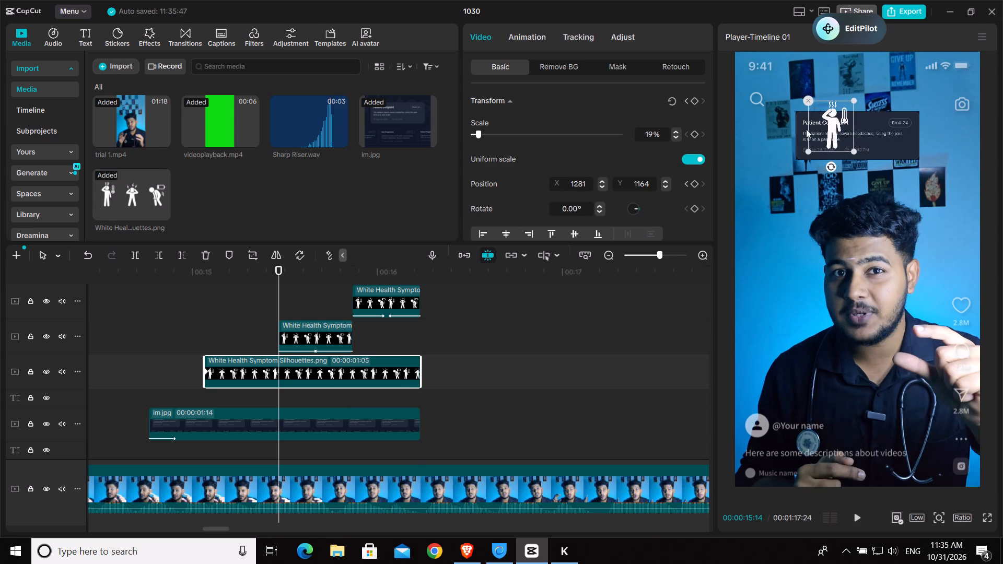
left_click_drag(806, 129, 792, 133)
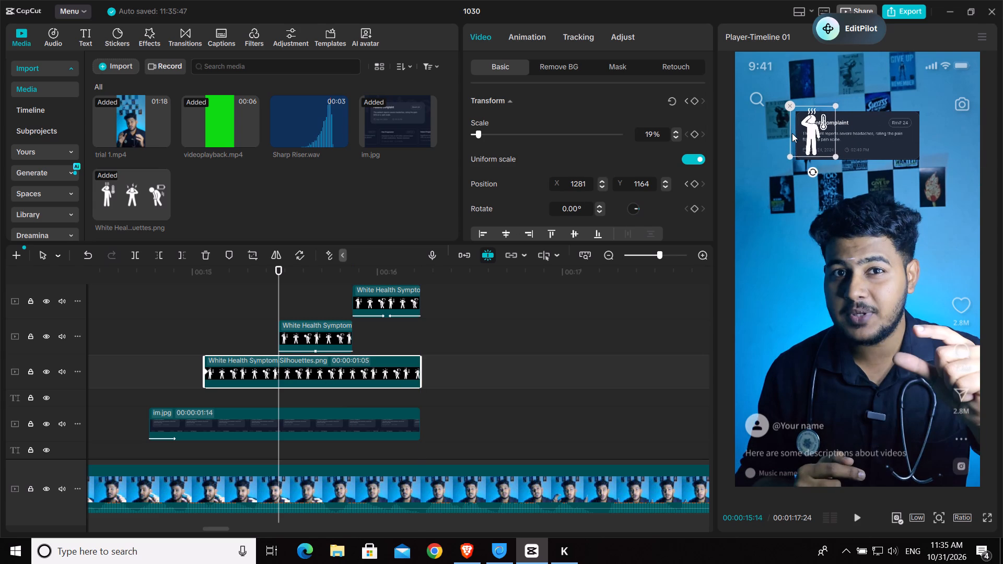
left_click_drag(792, 133, 786, 136)
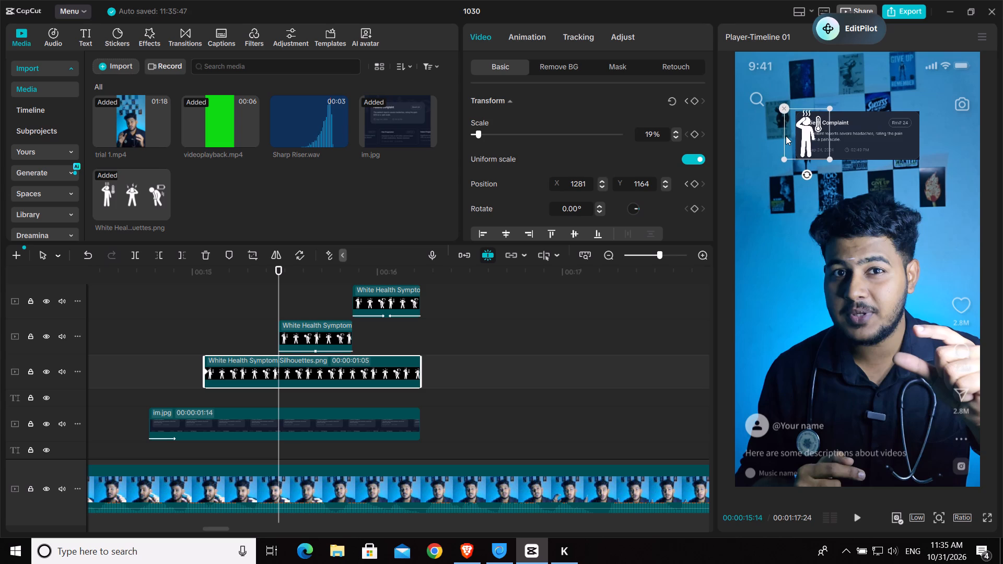
left_click_drag(786, 136, 784, 137)
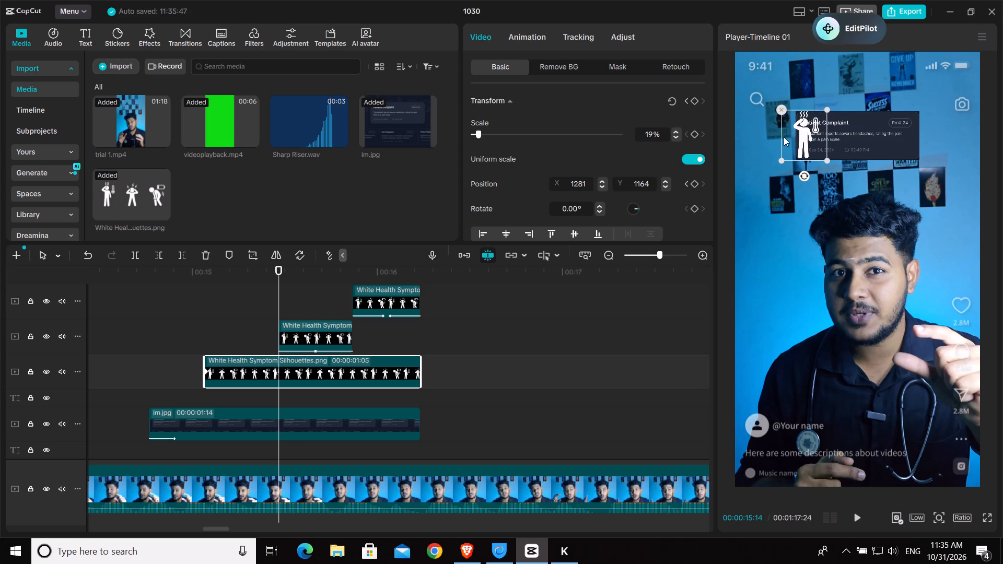
left_click_drag(784, 137, 786, 138)
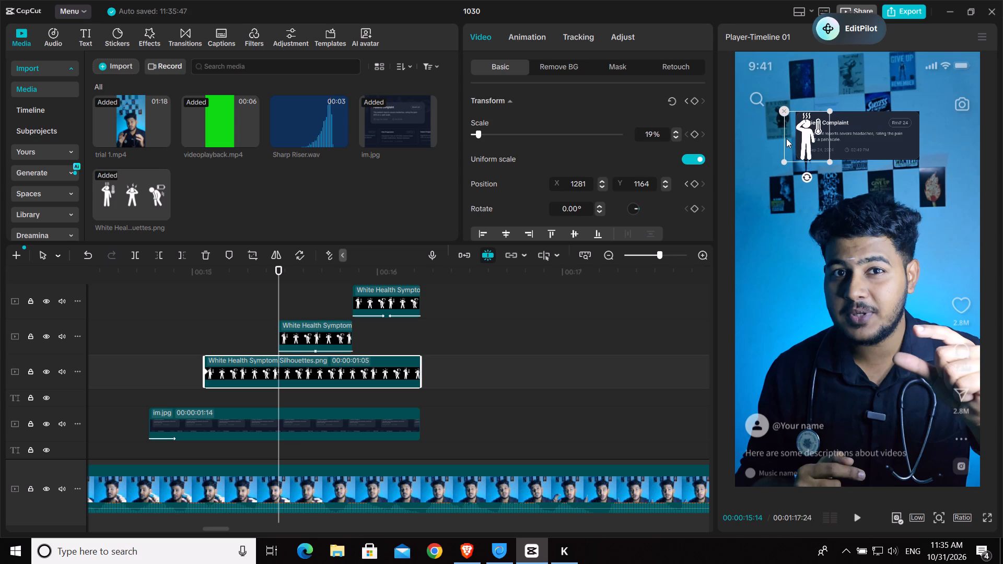
left_click_drag(786, 138, 787, 138)
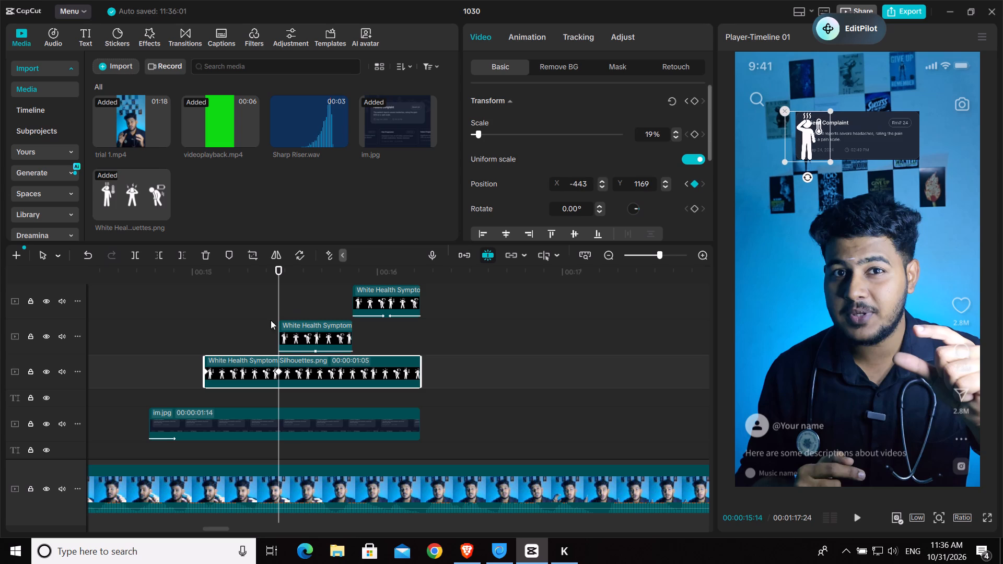
left_click(197, 331)
key("space")
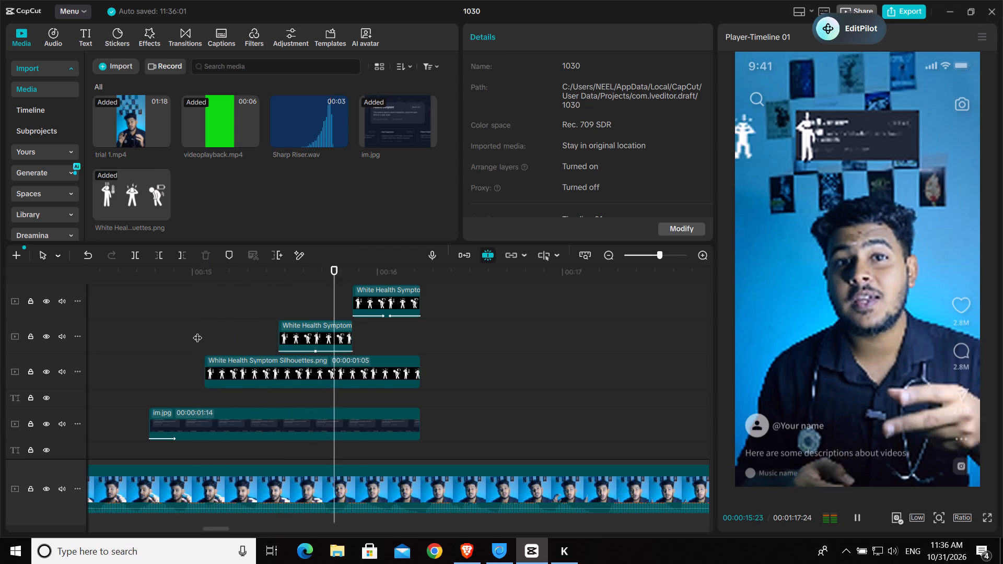
key("space")
Remove both the Out and In animations from the middle headache figure by setting them to None.
left_click(310, 305)
left_click(309, 332)
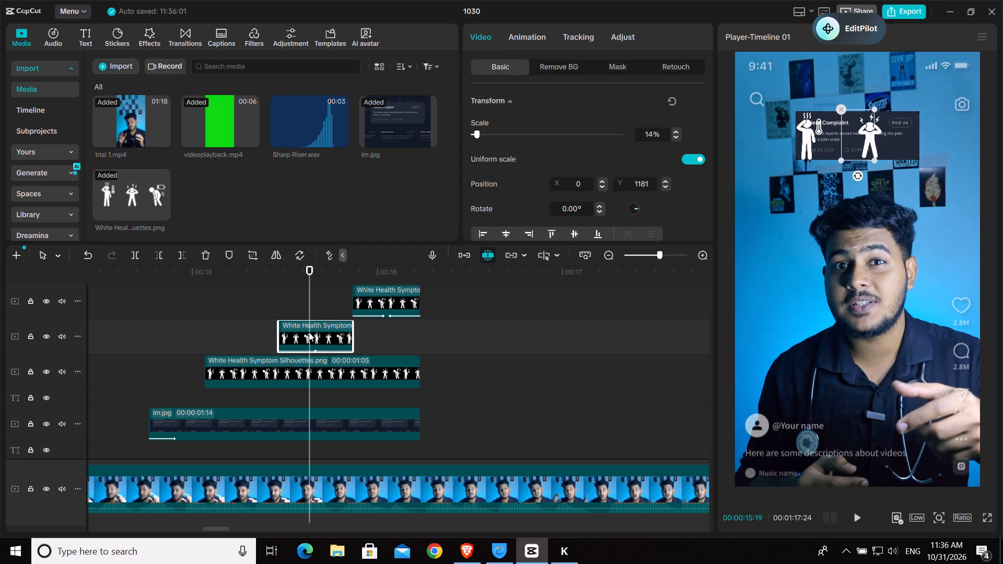
left_click(533, 43)
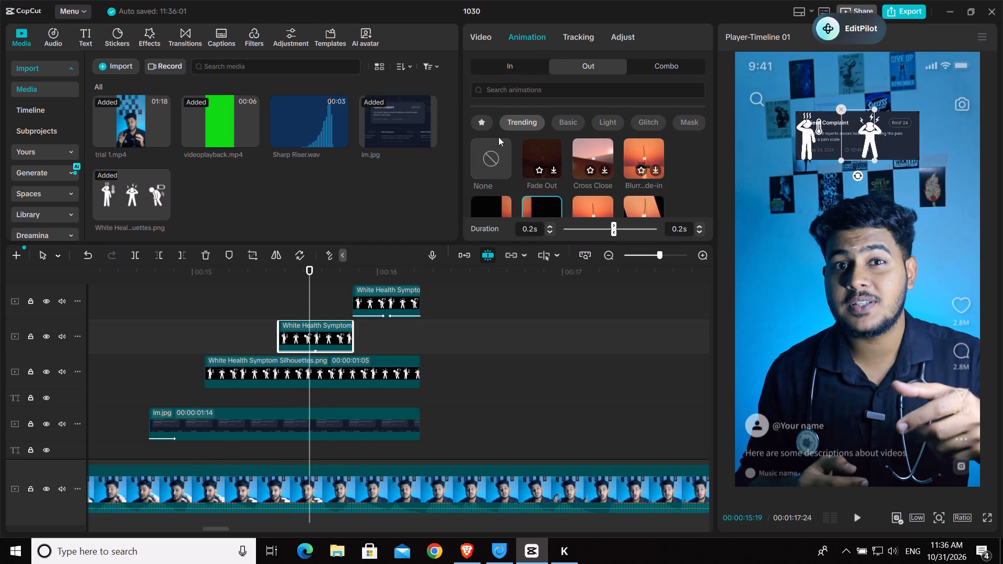
left_click(484, 171)
left_click(509, 70)
scroll(539, 181, "up", 3)
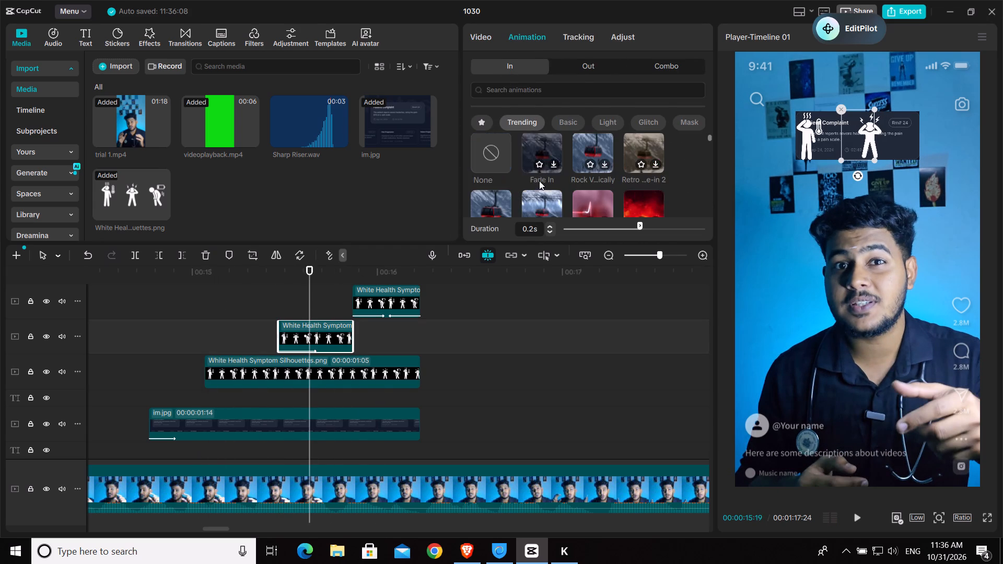
scroll(539, 181, "up", 1)
left_click(490, 166)
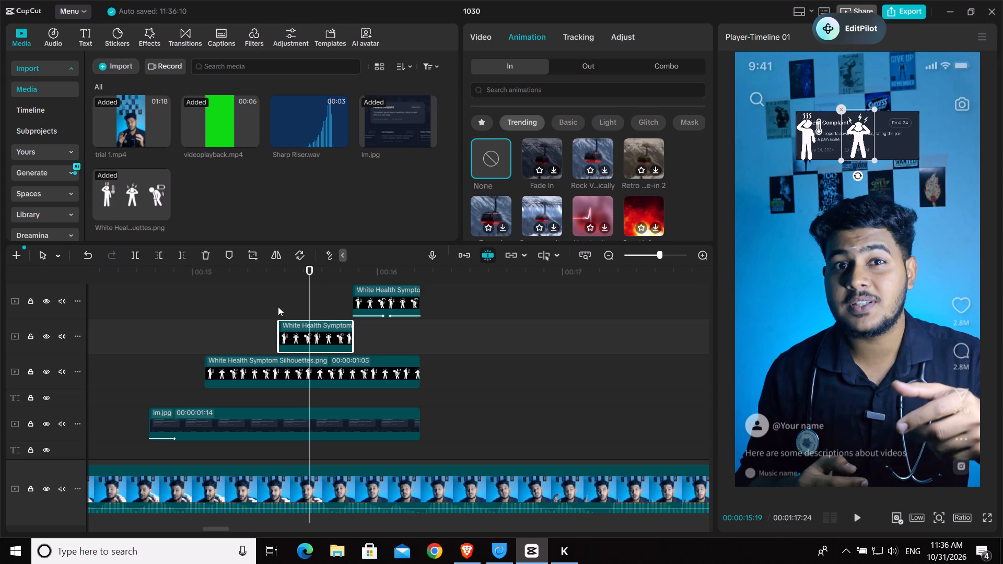
Add a position keyframe at the headache clip's start, 00:00:15:14, moving the figure past the video frame's right edge to about X 1227, Y 1161.
left_click(278, 307)
left_click(299, 326)
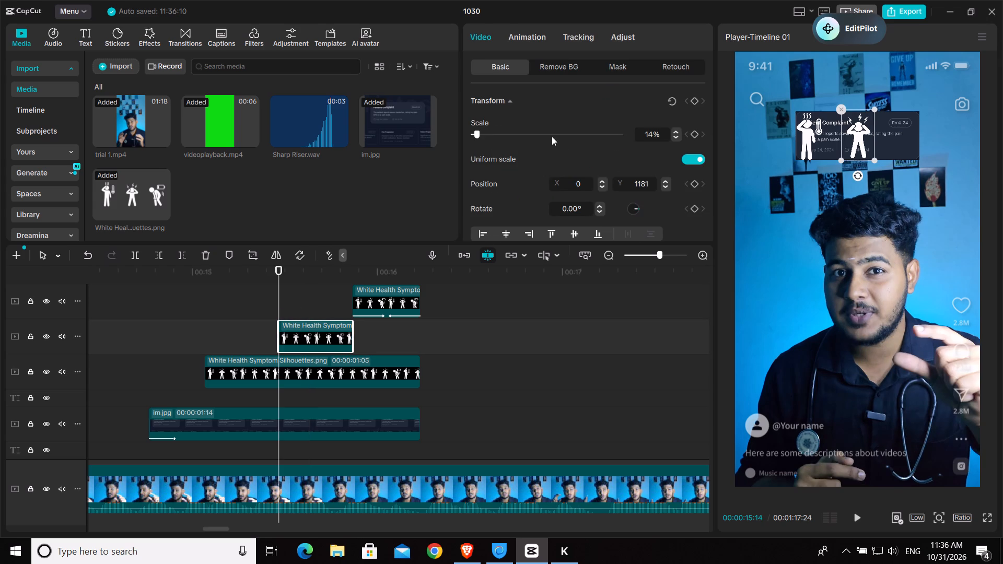
left_click(694, 184)
left_click_drag(853, 133, 926, 130)
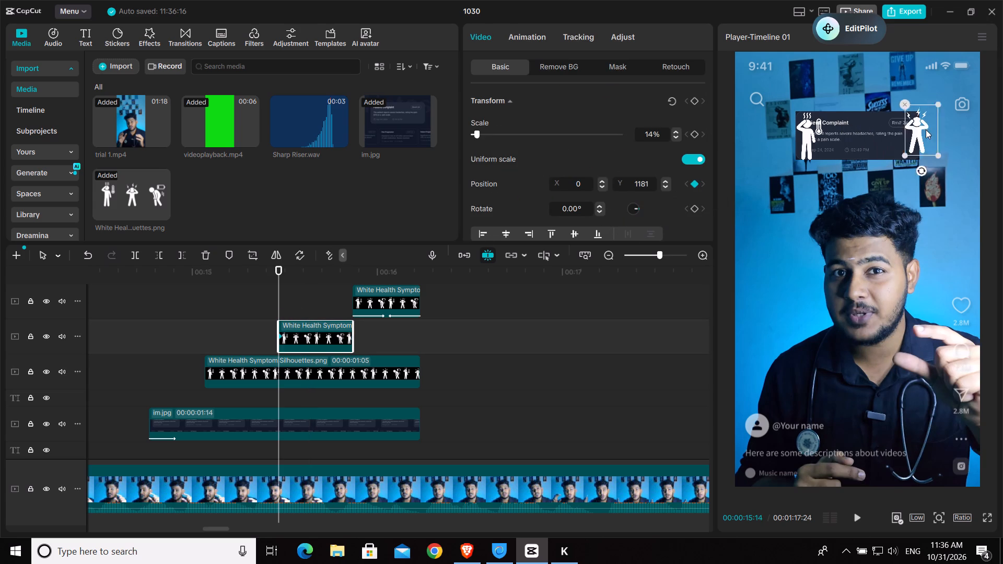
left_click_drag(926, 130, 999, 135)
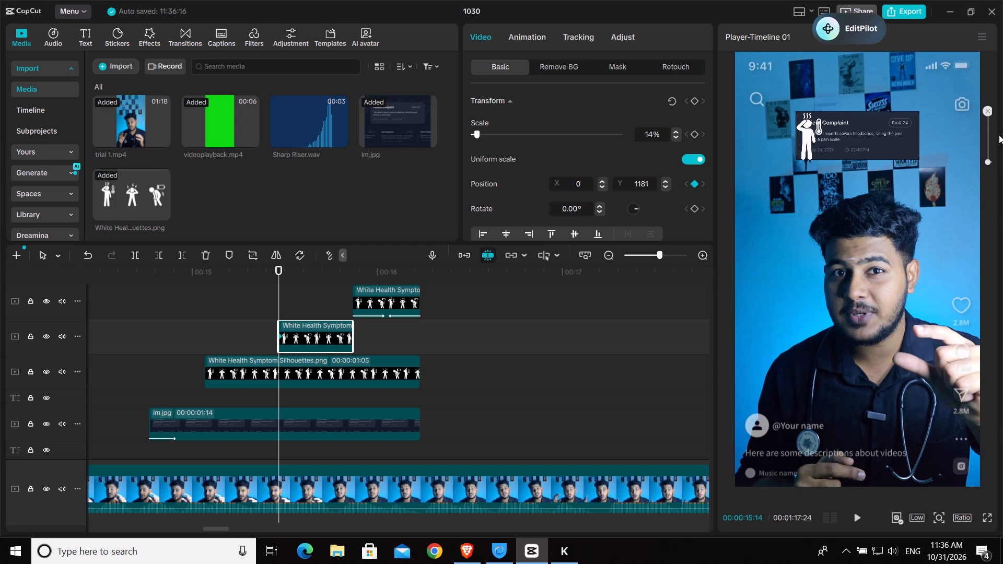
left_click_drag(999, 135, 993, 135)
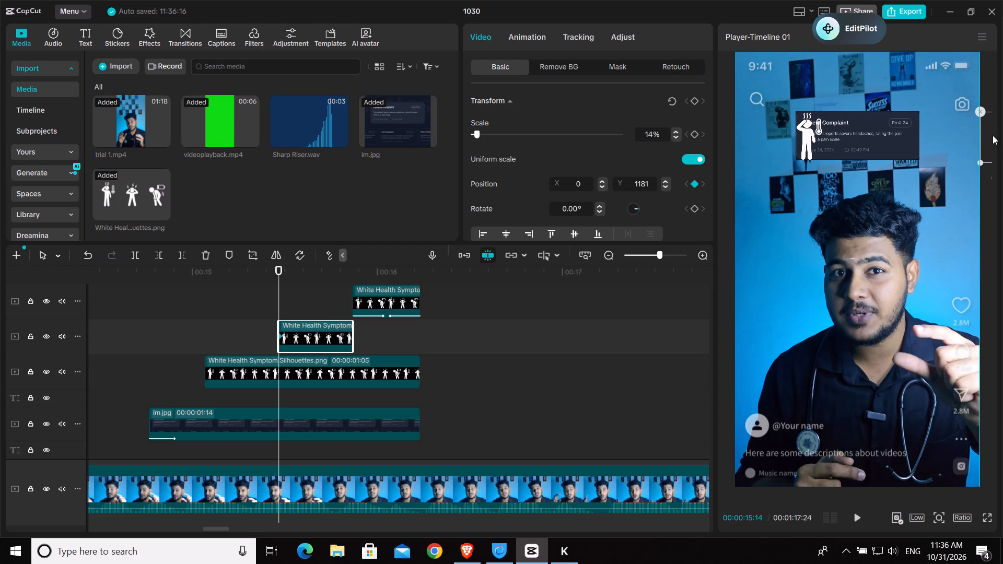
left_click_drag(993, 135, 992, 134)
left_click_drag(992, 134, 992, 135)
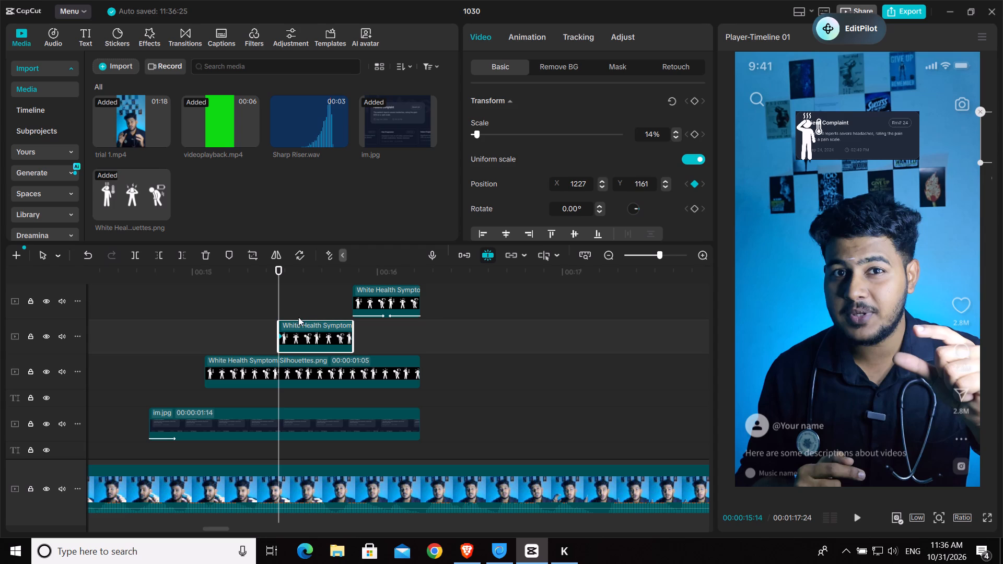
Park the playhead at 00:00:15:26 and extend the headache clip so it ends with the Patient Complaint card.
key("space")
key("space")
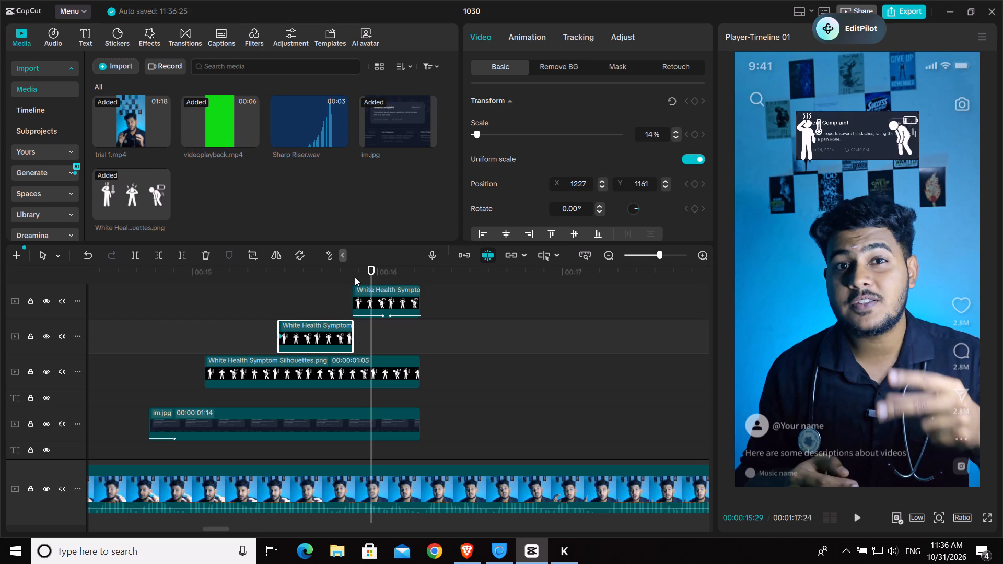
left_click(355, 277)
left_click_drag(354, 342, 384, 343)
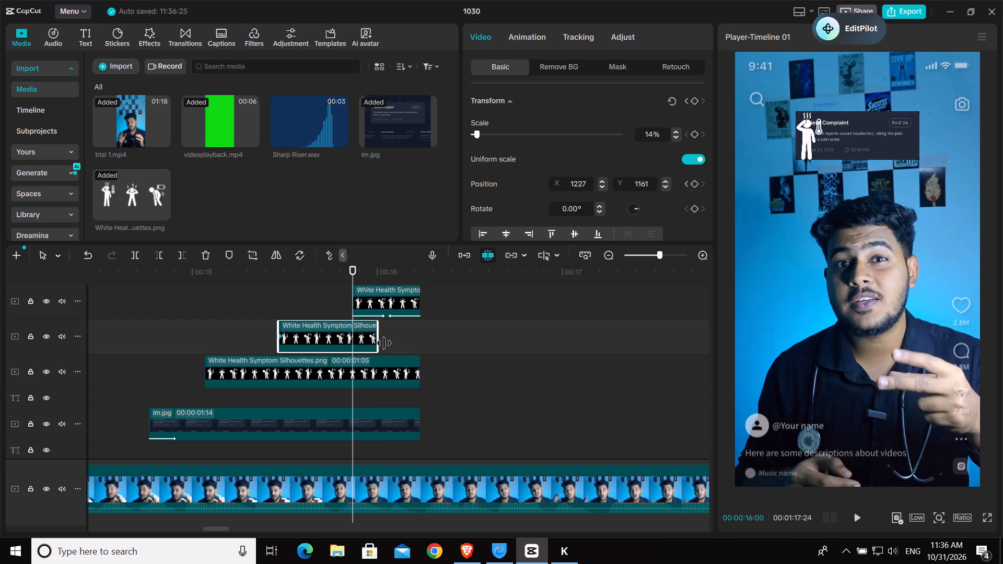
left_click_drag(384, 343, 417, 349)
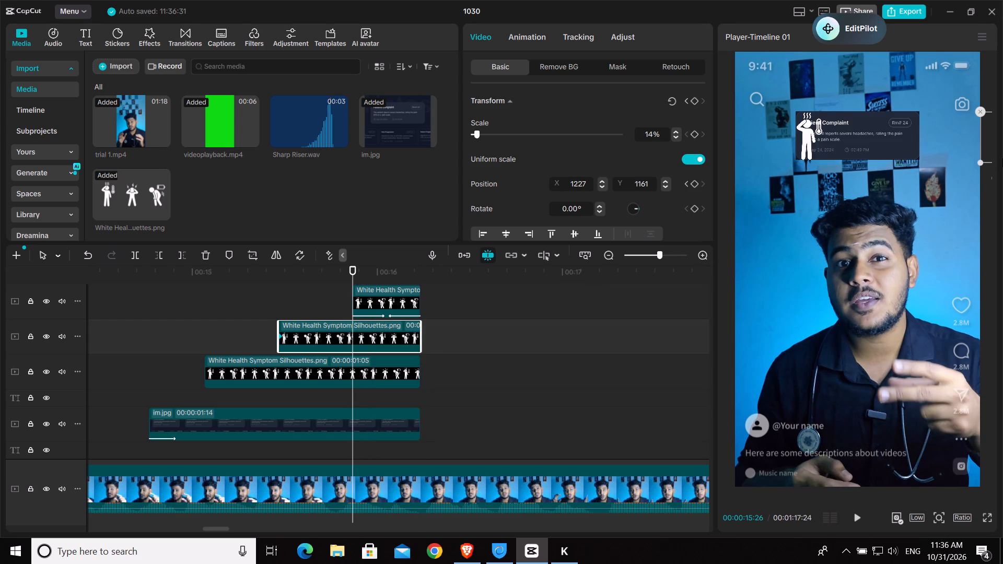
Keyframe the headache figure over the middle of the Patient Complaint card at about X 0, Y 1175.
left_click_drag(992, 151, 974, 152)
left_click_drag(974, 152, 939, 151)
left_click_drag(991, 148, 879, 142)
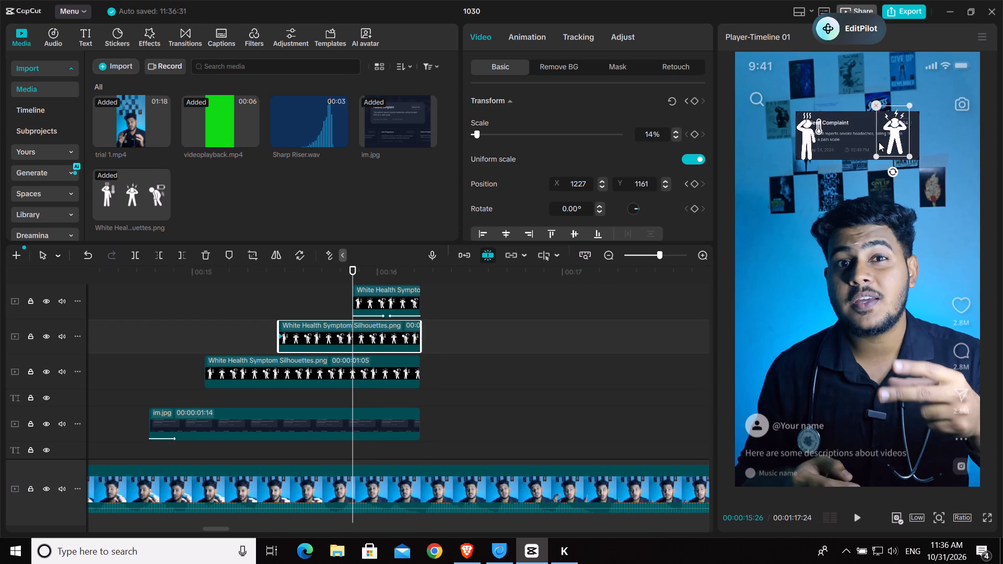
left_click_drag(879, 142, 850, 145)
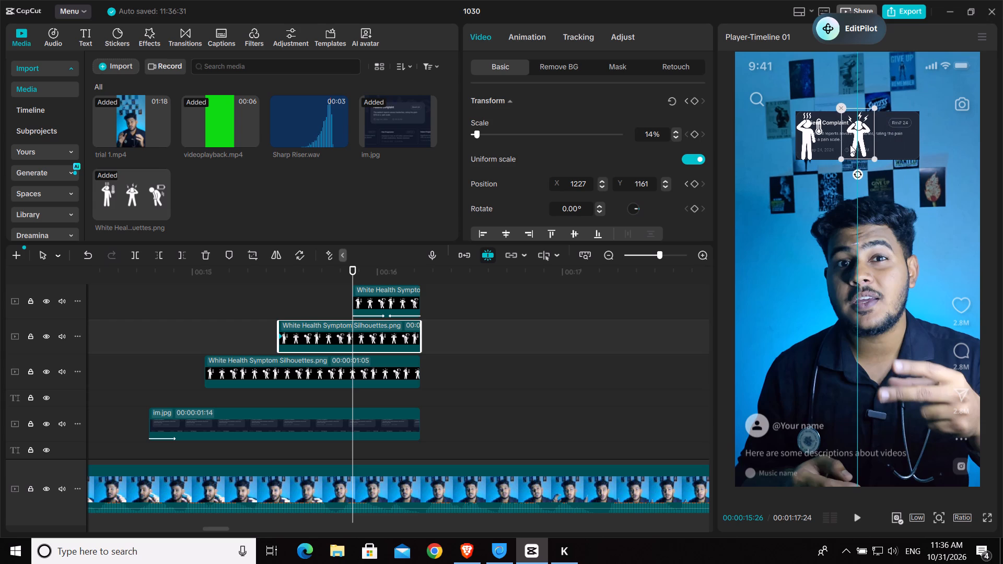
left_click_drag(850, 145, 848, 145)
left_click_drag(848, 145, 849, 147)
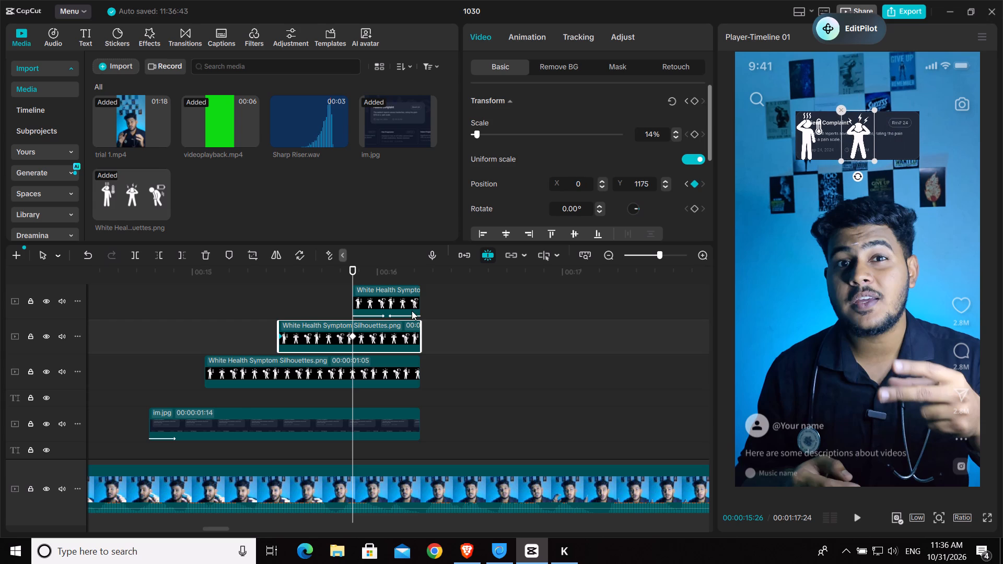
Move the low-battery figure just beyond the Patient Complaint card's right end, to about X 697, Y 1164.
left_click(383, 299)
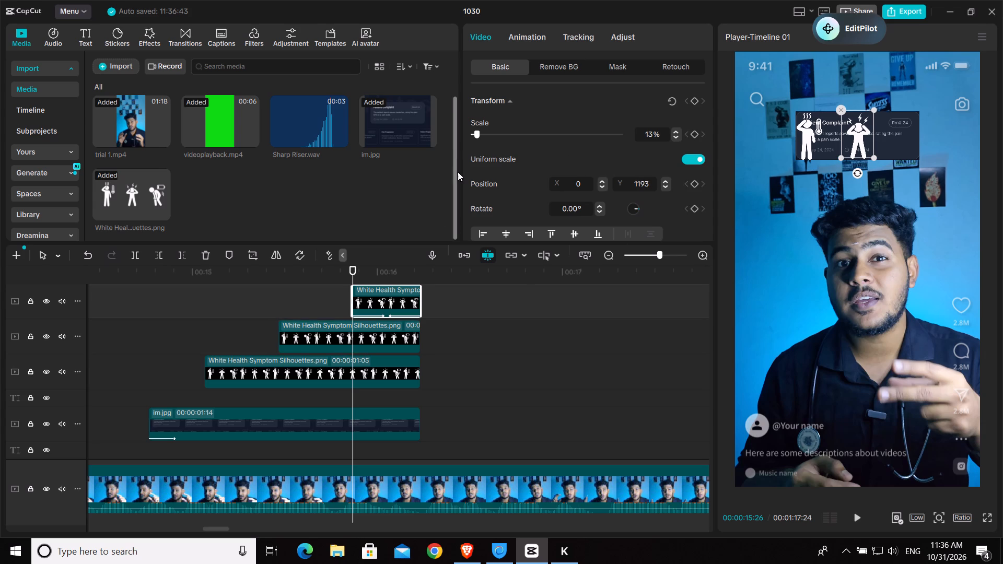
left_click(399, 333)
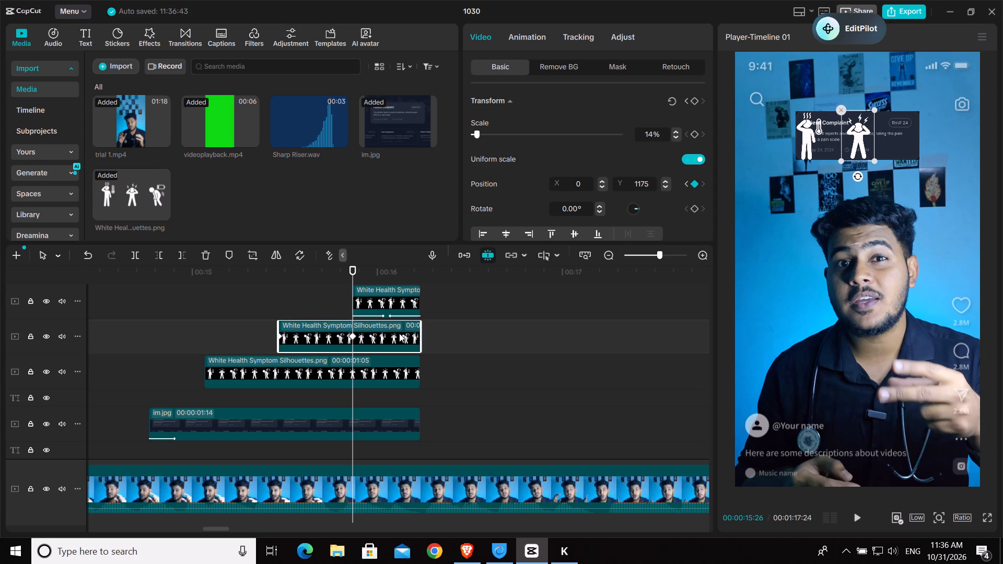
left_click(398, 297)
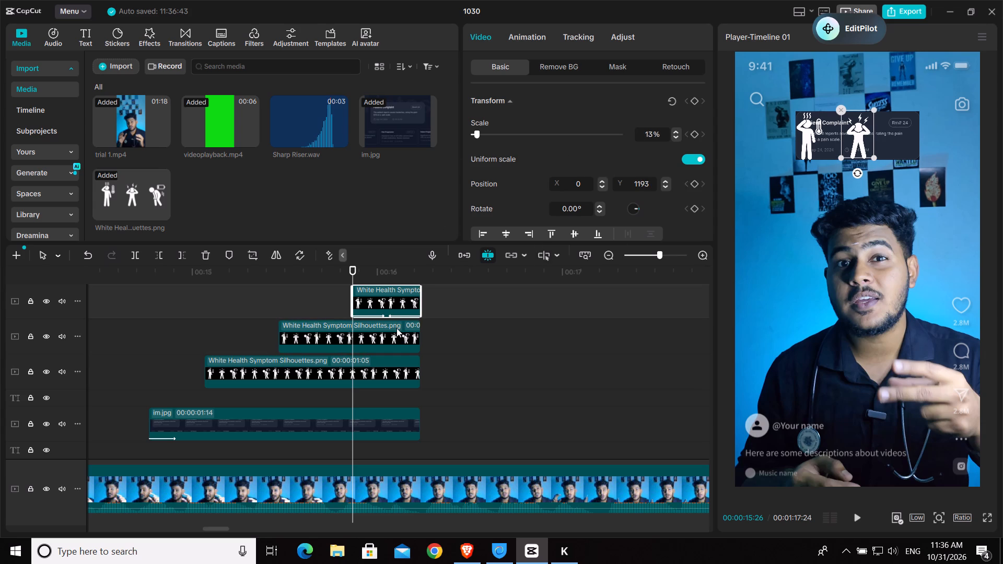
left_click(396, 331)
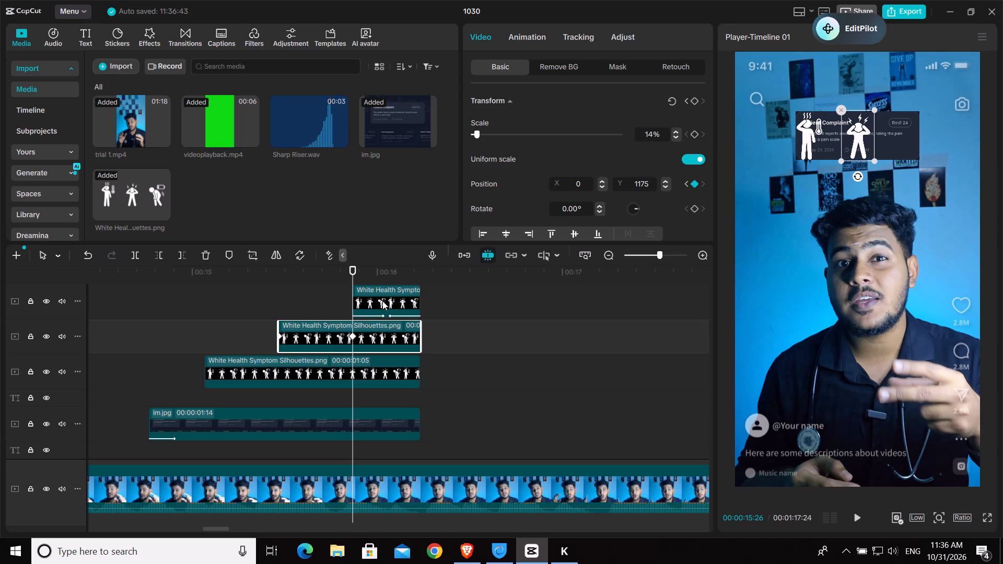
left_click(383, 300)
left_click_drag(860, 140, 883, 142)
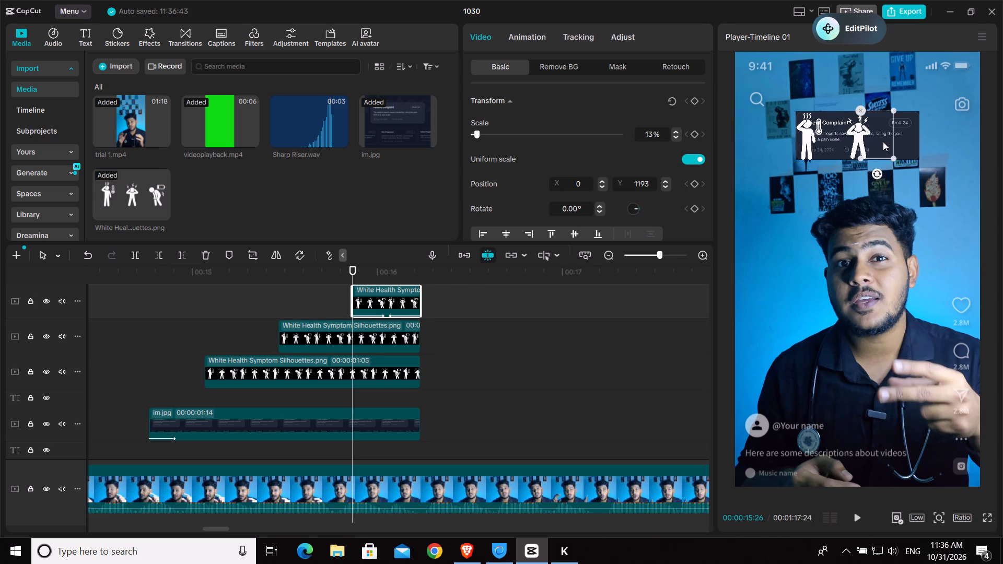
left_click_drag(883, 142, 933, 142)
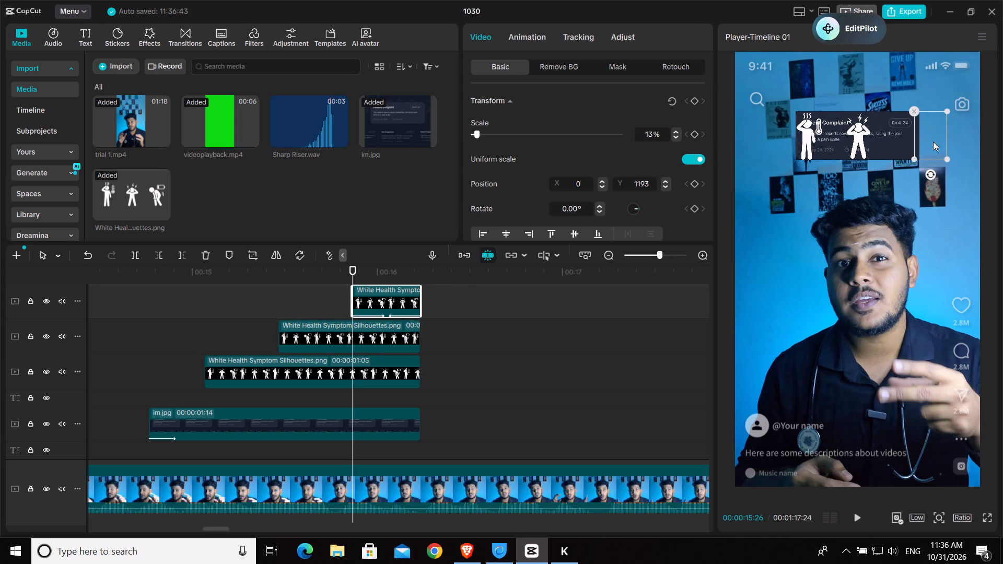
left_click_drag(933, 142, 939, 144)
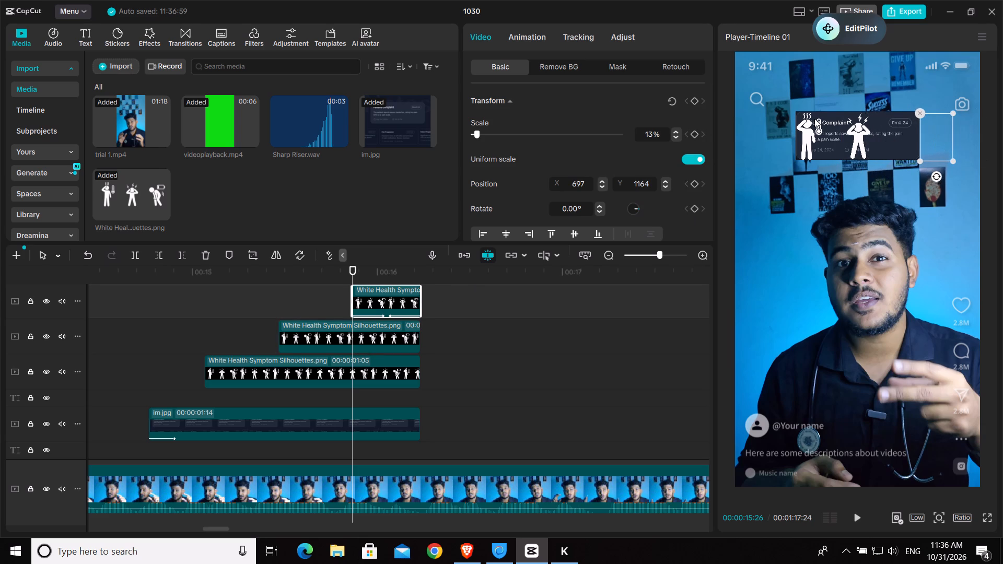
Remove both the In and Out animations from the low-battery figure by setting them to None.
left_click(516, 40)
left_click(491, 167)
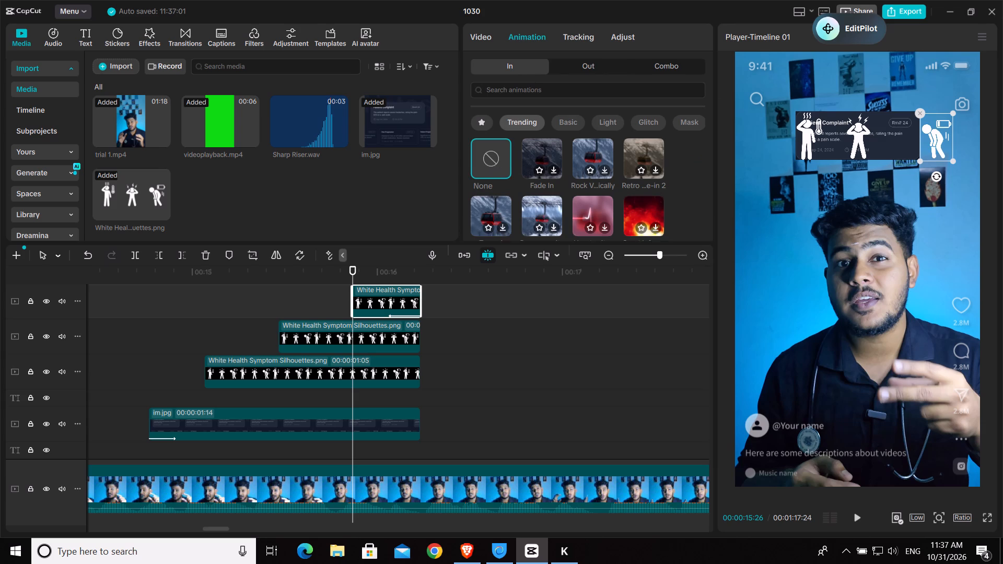
left_click(572, 62)
left_click(491, 151)
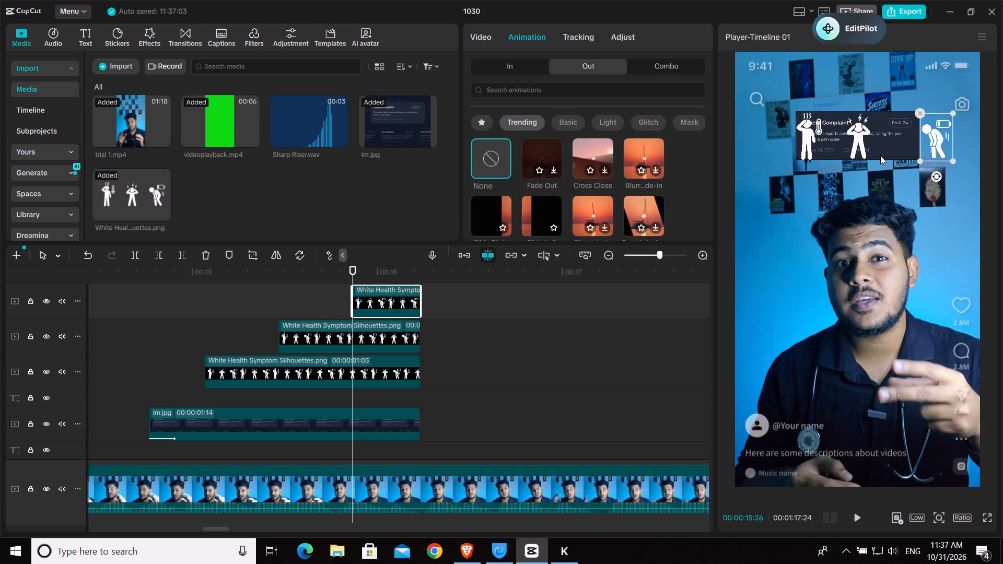
left_click(942, 140)
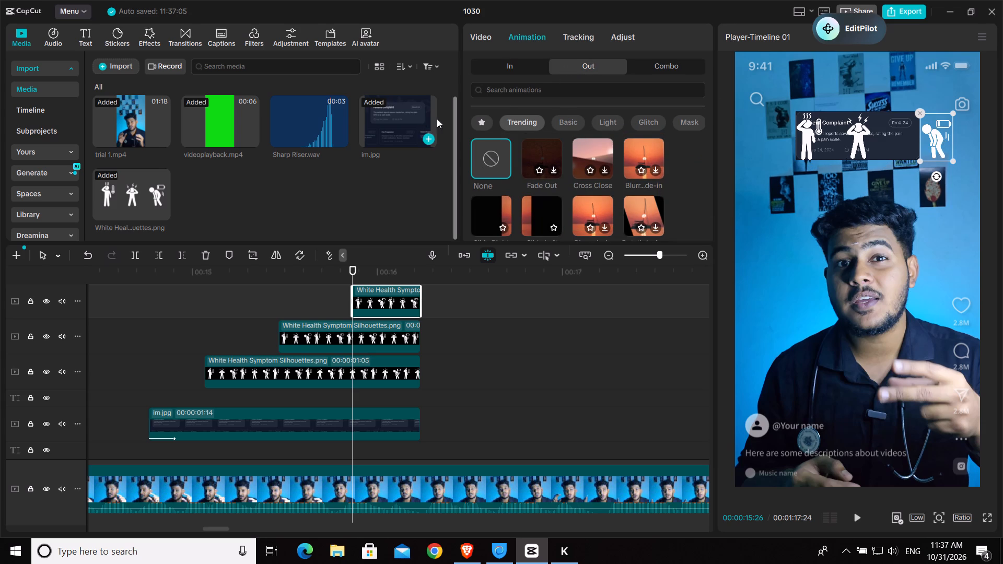
Add a position keyframe at the low-battery clip's start, 00:00:15:26, moving the figure past the video frame's right edge to about X 1225, Y 1181.
left_click(484, 41)
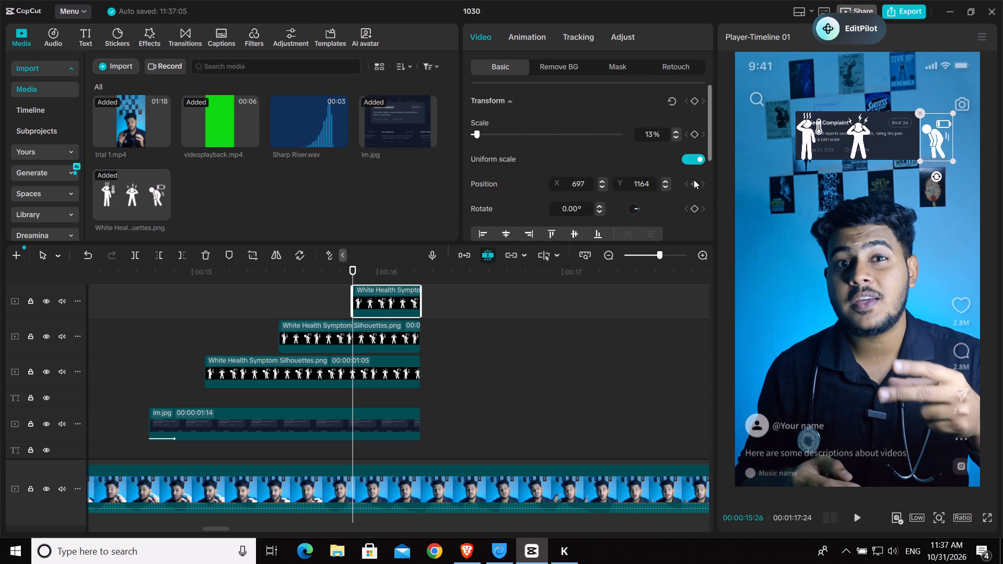
left_click(694, 183)
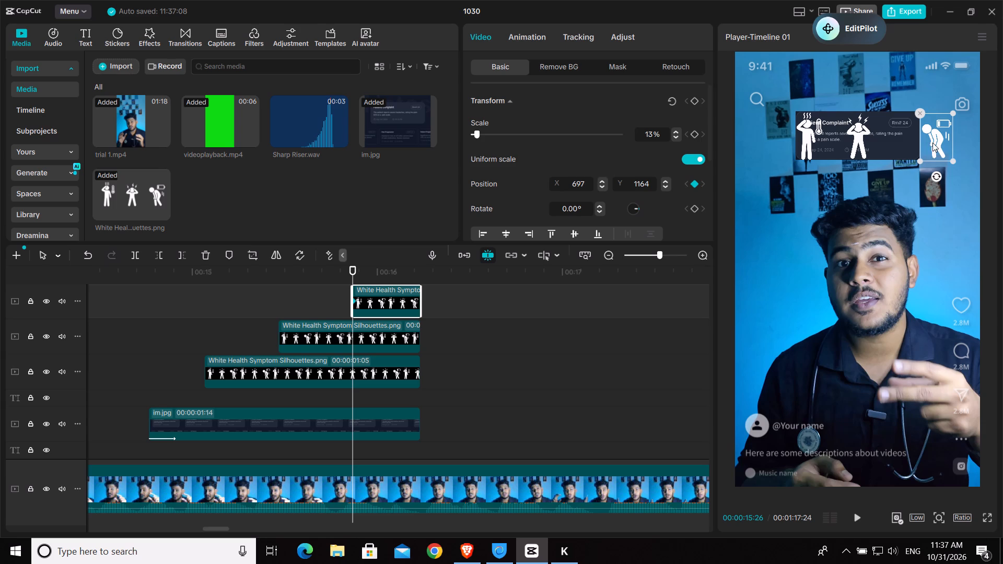
left_click_drag(932, 143, 999, 143)
left_click_drag(935, 141, 978, 141)
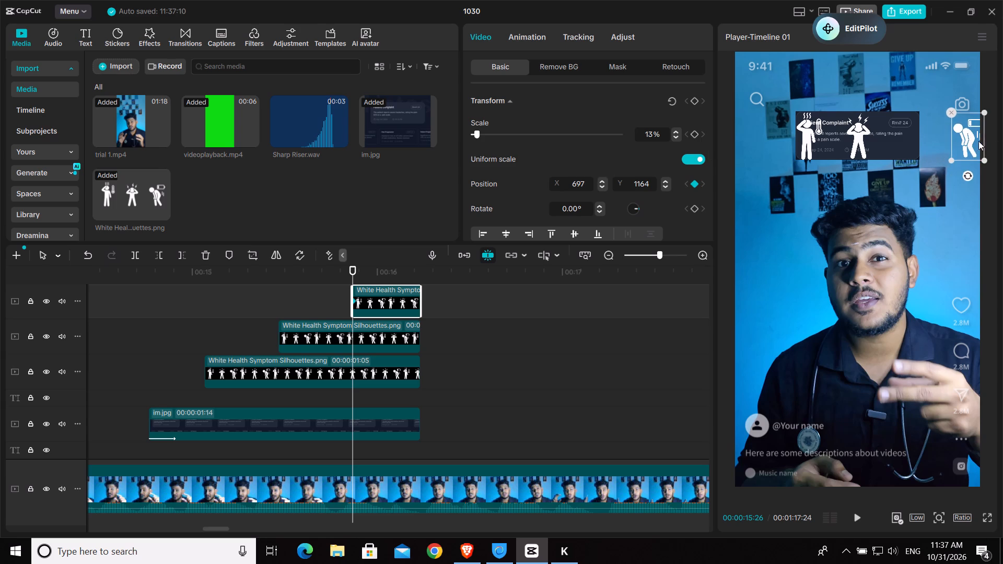
left_click_drag(978, 141, 994, 139)
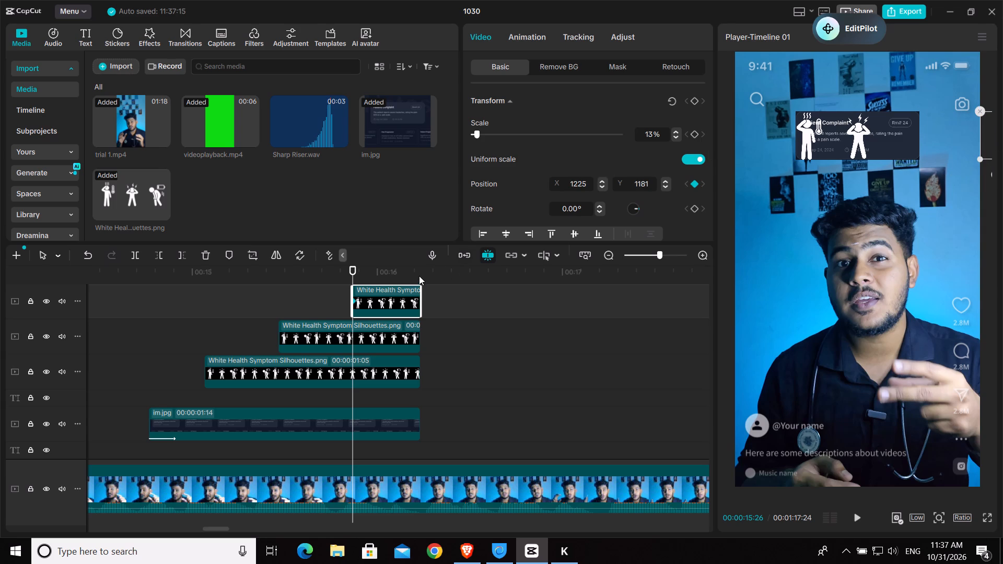
At 00:00:16:05, keyframe the low-battery figure over the Patient Complaint card's right end at about X 408, Y 1187.
left_click(411, 275)
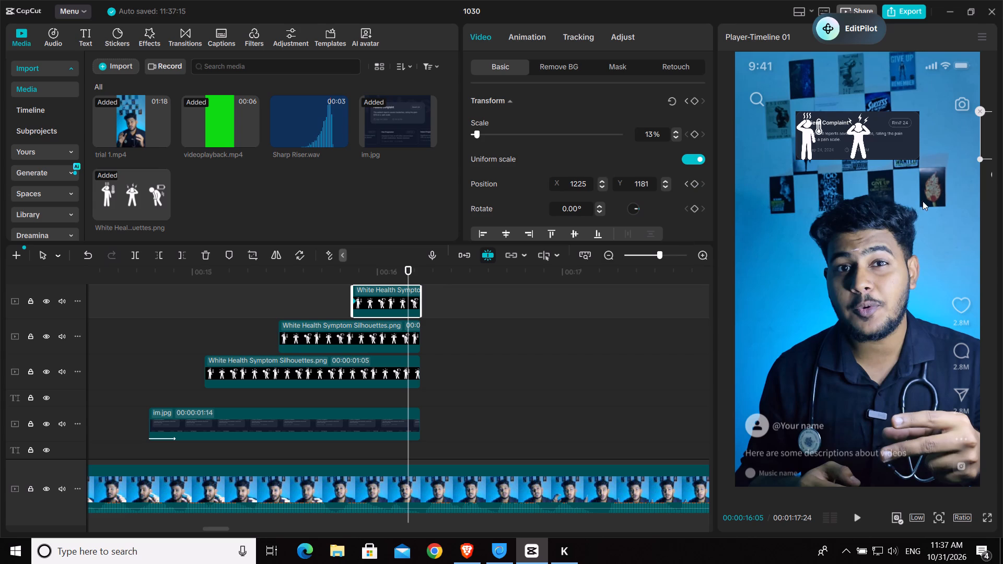
left_click_drag(987, 147, 893, 146)
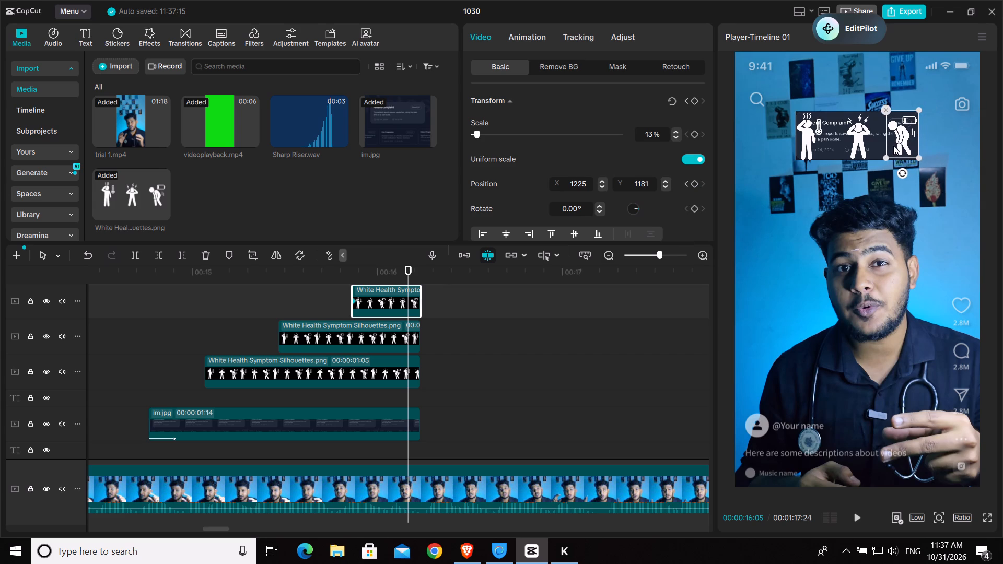
left_click_drag(893, 146, 894, 147)
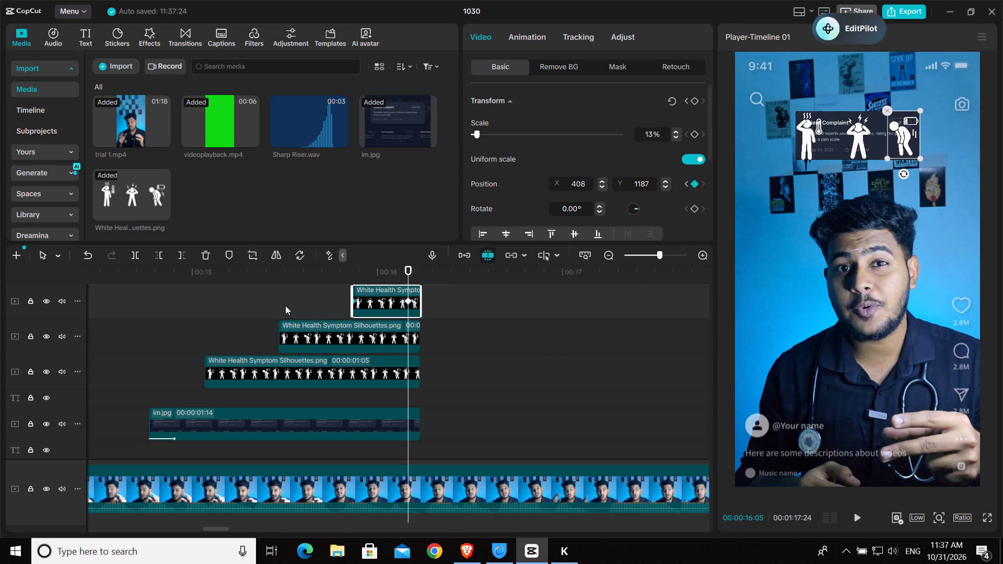
At 00:00:15:14, adjust the thermometer figure's keyframed position to about X -417, Y 1181 on the Patient Complaint card.
left_click(277, 303)
left_click(295, 360)
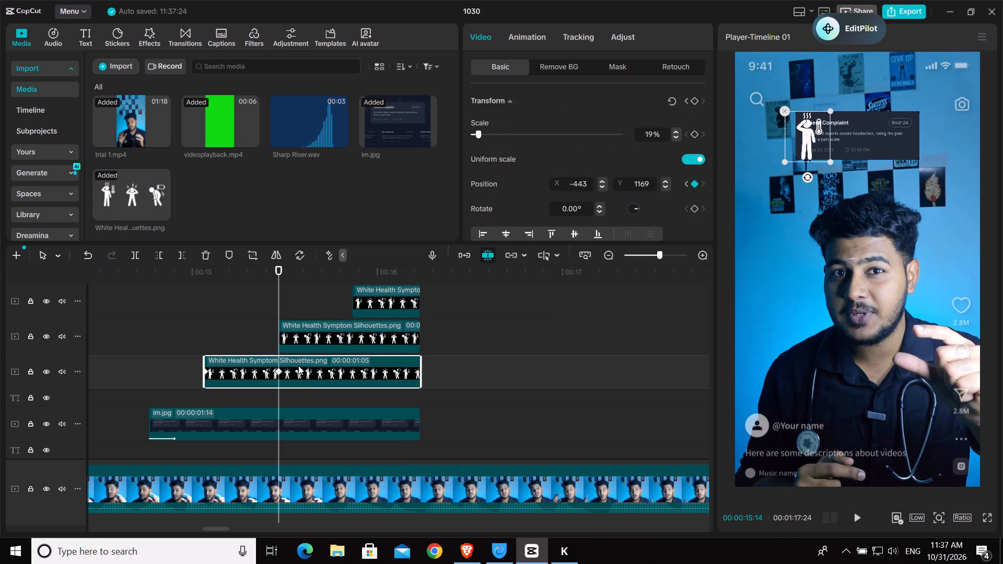
left_click(812, 136)
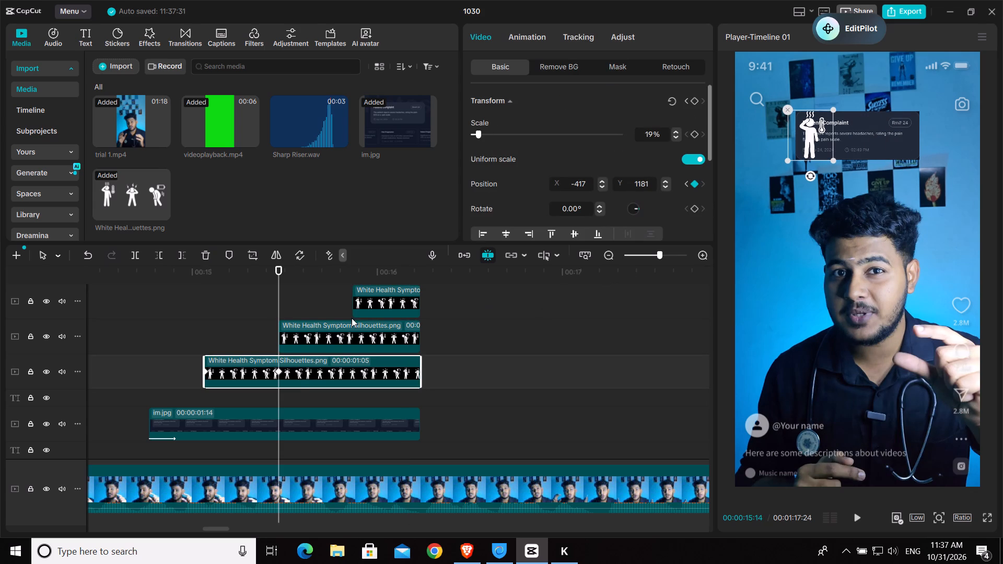
Play back the sequence from about 00:00:15:01 to check the three figures' slide-ins over the card.
left_click(202, 324)
left_click(196, 327)
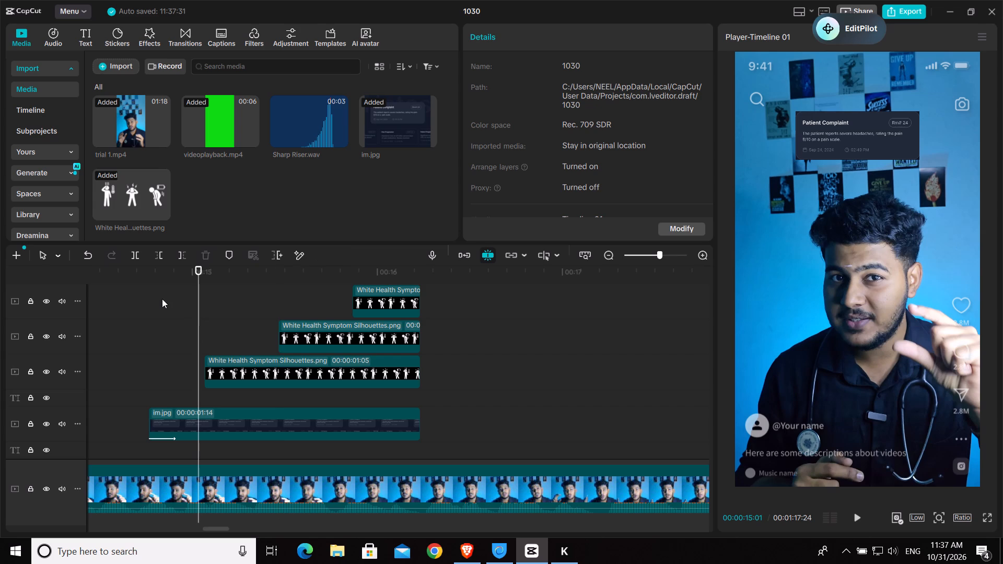
key("space")
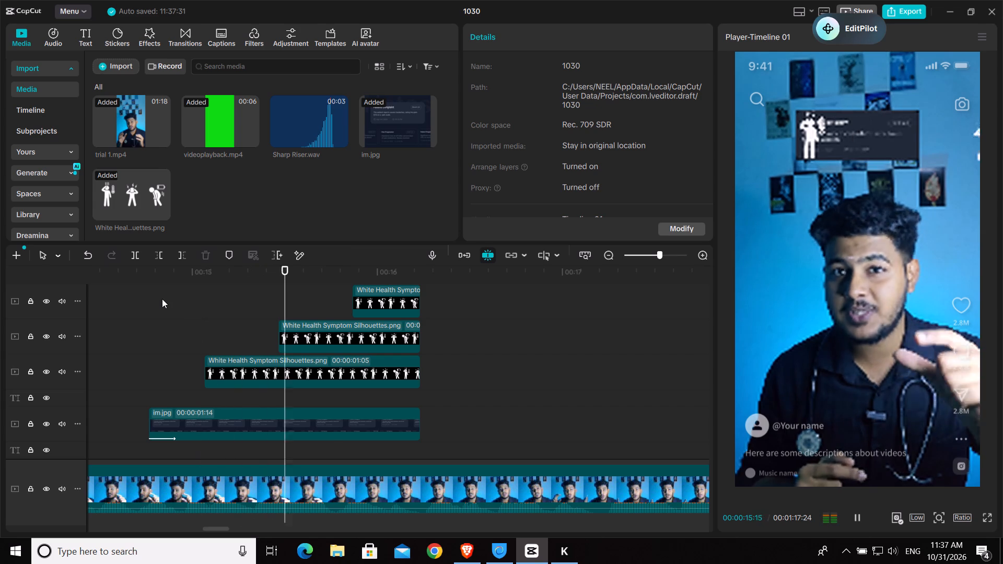
key("space")
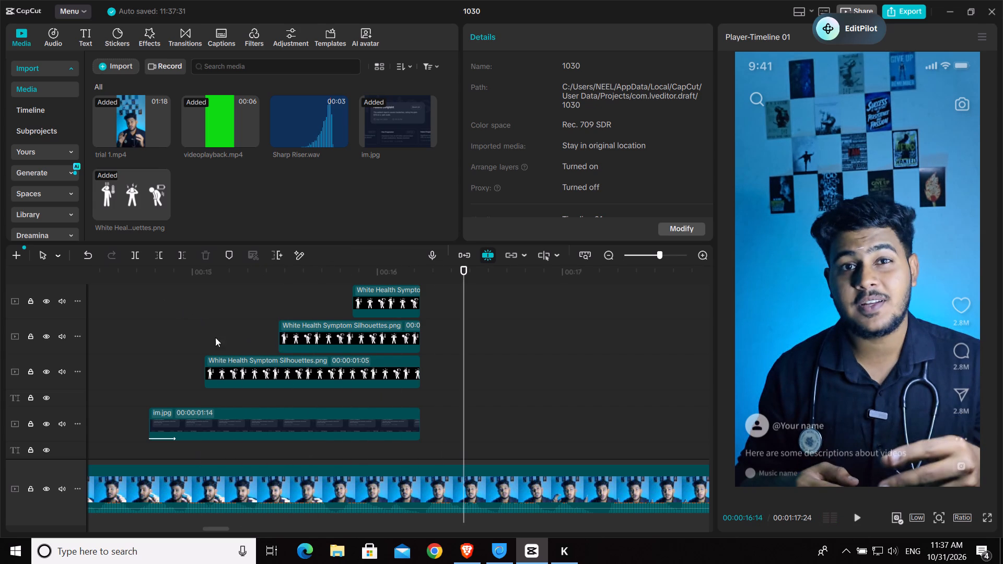
left_click(184, 349)
key("space")
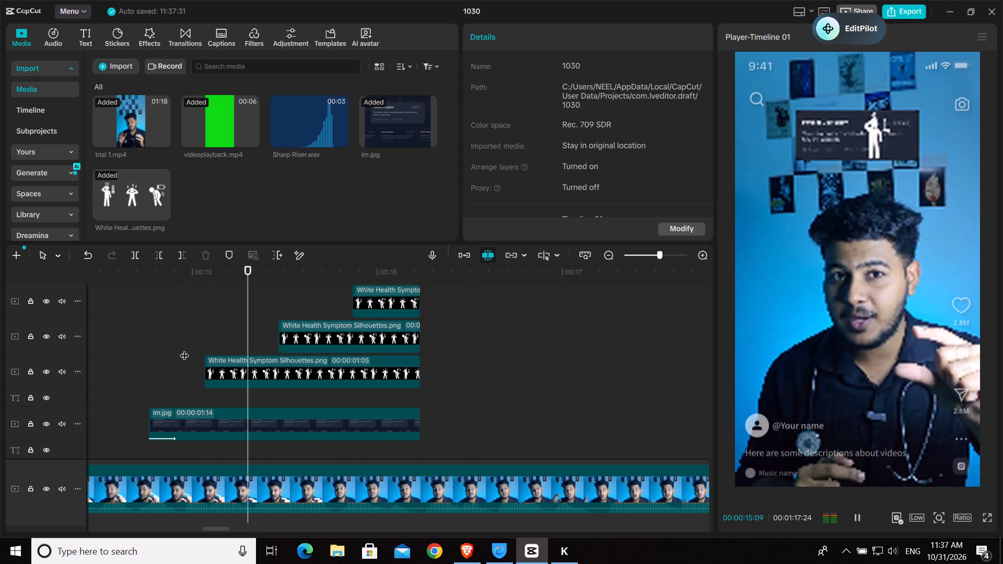
key("space")
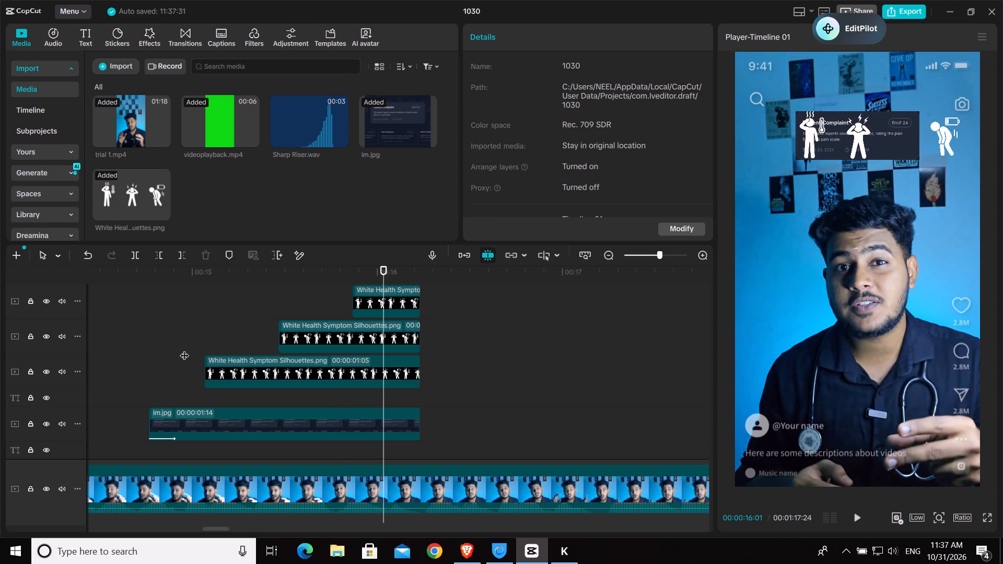
key("space")
key("space")
key("space")
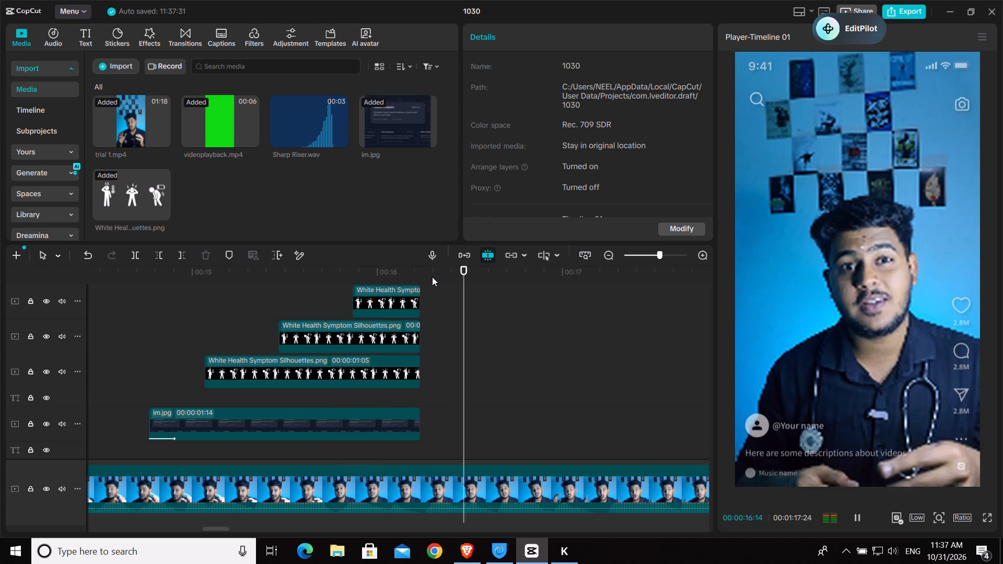
key("space")
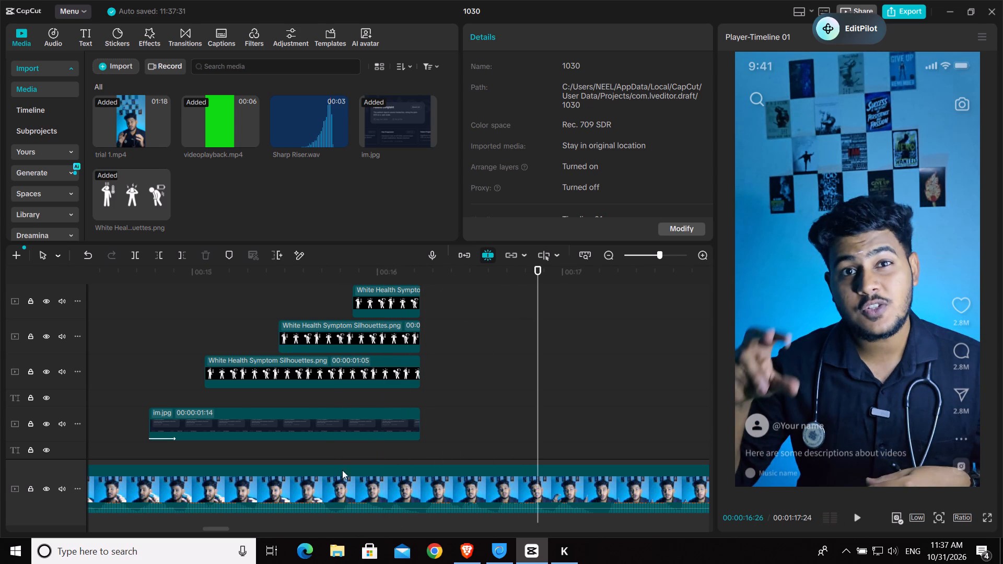
Replay the footage around and after the card's end to judge how long the card and figures should stay on screen.
scroll(446, 433, "down", 9, "ctrl")
key("space")
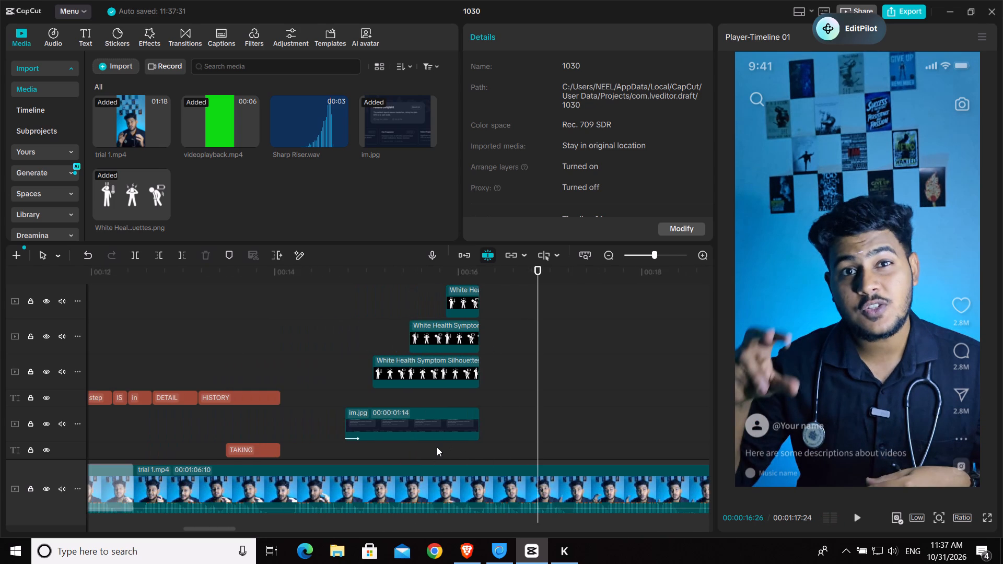
key("space")
left_click_drag(217, 526, 254, 534)
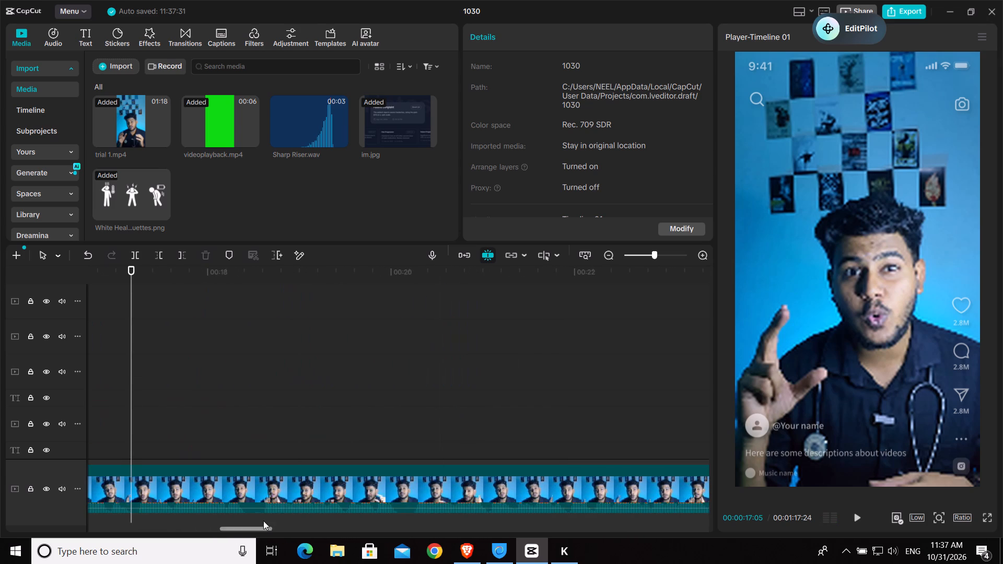
left_click_drag(255, 528, 239, 537)
scroll(284, 420, "down", 4, "ctrl")
scroll(286, 418, "up", 1, "ctrl")
left_click(265, 414)
key("space")
key("space")
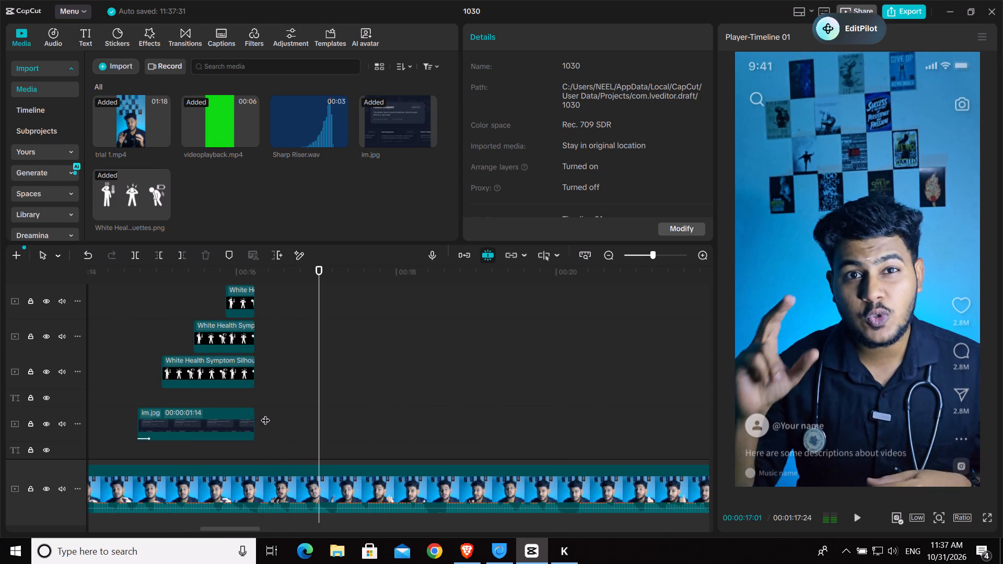
left_click(251, 450)
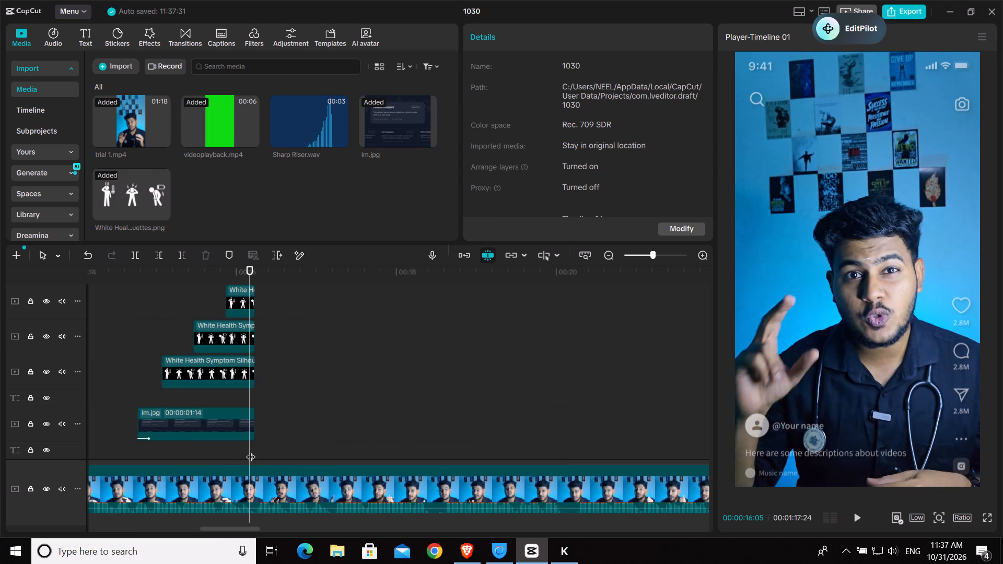
key("space")
key("space")
key("space")
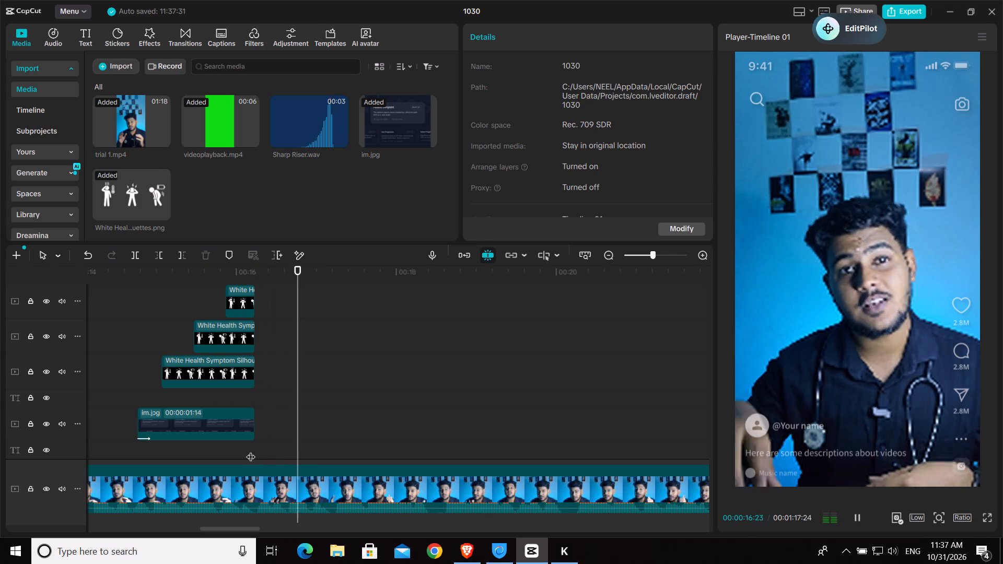
key("space")
left_click(229, 455)
key("space")
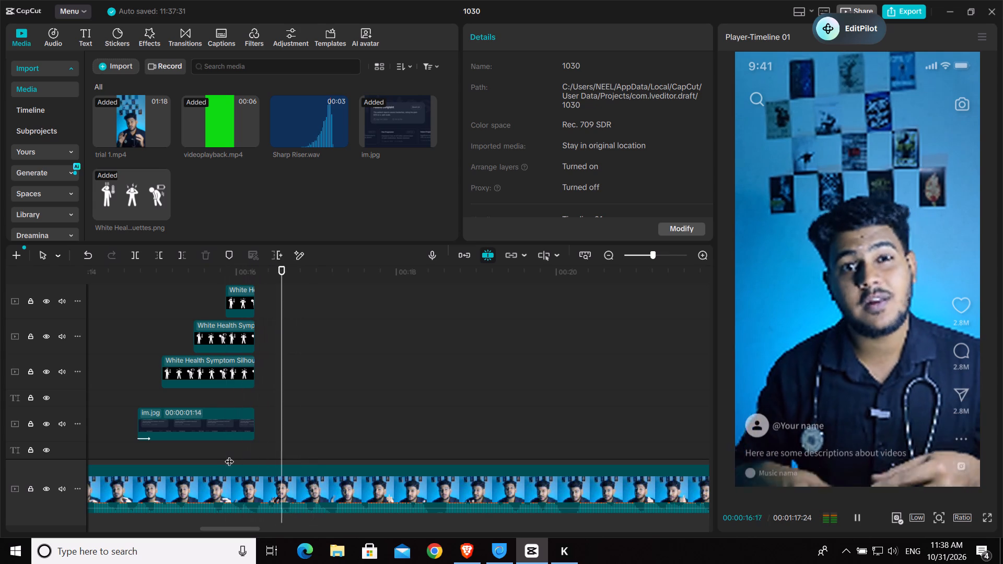
key("space")
left_click(239, 457)
key("space")
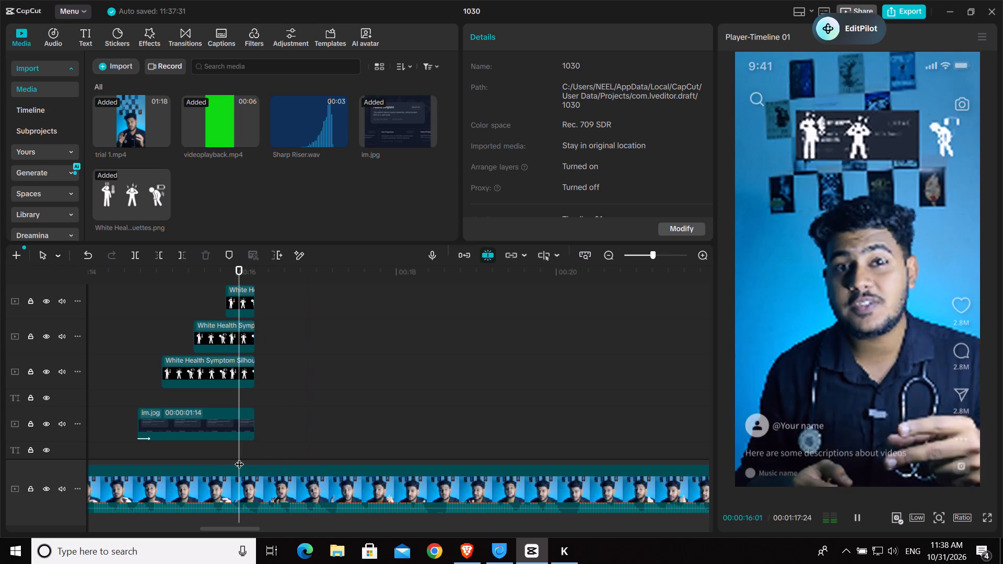
key("space")
Extend the ends of the three figure clips and the im.jpg card together to 00:00:16:23, making the card 00:00:02:00 long.
left_click(239, 457)
key("space")
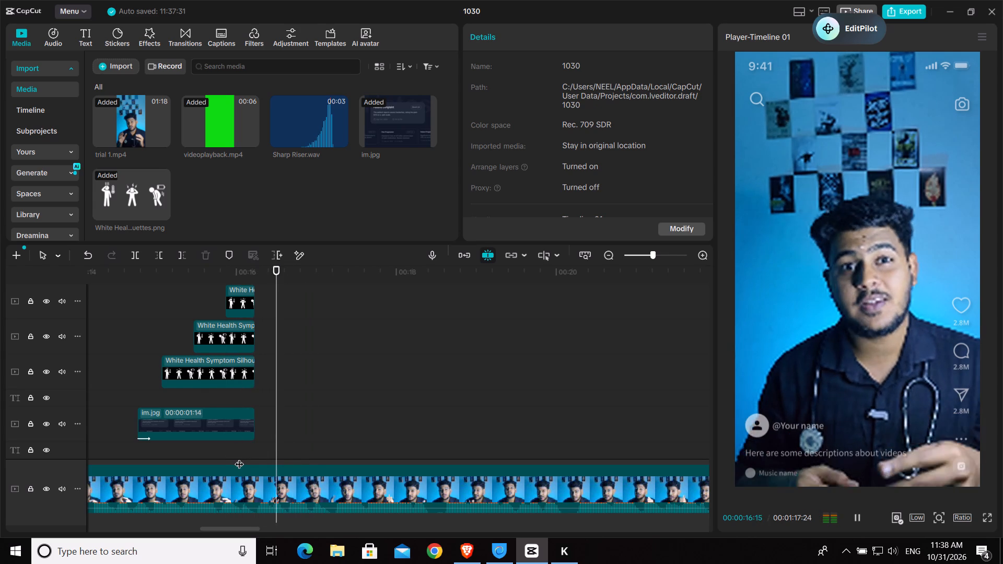
key("space")
left_click_drag(259, 449, 253, 440)
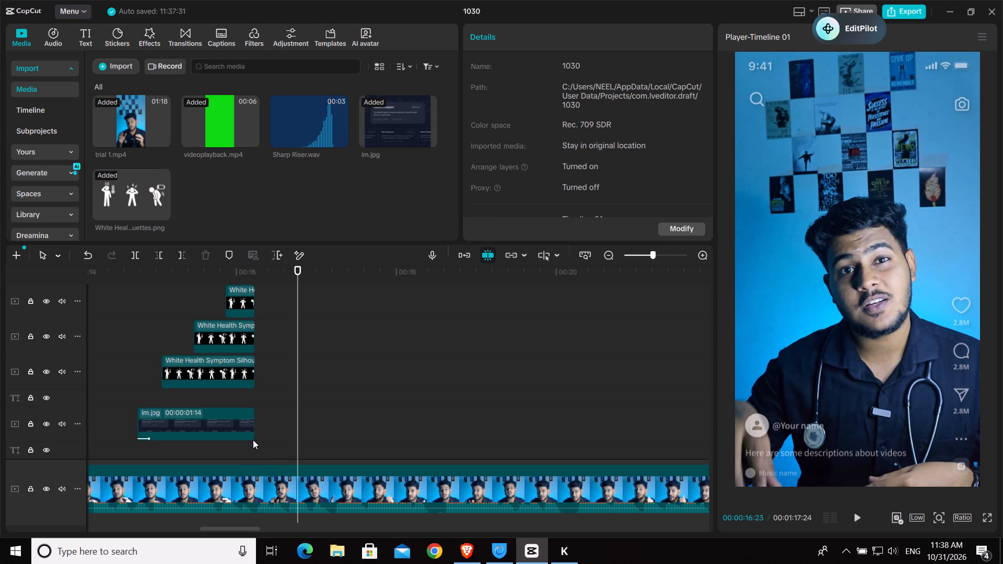
left_click_drag(253, 440, 240, 294)
left_click_drag(258, 429, 295, 434)
Play and scrub through the extended card and figure sequence, examining the timing at its end against the presenter's gestures.
left_click(124, 342)
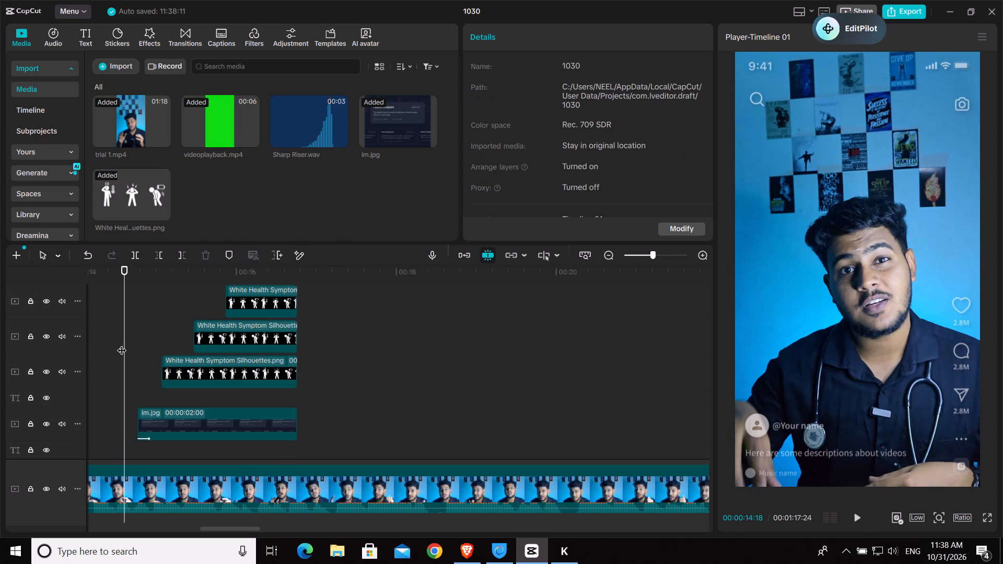
key("space")
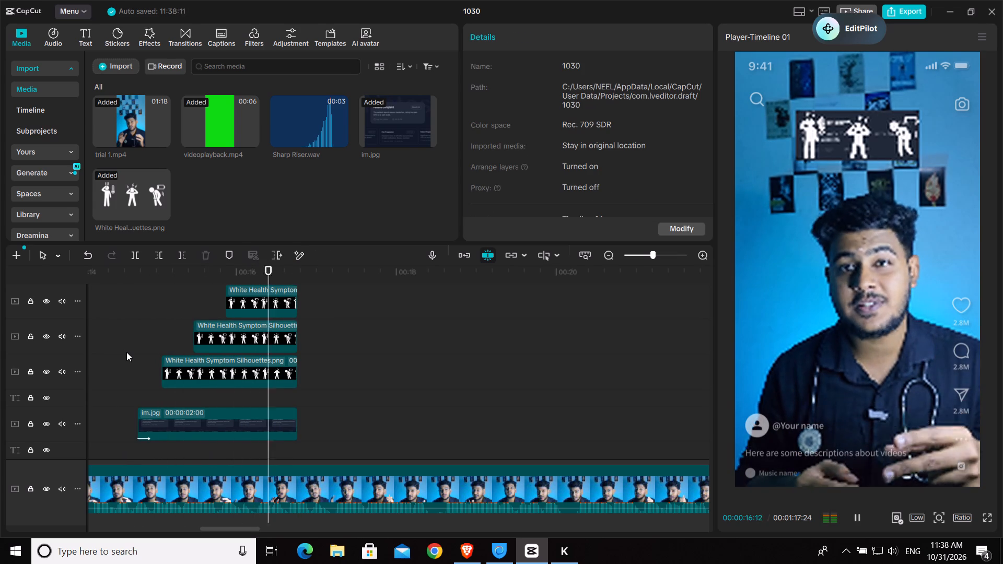
key("space")
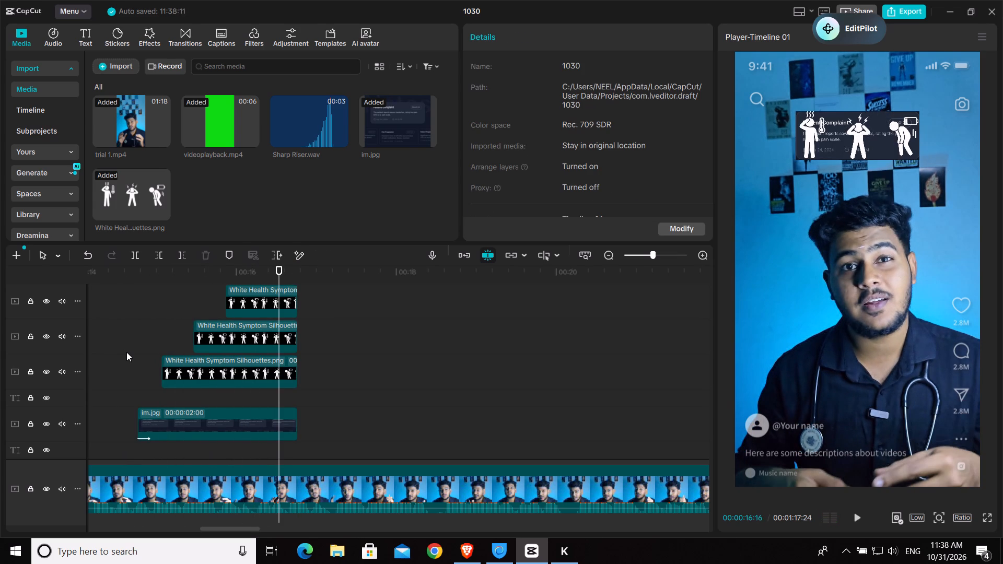
key("space")
key("space")
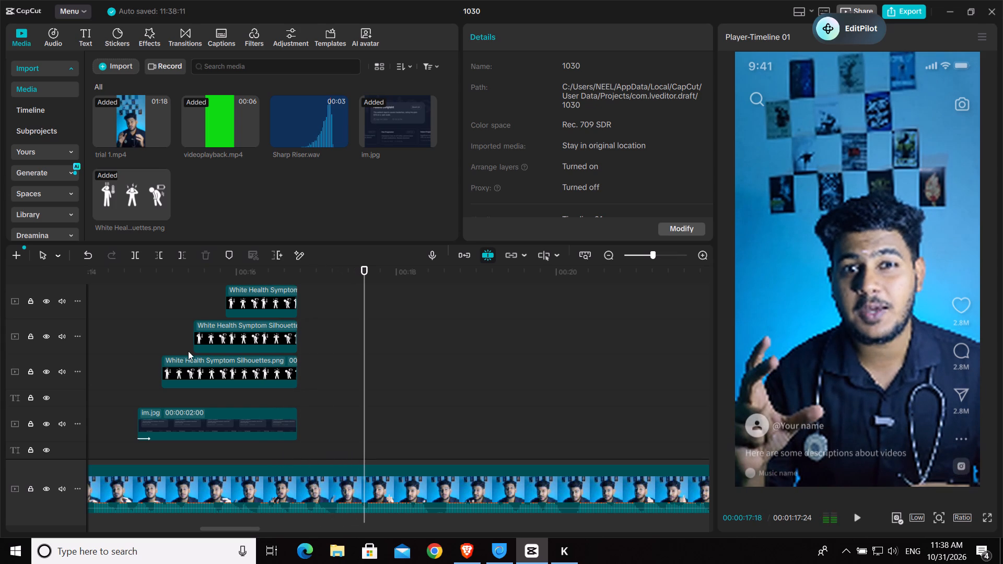
left_click(161, 340)
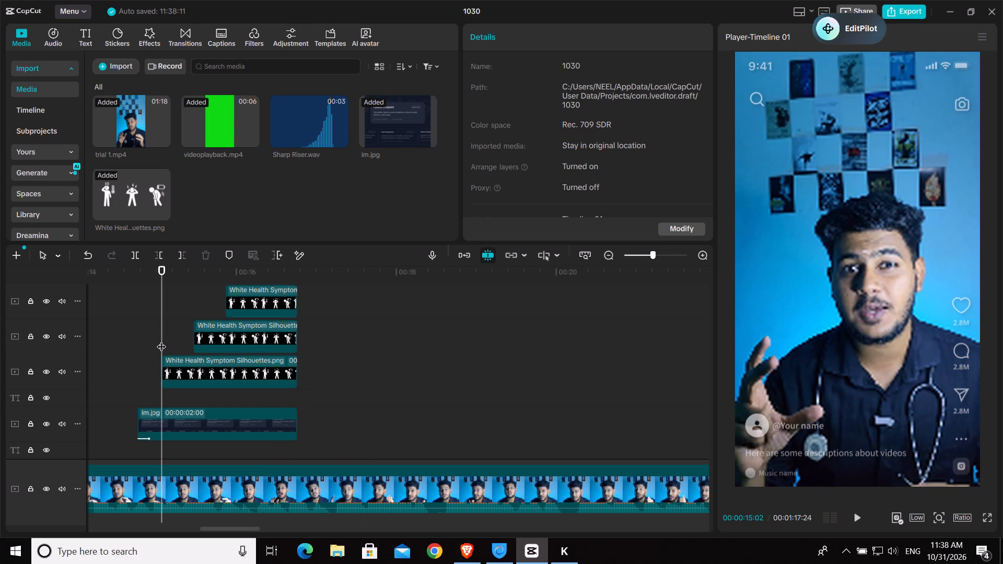
key("space")
key("space")
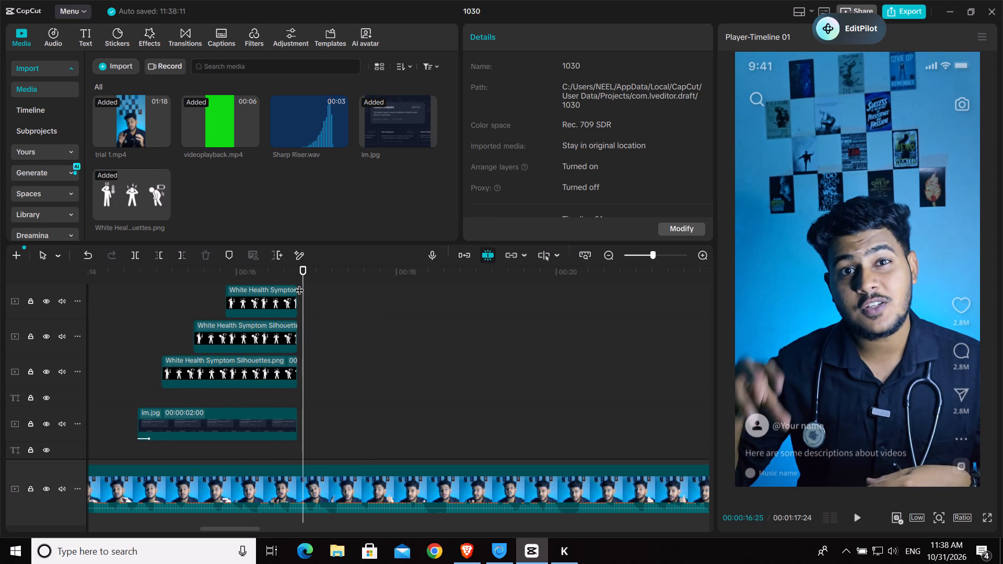
left_click_drag(304, 287, 244, 314)
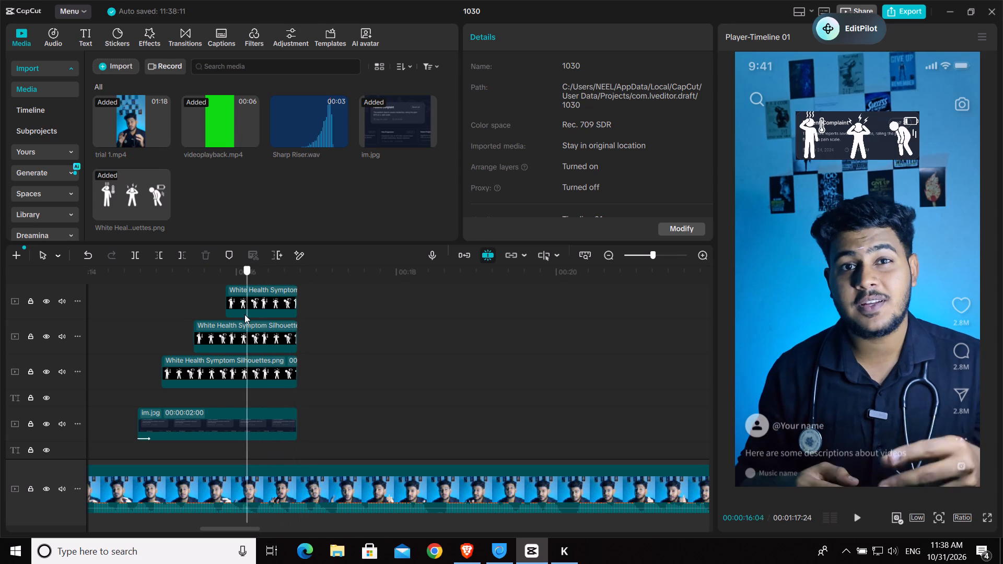
left_click_drag(244, 314, 290, 320)
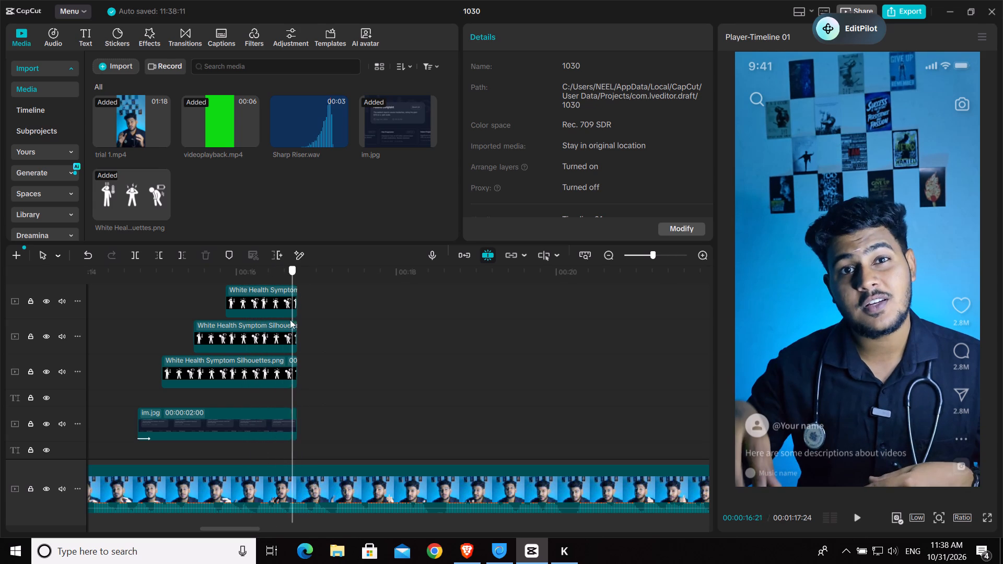
left_click_drag(290, 320, 288, 325)
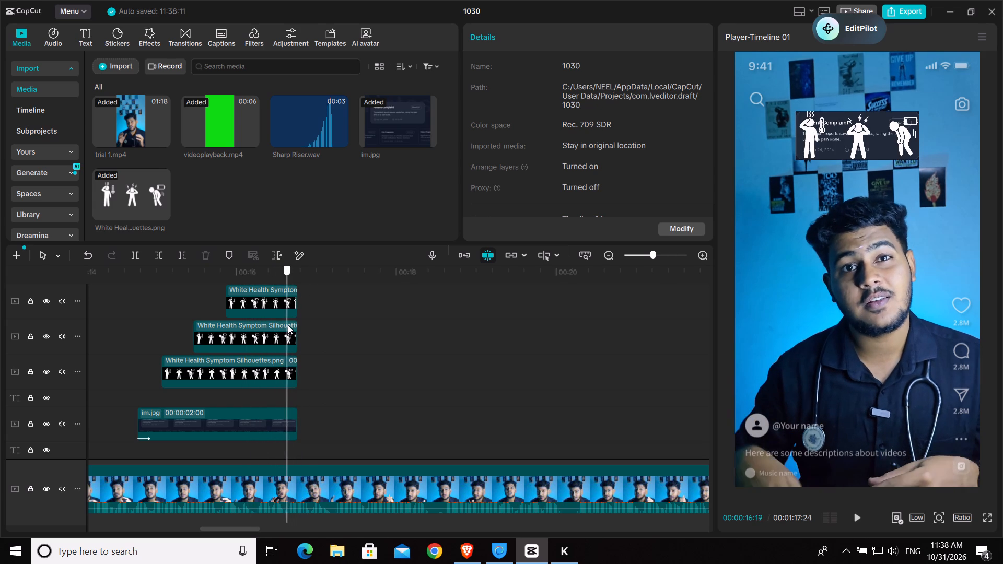
left_click_drag(288, 325, 289, 327)
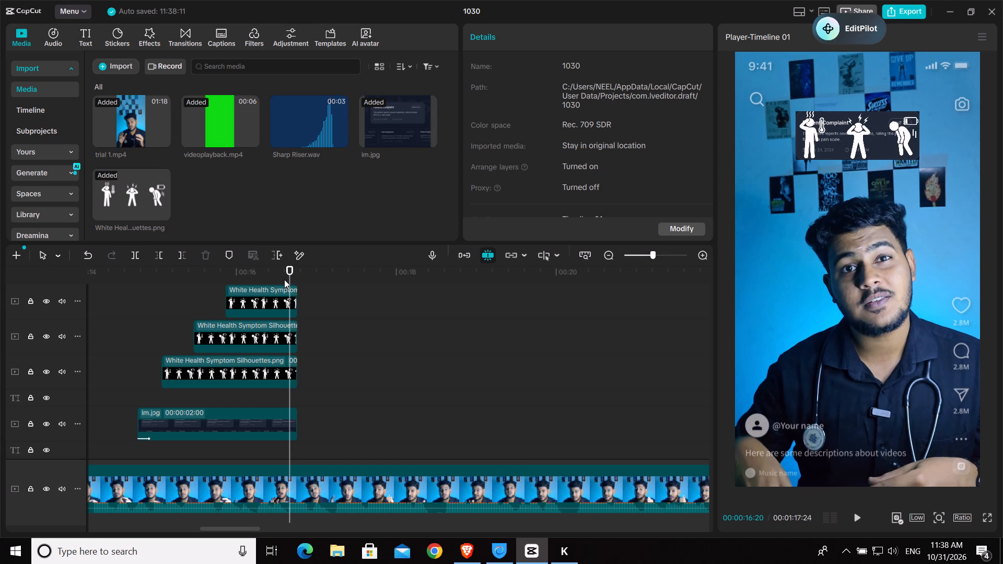
left_click_drag(287, 277, 308, 286)
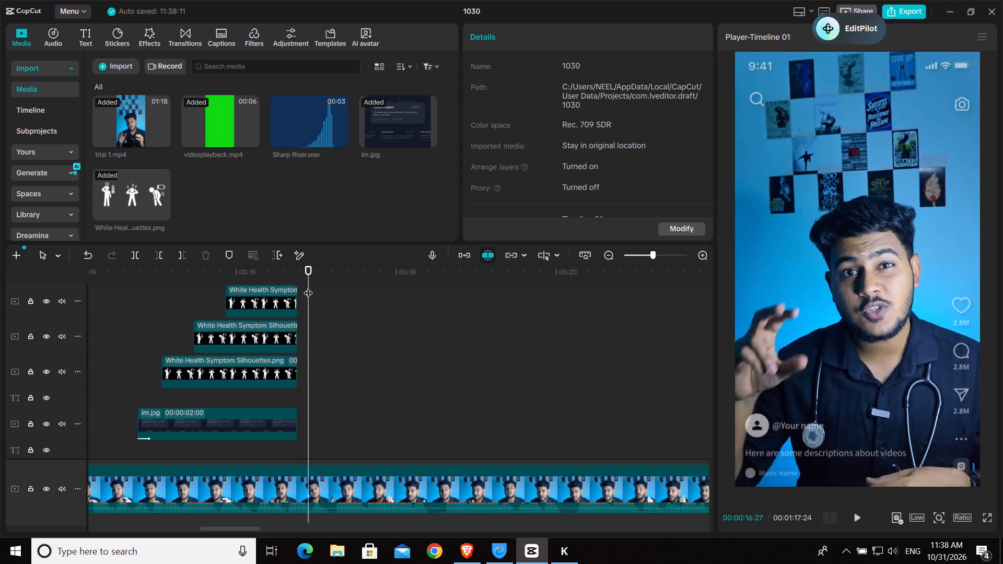
key("space")
key("space")
Split the im.jpg card and all three figure clips together at 00:00:16:21.
left_click(291, 277)
left_click_drag(311, 297, 296, 304)
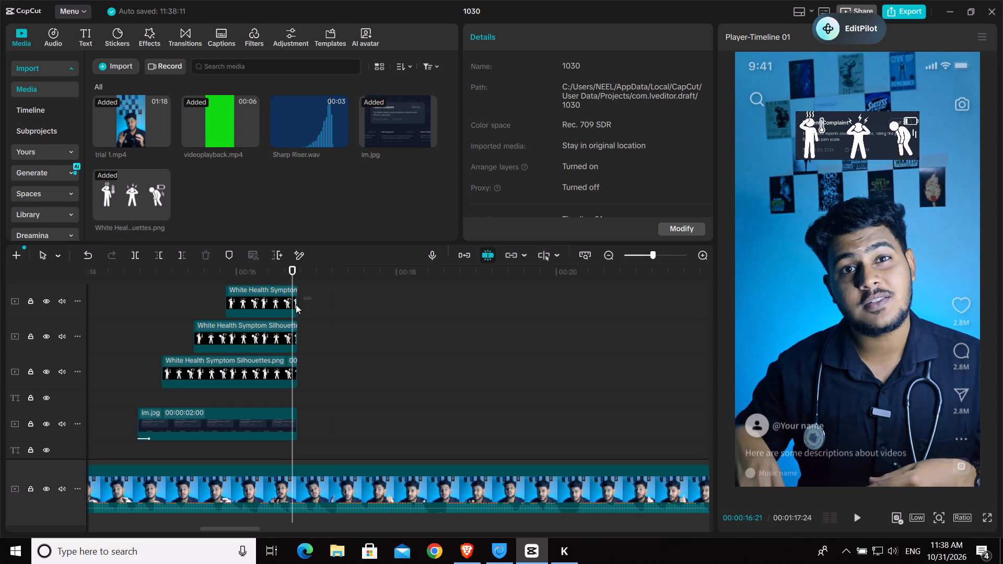
left_click_drag(296, 304, 274, 414)
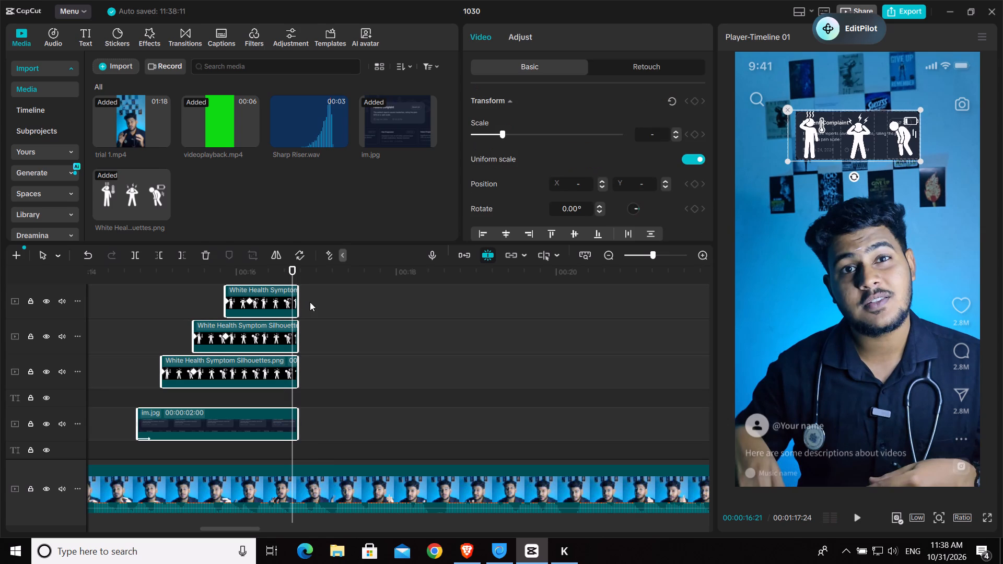
key("f")
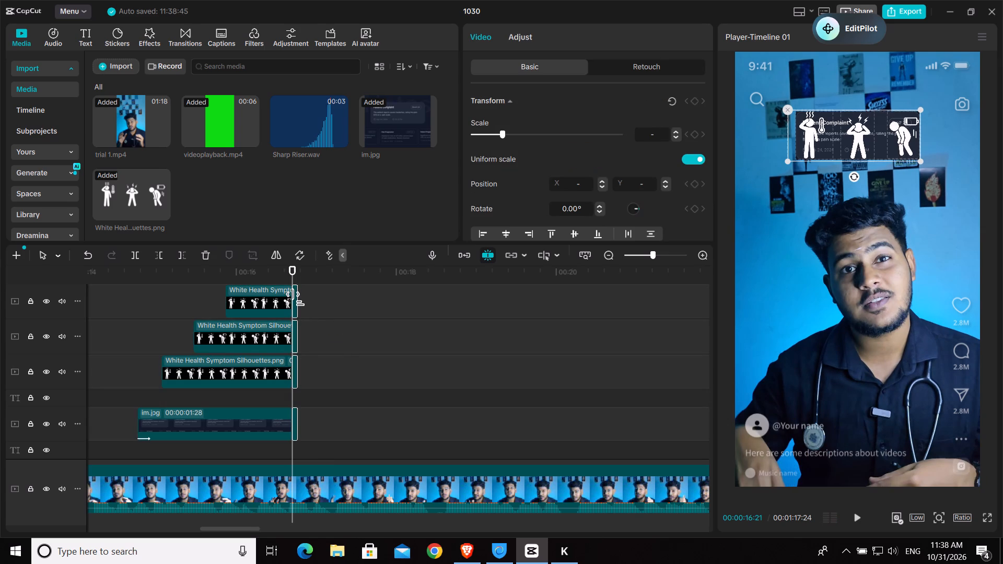
Combine the short end pieces of the im.jpg card and the three figure clips after 00:00:16:21 into one compound clip.
scroll(297, 299, "down", 1)
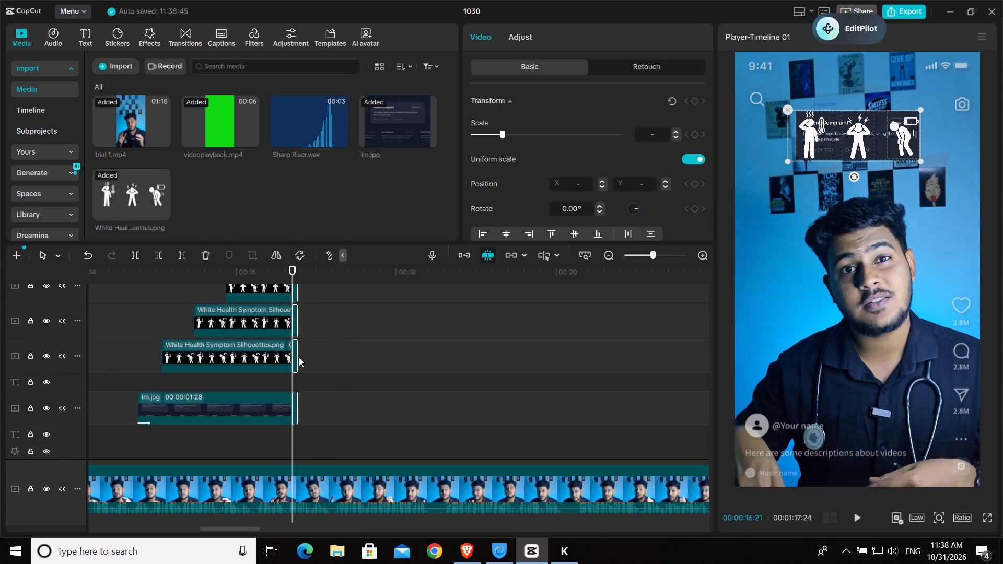
left_click(313, 377)
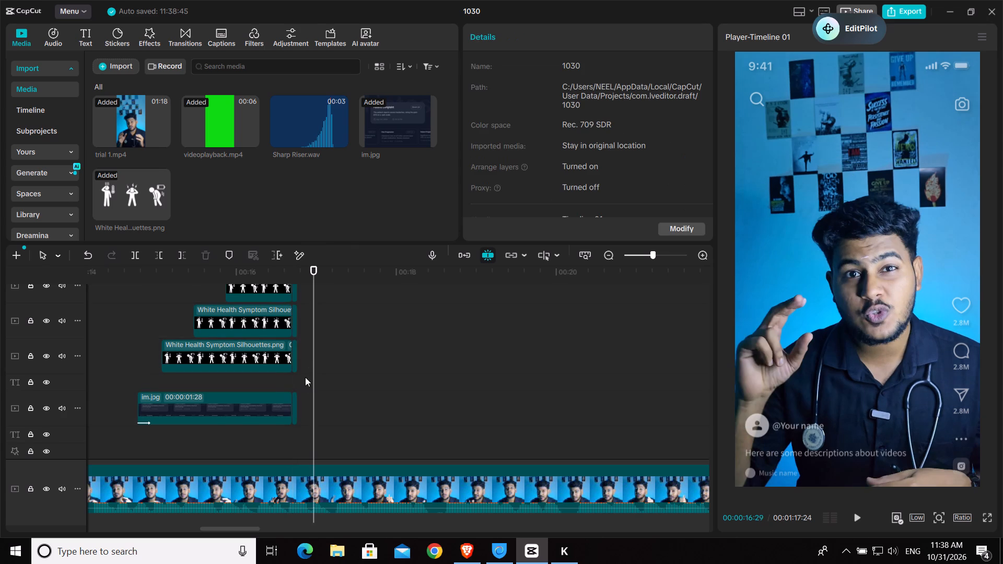
left_click_drag(303, 407, 294, 305)
scroll(300, 315, "up", 1)
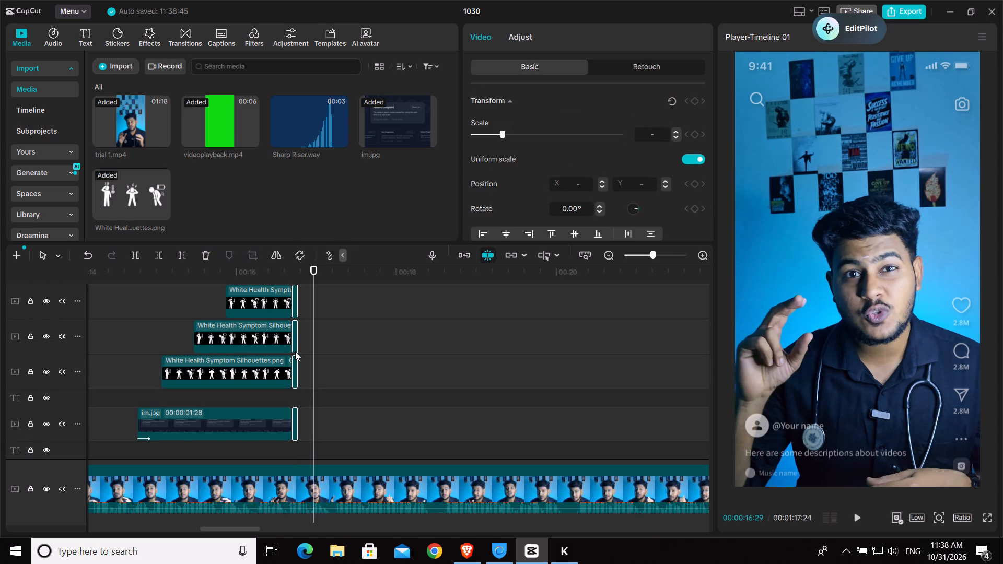
right_click(295, 351)
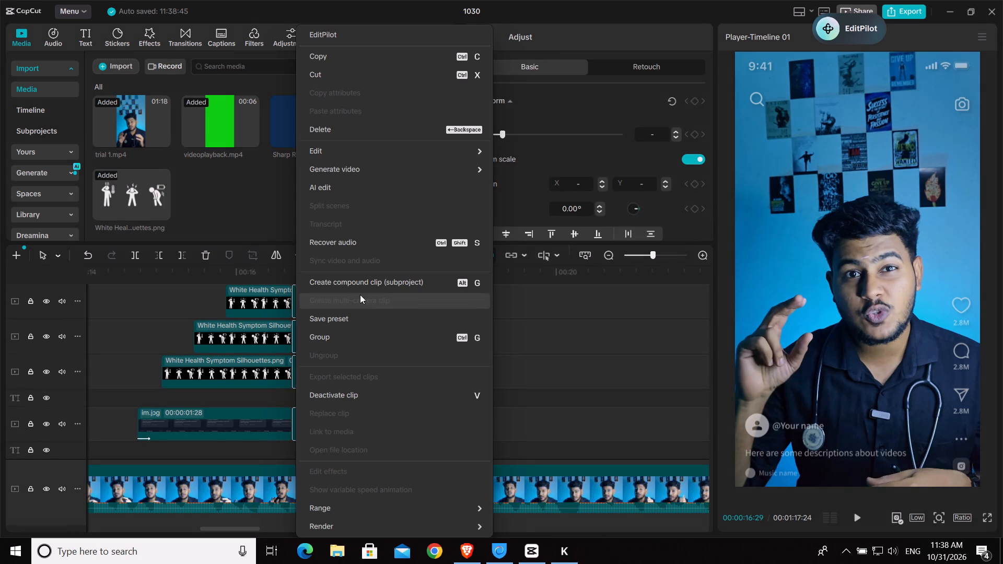
left_click(363, 286)
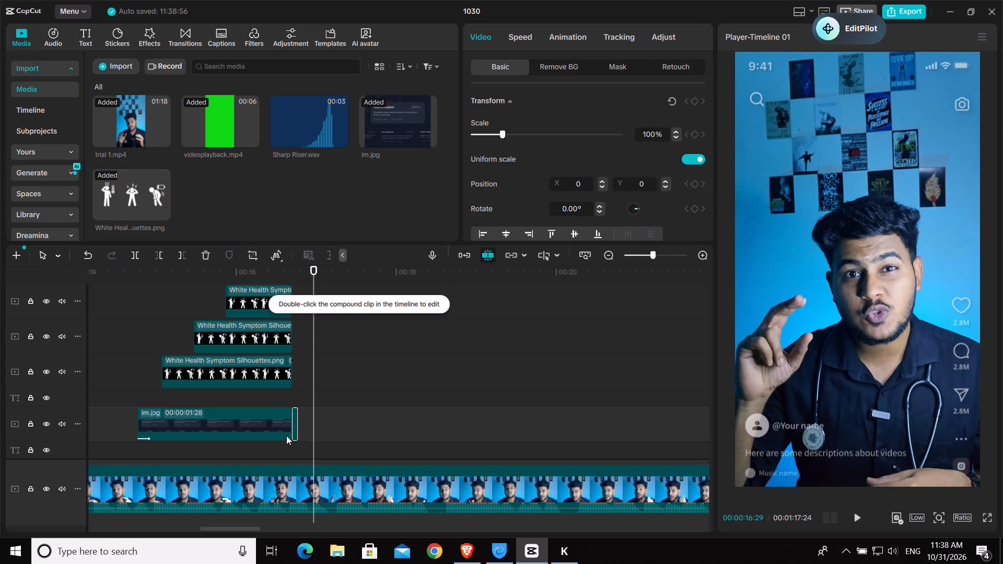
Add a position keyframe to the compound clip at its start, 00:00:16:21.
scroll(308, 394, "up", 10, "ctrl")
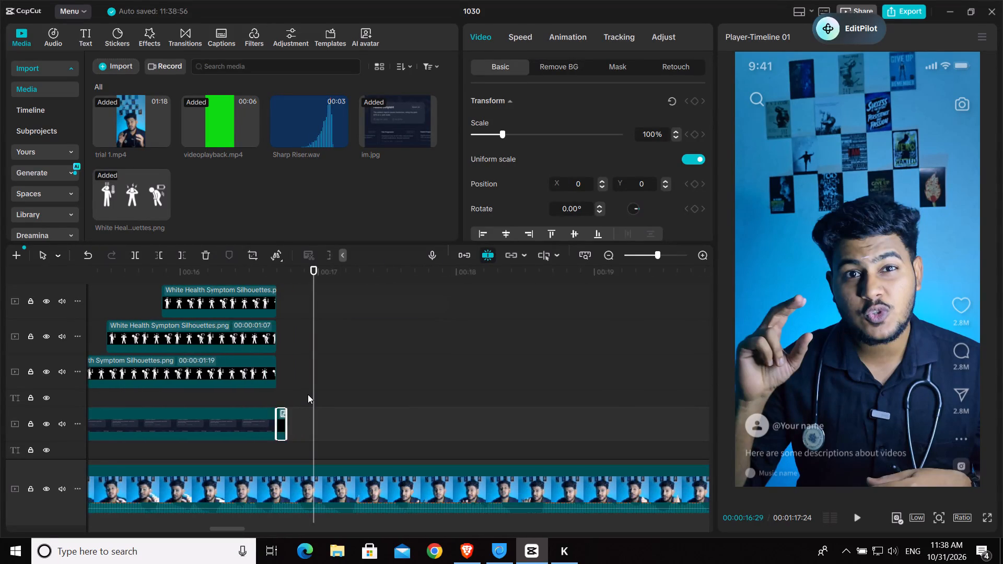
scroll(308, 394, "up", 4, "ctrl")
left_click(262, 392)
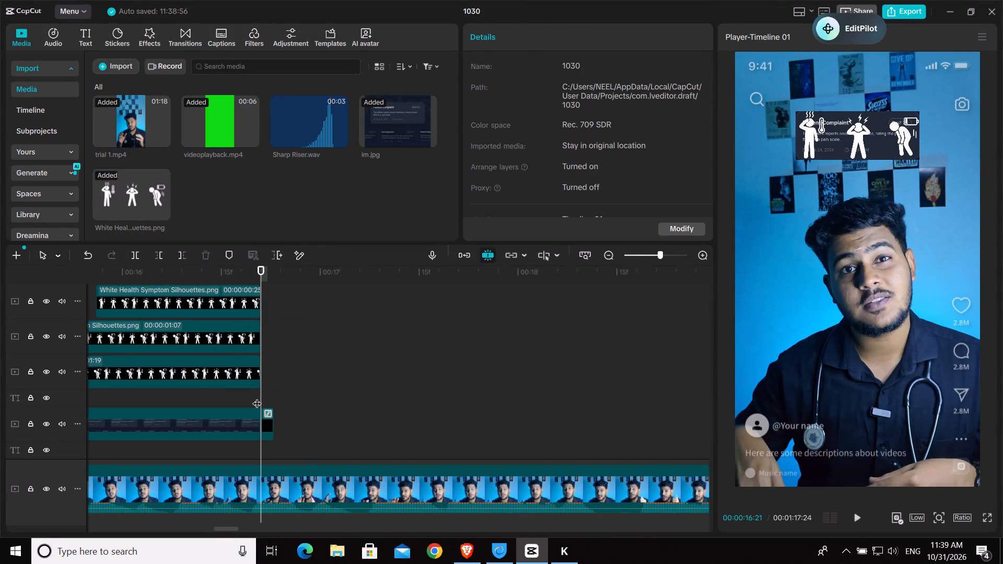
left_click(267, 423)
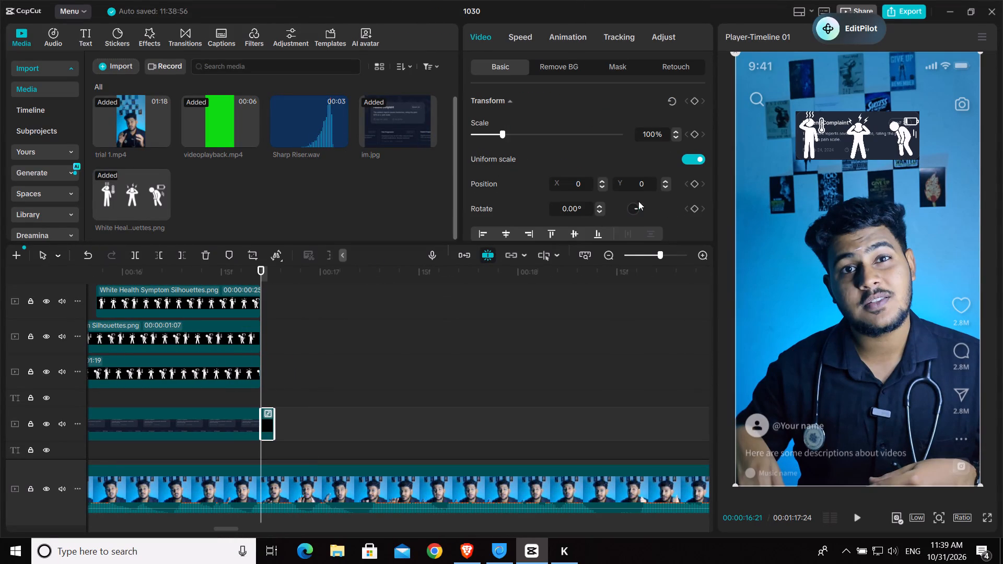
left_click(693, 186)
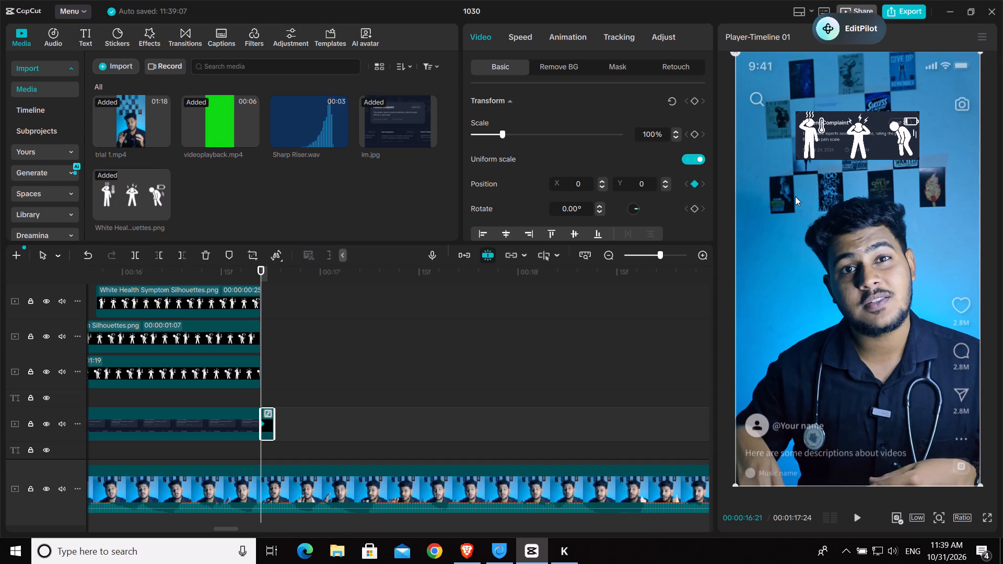
Play and scrub through the short compound clip between 00:00:16:21 and 00:00:16:23, examining where the card's exit movement can end.
key("space")
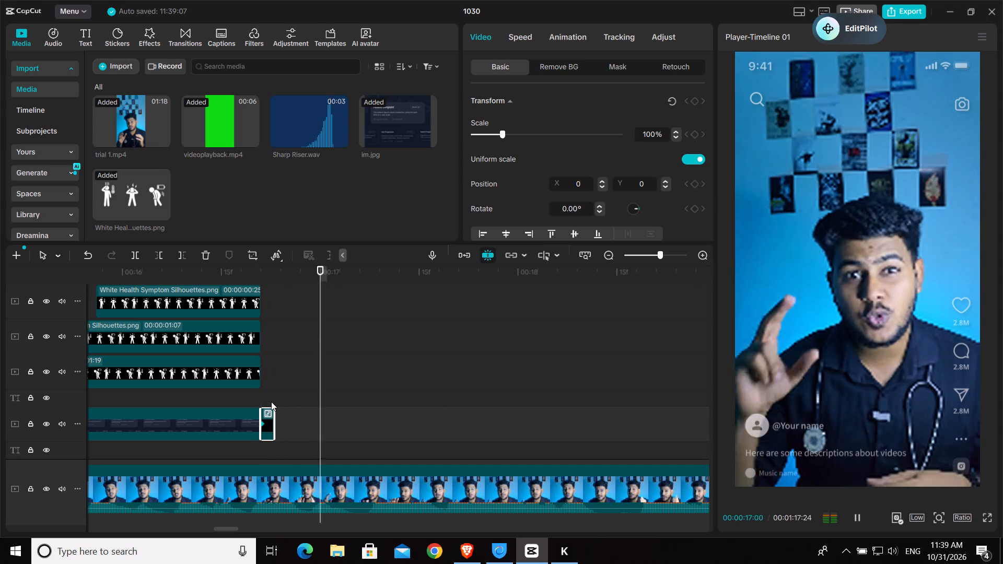
key("space")
left_click(266, 398)
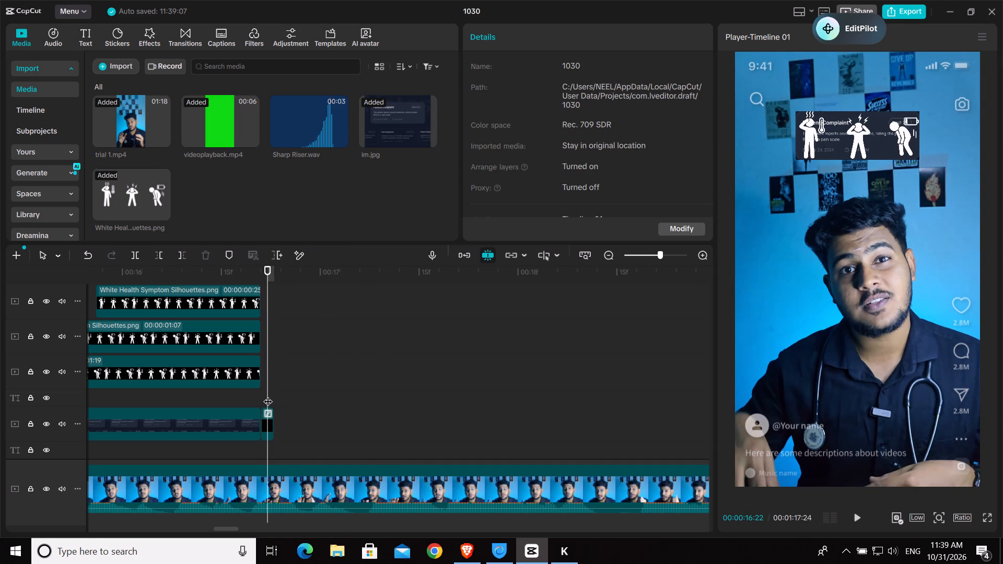
left_click_drag(268, 395, 270, 397)
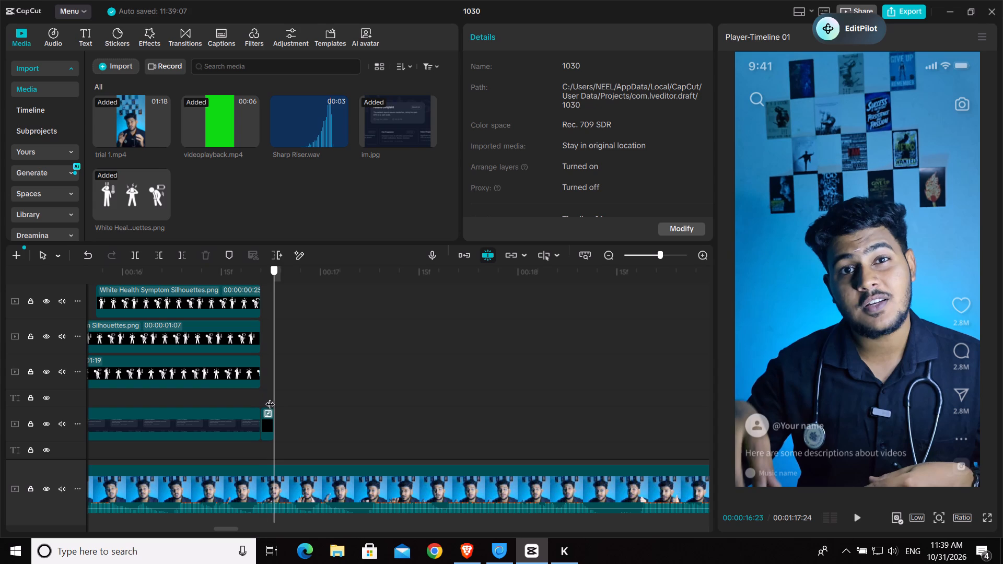
left_click_drag(270, 397, 273, 396)
left_click(266, 426)
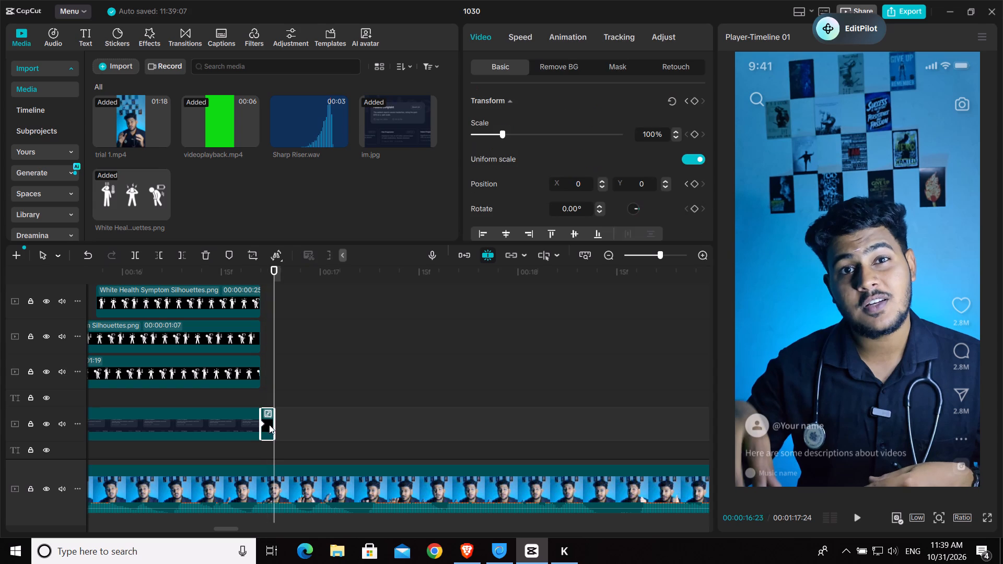
key("Left")
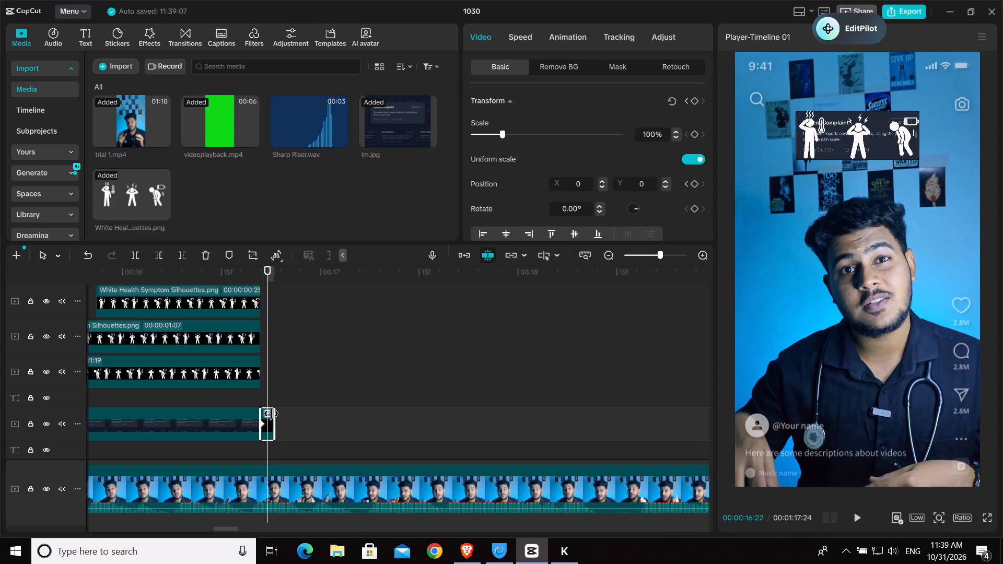
key("space")
key("space")
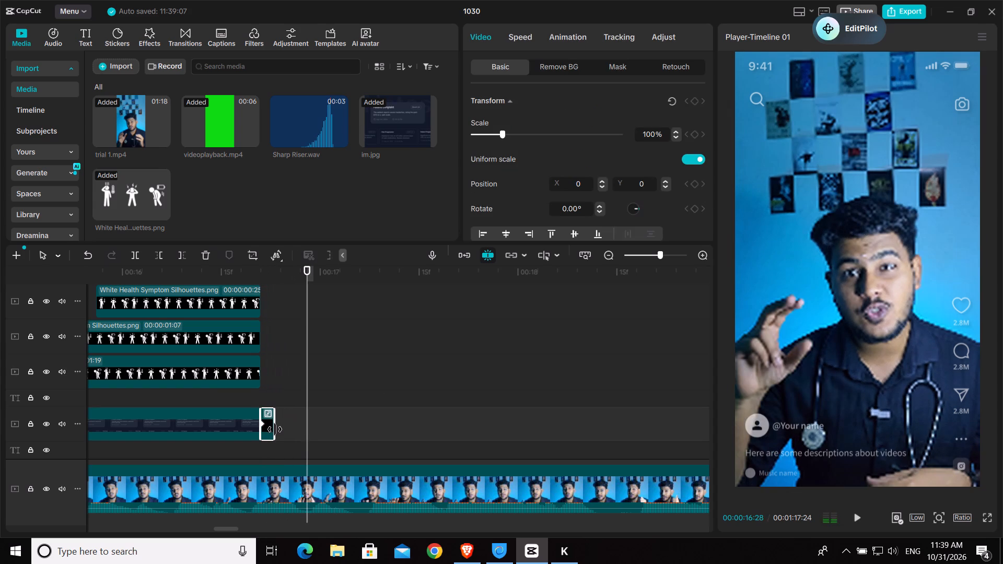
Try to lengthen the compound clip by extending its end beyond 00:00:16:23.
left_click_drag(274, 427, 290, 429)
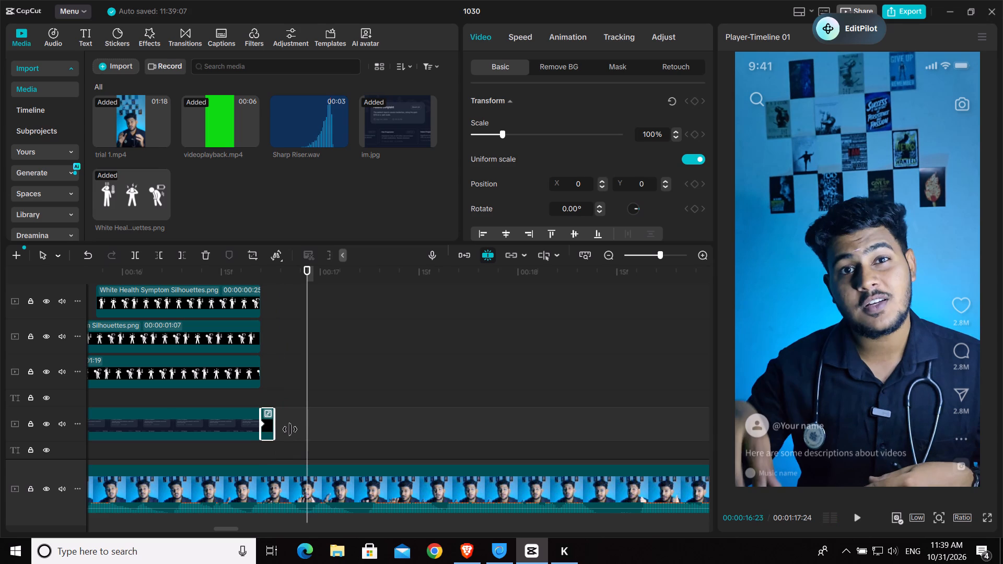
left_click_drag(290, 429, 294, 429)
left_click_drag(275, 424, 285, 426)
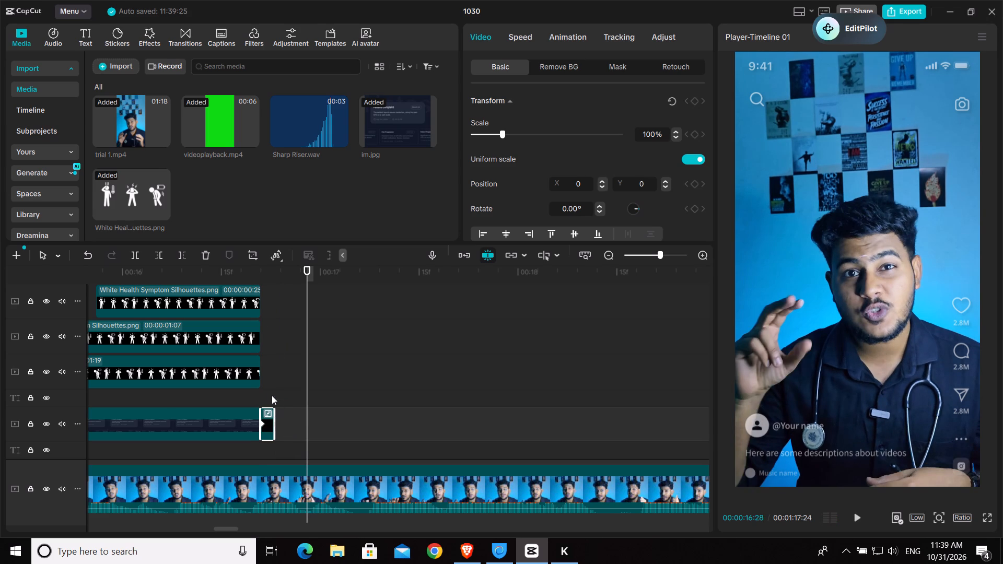
Add a position keyframe to the compound clip at 00:00:16:22 and move it horizontally out of the frame to about X -2081, Y 0.
left_click(270, 392)
left_click(269, 392)
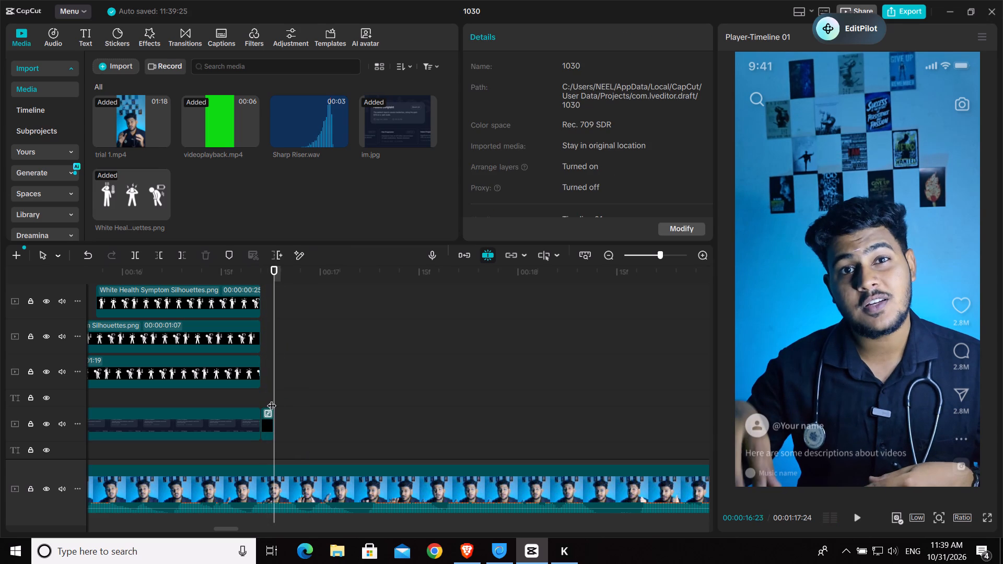
key("Left")
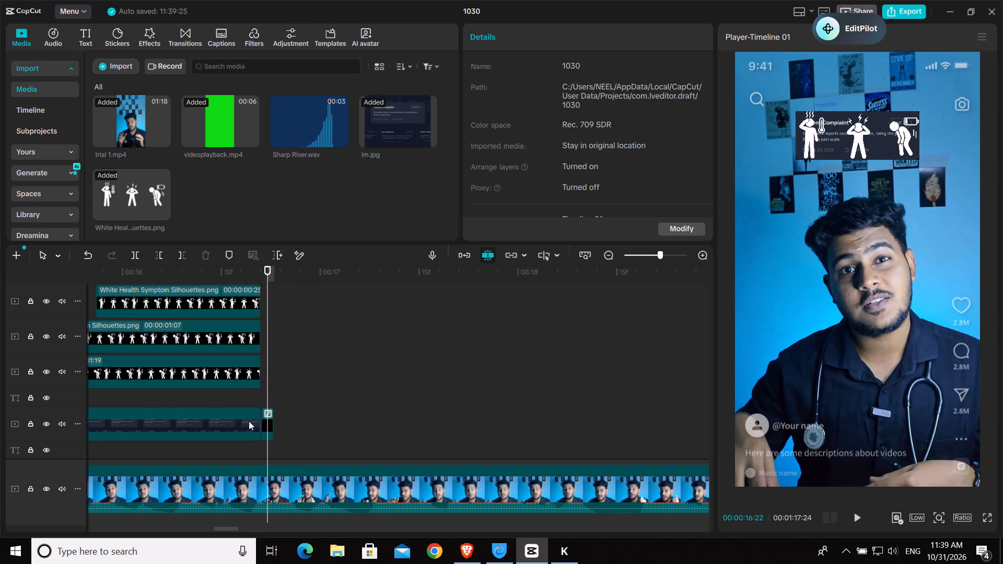
left_click(269, 427)
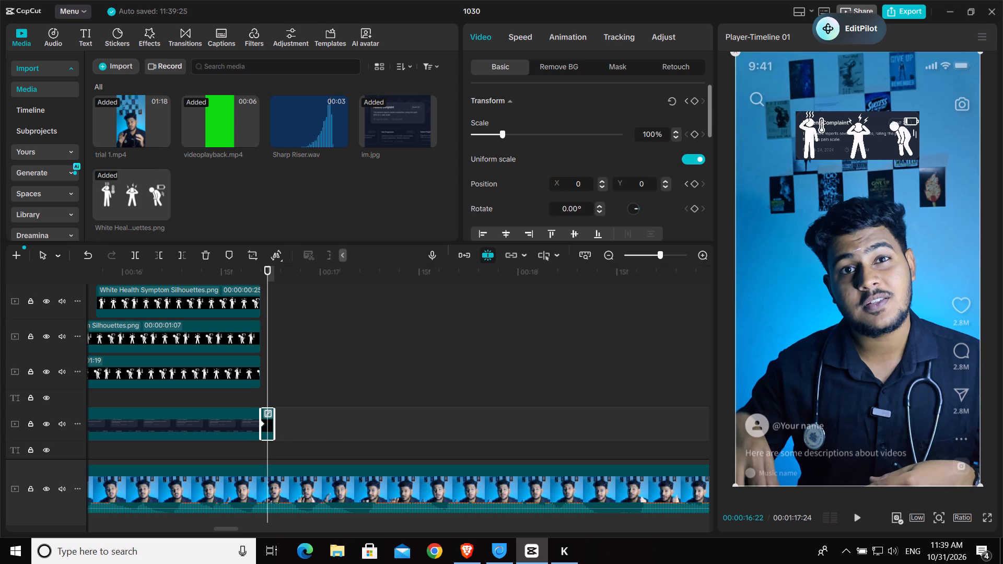
left_click(696, 186)
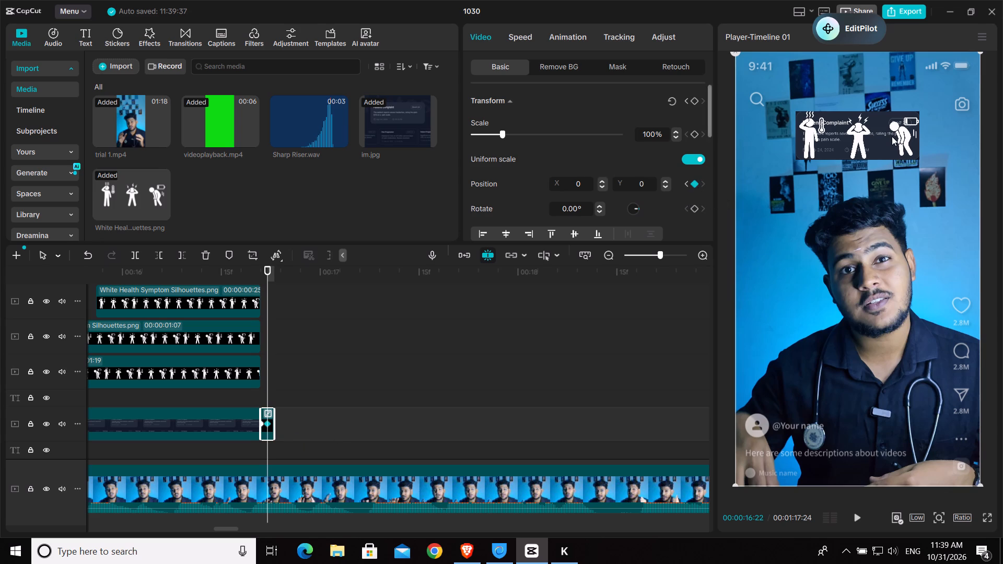
left_click(892, 136)
left_click(862, 143)
left_click_drag(882, 143, 835, 150)
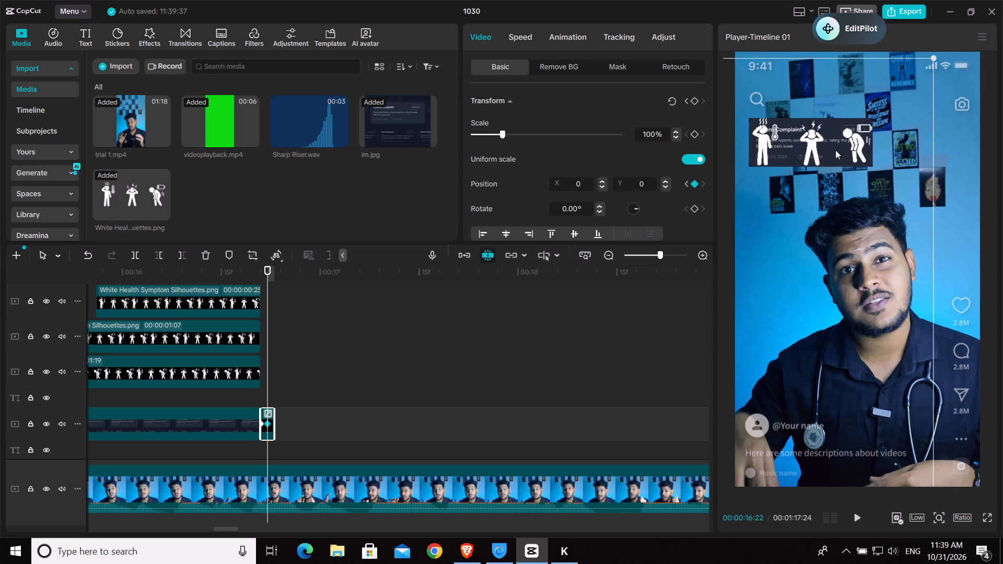
left_click_drag(835, 150, 841, 144)
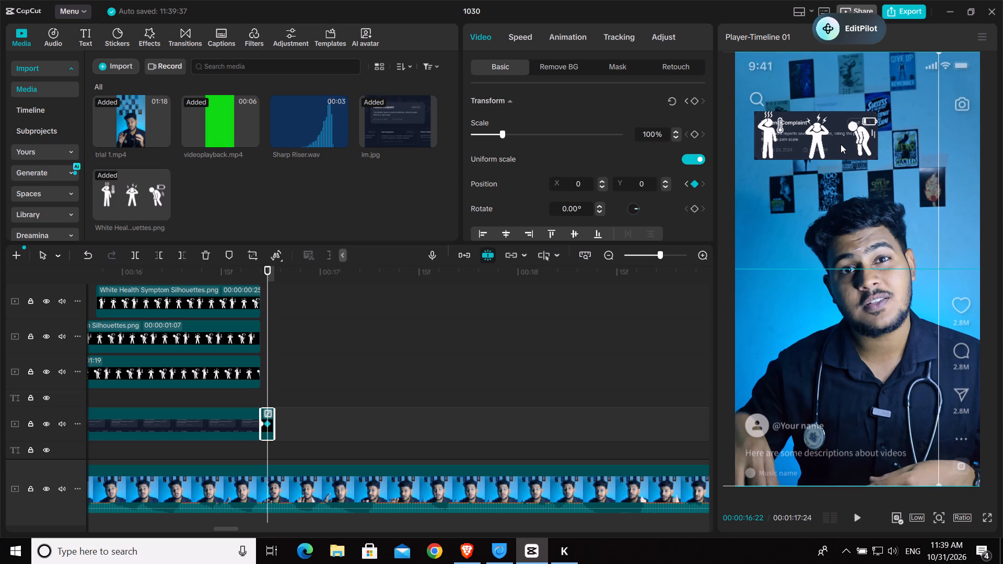
left_click_drag(841, 144, 705, 142)
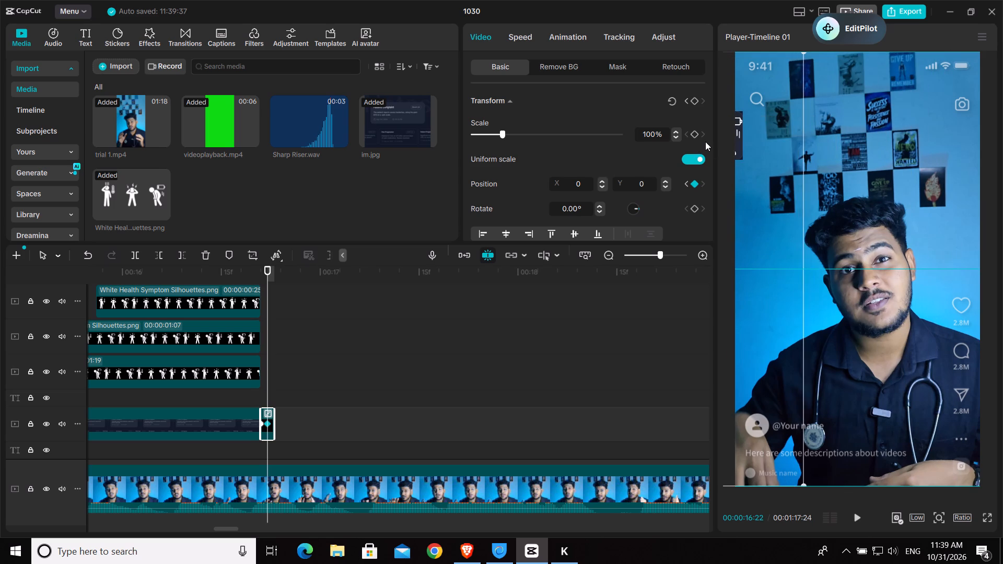
left_click_drag(705, 142, 643, 142)
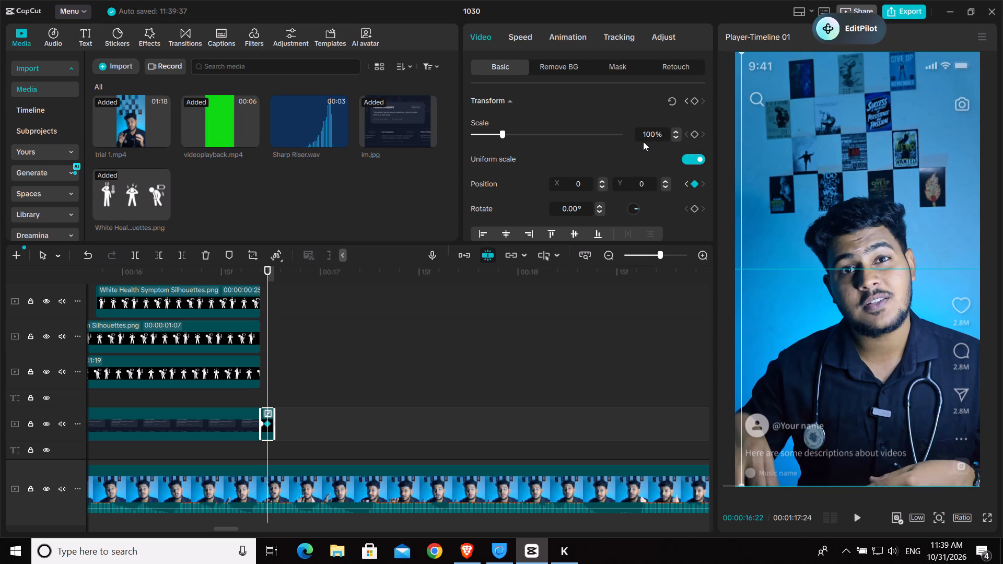
left_click_drag(643, 142, 651, 143)
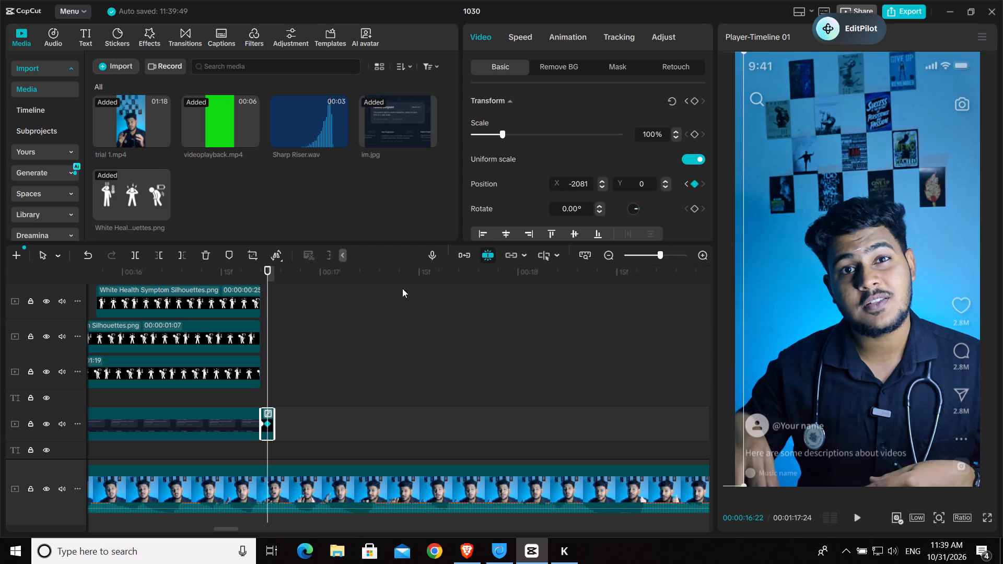
Play the sequence from just before the compound clip to examine how the card and figures exit the frame.
left_click(254, 398)
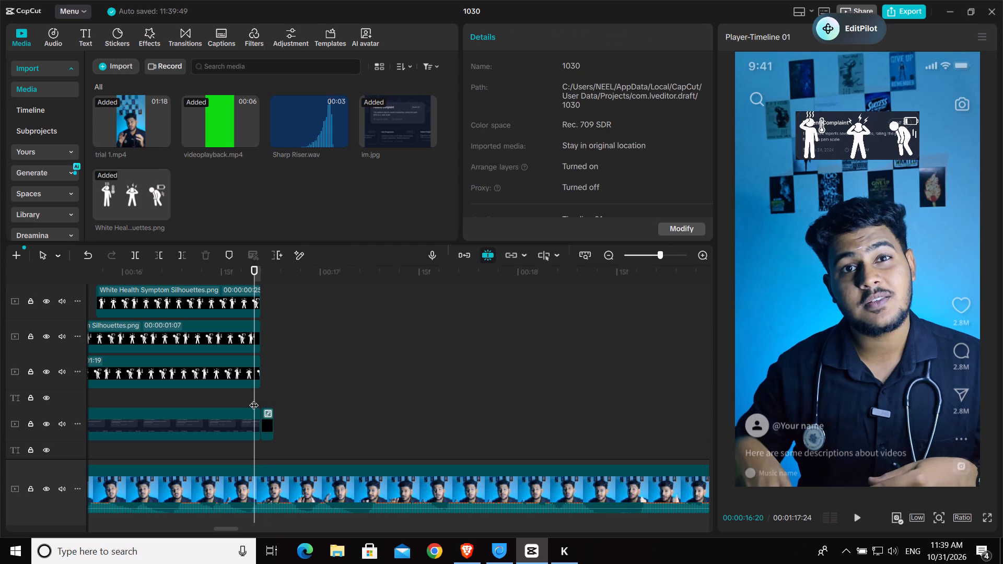
key("space")
key("space")
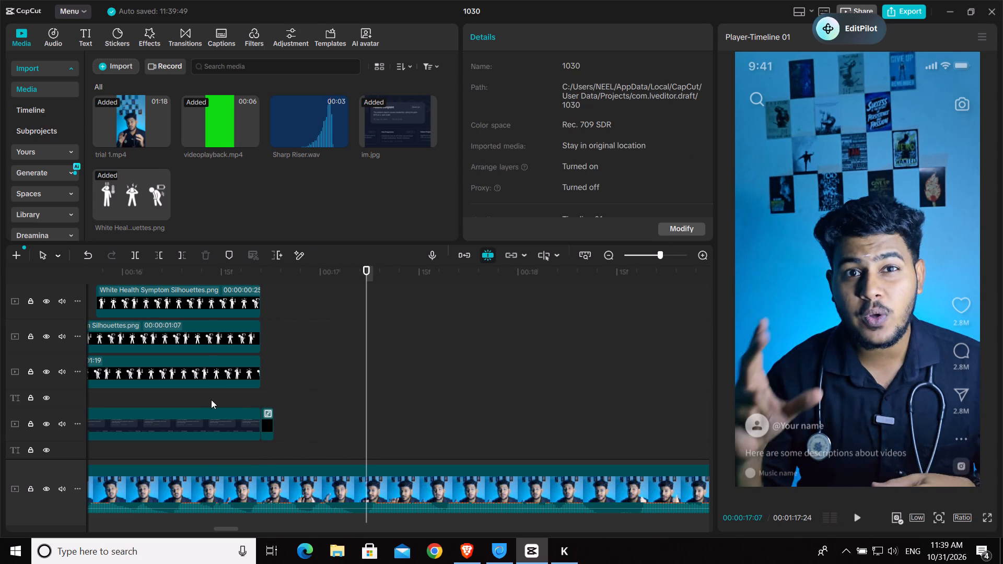
left_click(209, 399)
key("space")
key("space")
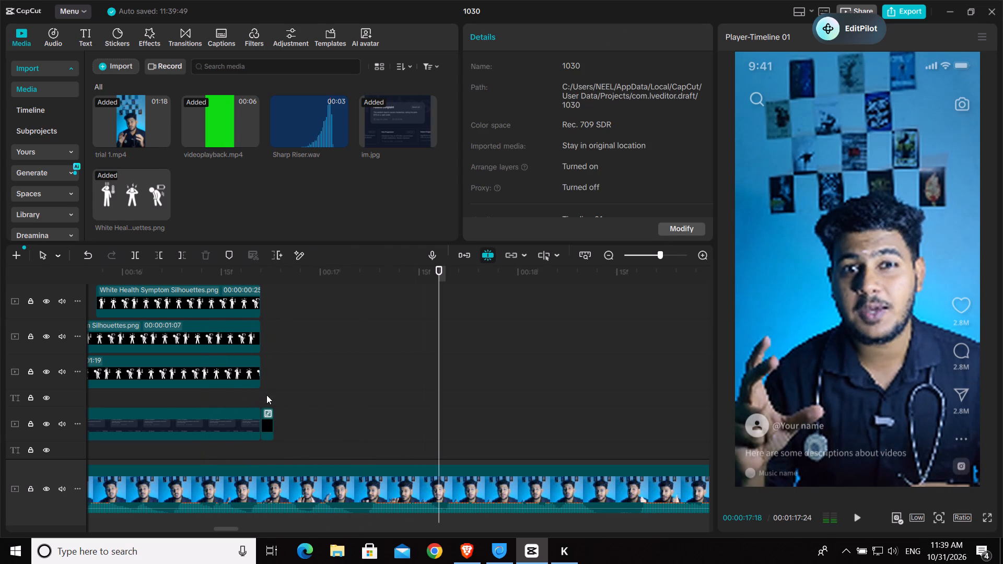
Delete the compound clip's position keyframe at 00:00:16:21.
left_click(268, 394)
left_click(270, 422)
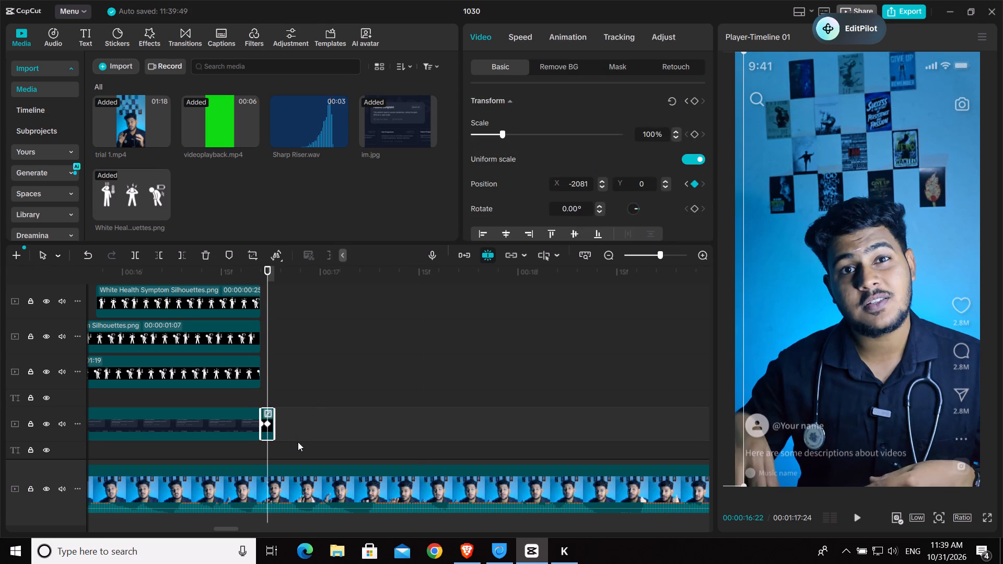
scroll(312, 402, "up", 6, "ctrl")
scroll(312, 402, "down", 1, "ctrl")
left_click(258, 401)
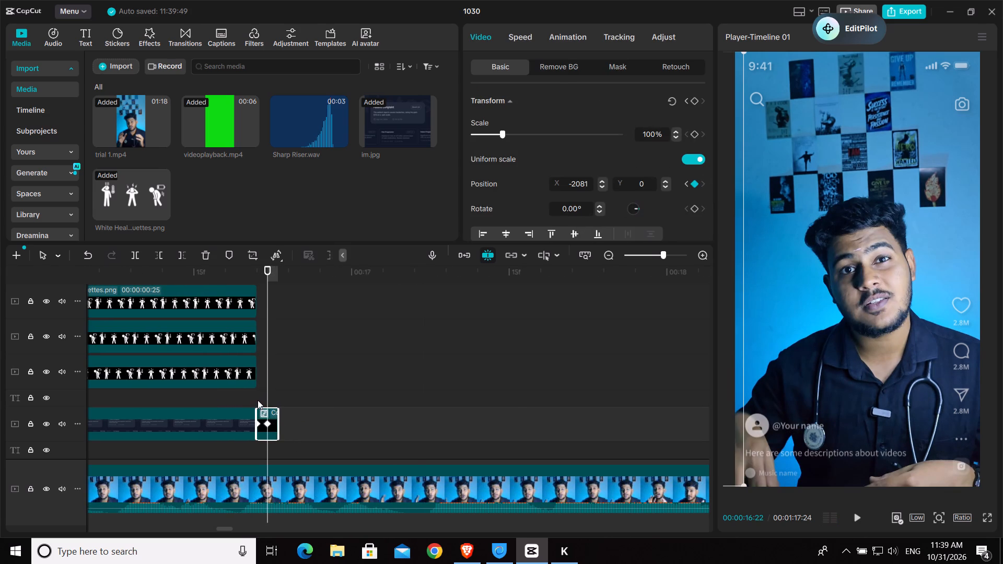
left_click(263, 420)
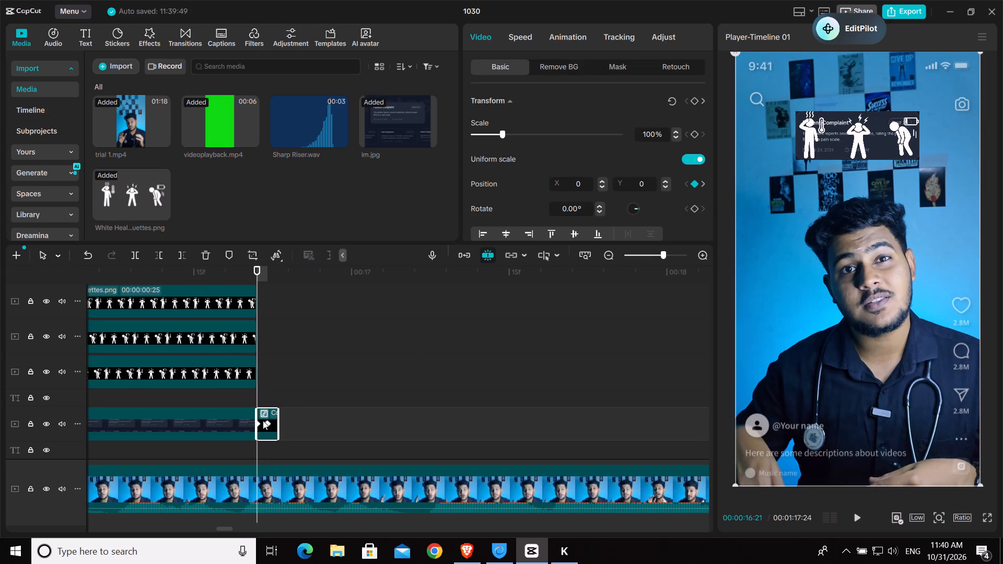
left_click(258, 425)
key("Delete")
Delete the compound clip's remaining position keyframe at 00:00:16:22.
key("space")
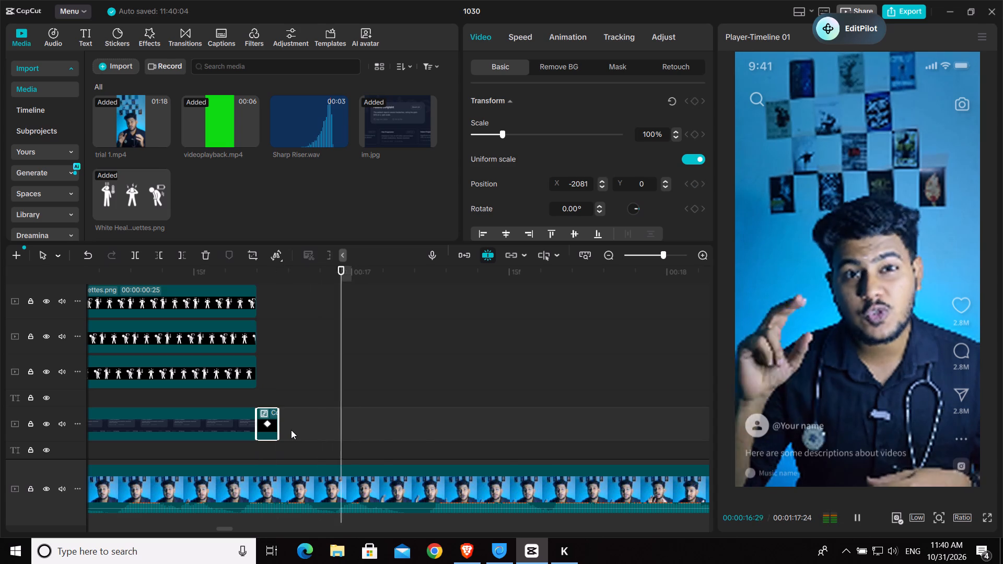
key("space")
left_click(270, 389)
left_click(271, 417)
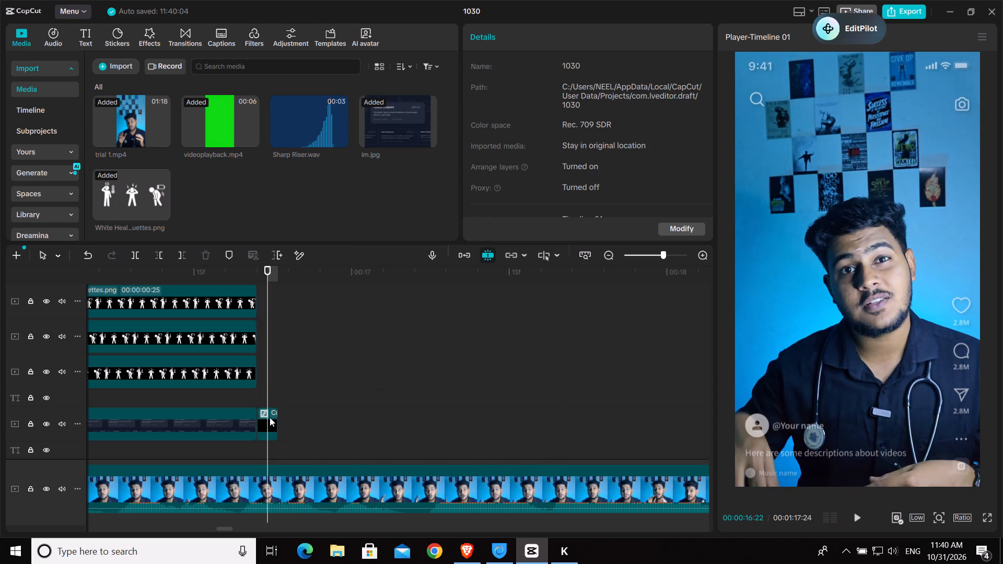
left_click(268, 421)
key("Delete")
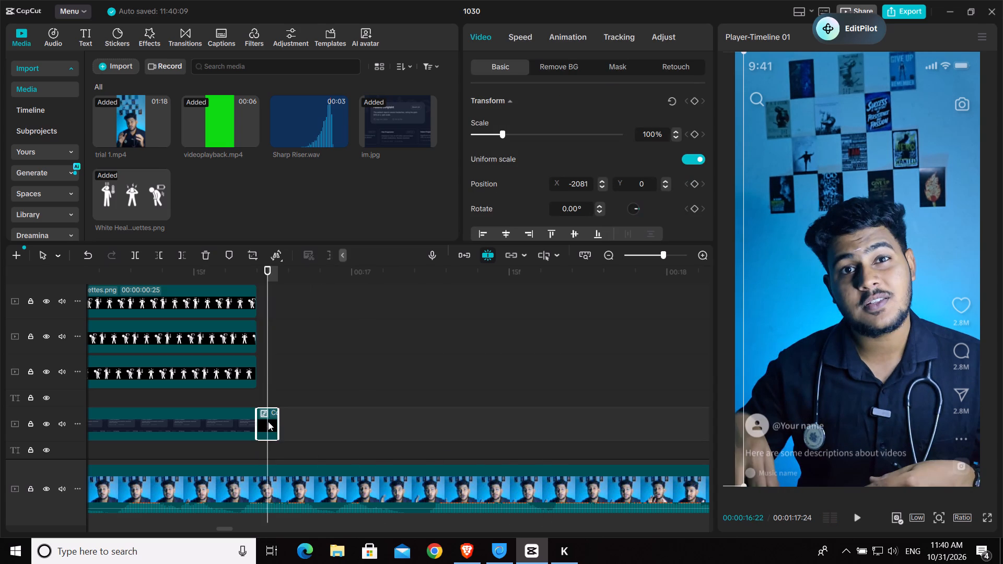
Scrub and play the frames around the compound clip to examine its position without keyframes.
left_click_drag(266, 391, 250, 391)
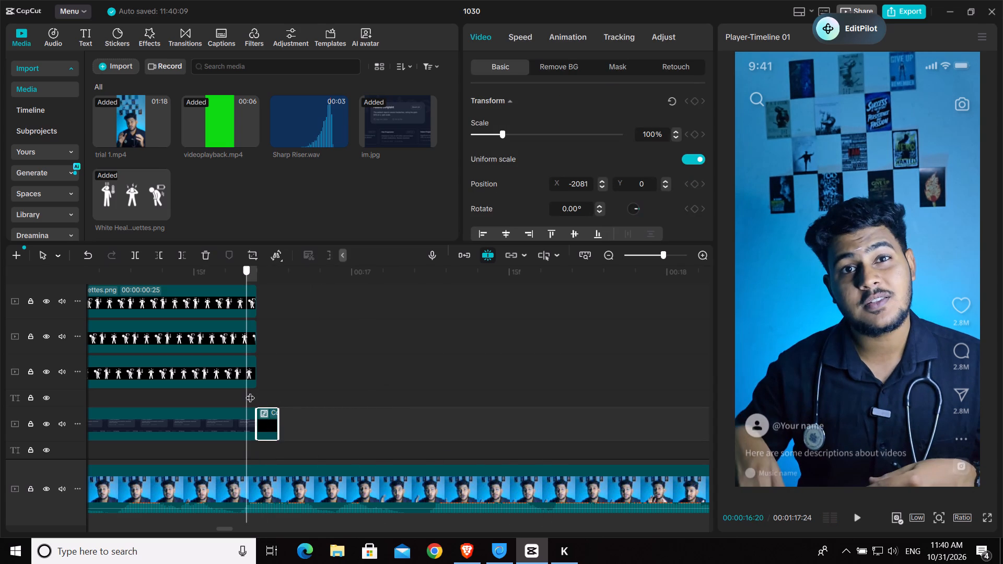
left_click_drag(250, 391, 282, 400)
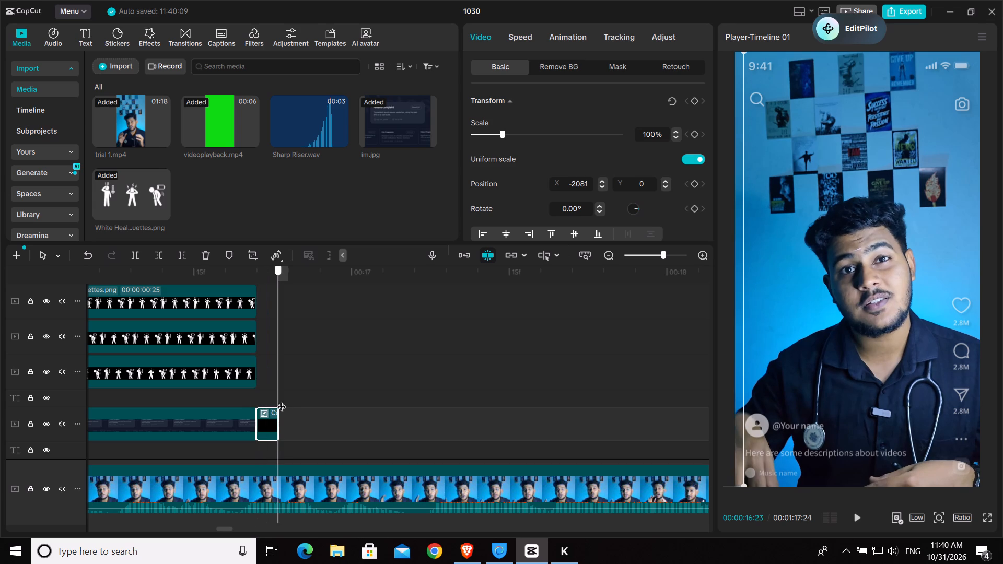
left_click_drag(282, 400, 260, 403)
key("space")
key("space")
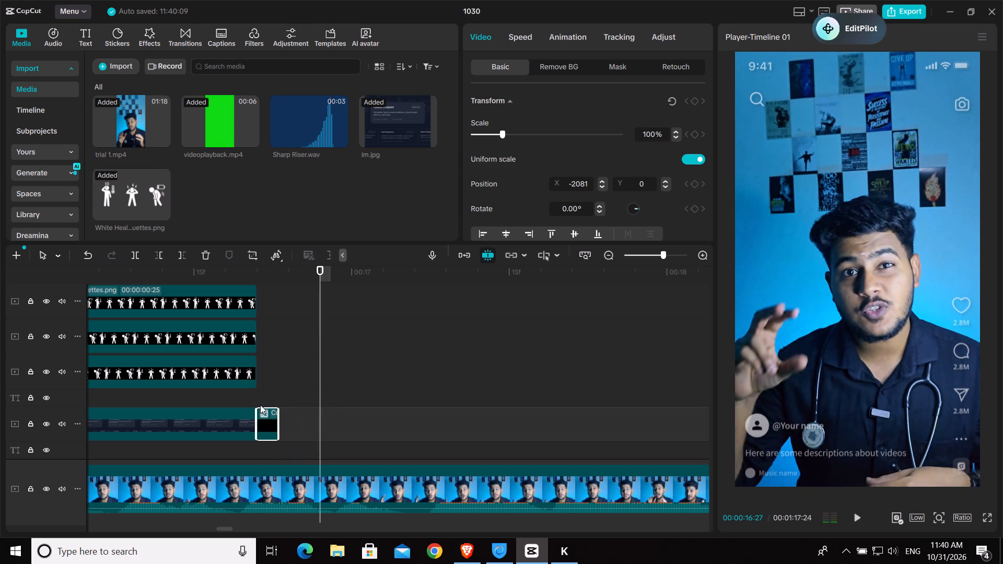
left_click(250, 273)
key("space")
key("space")
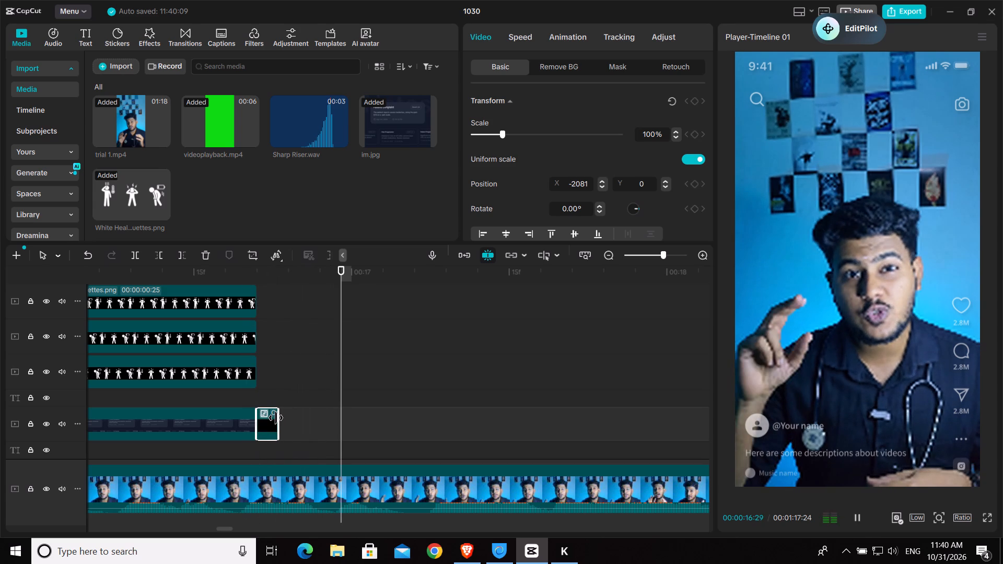
left_click(271, 425)
left_click(271, 397)
key("space")
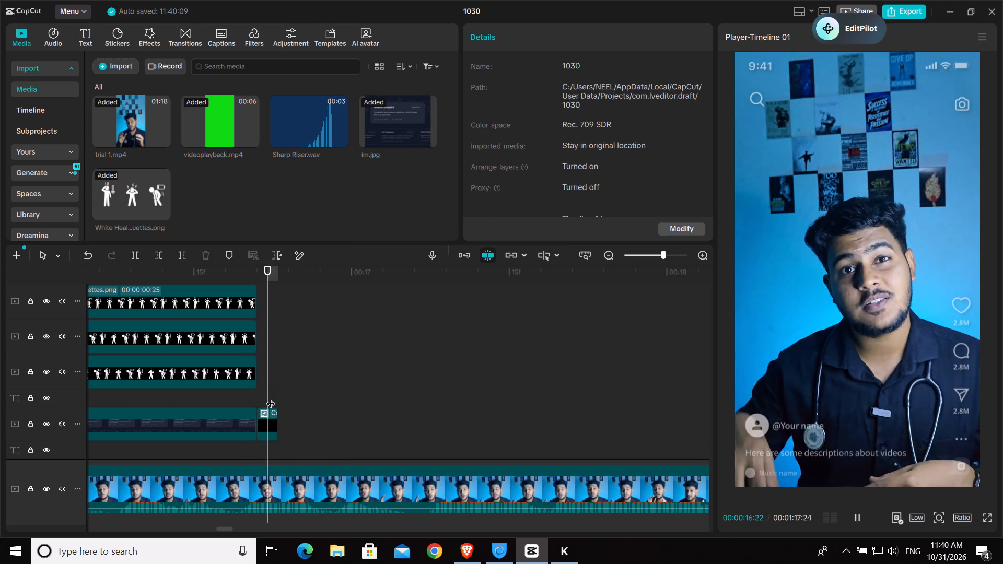
key("space")
left_click(266, 395)
left_click(271, 426)
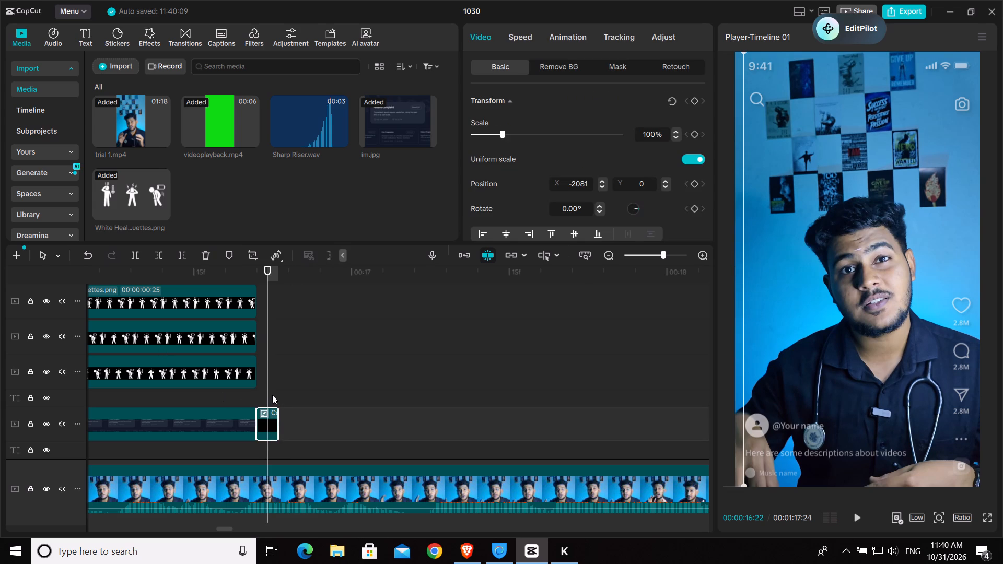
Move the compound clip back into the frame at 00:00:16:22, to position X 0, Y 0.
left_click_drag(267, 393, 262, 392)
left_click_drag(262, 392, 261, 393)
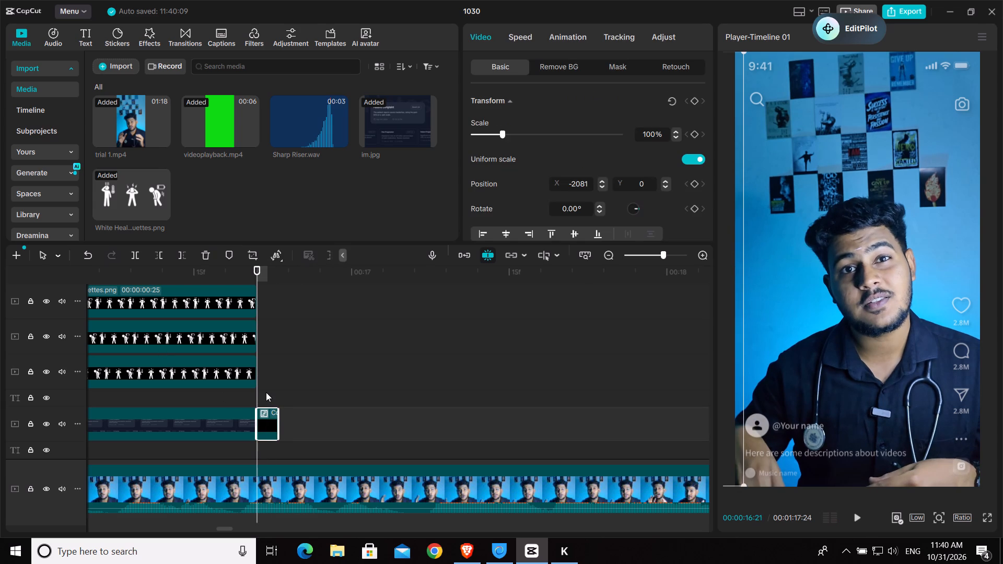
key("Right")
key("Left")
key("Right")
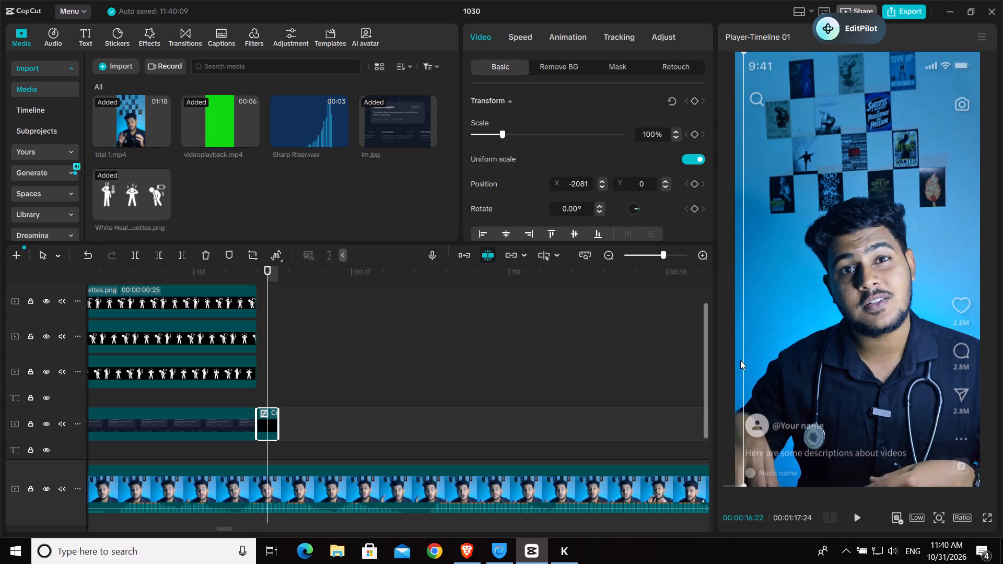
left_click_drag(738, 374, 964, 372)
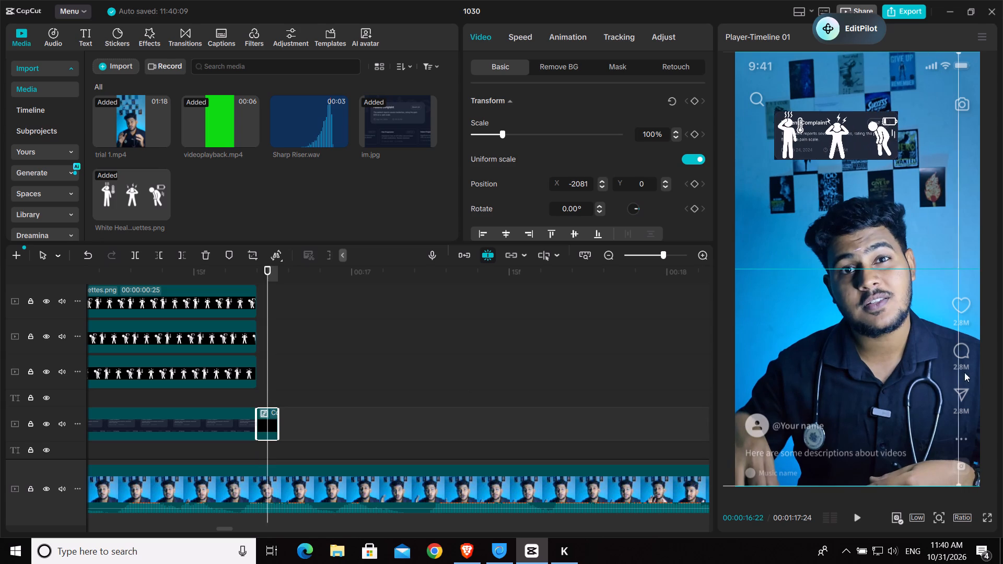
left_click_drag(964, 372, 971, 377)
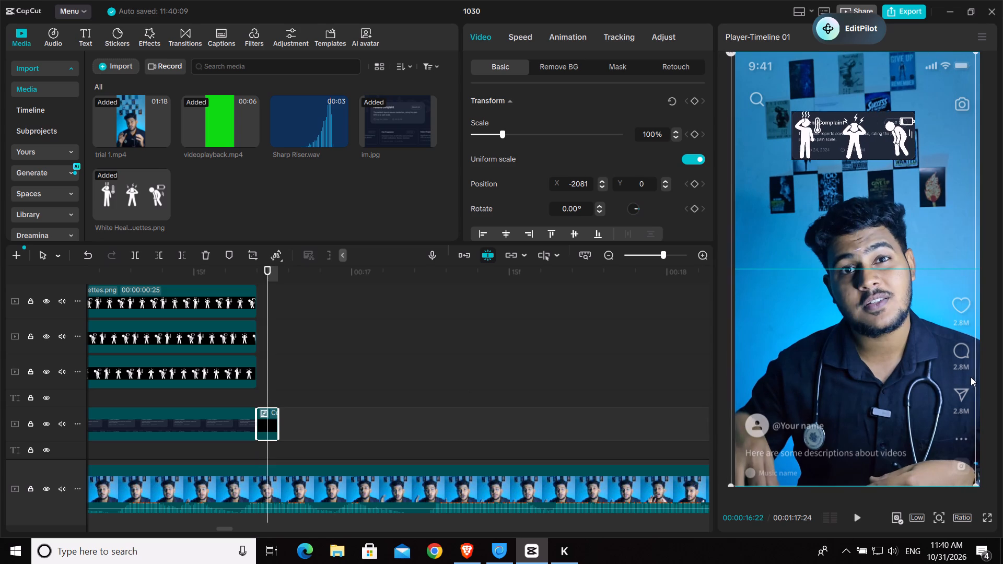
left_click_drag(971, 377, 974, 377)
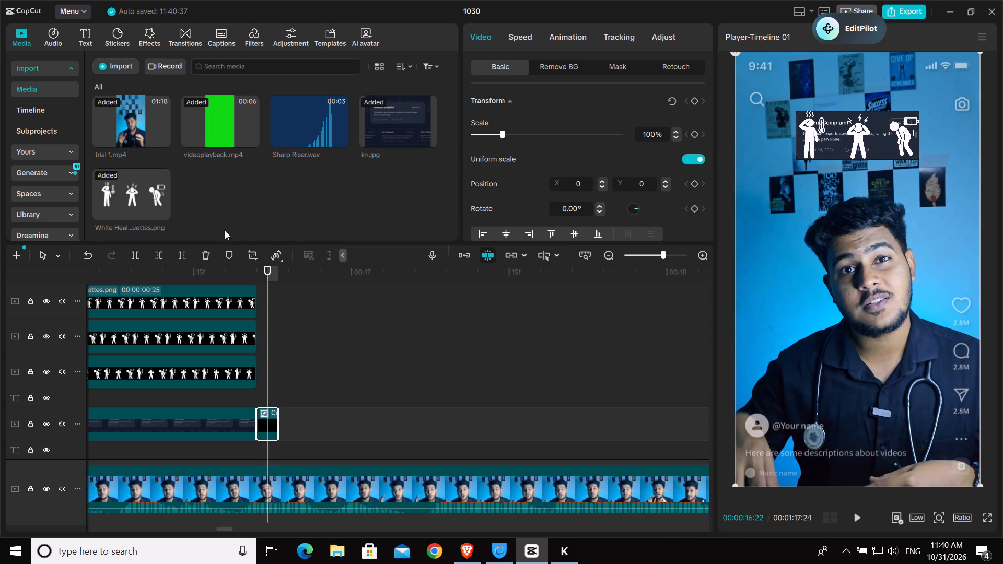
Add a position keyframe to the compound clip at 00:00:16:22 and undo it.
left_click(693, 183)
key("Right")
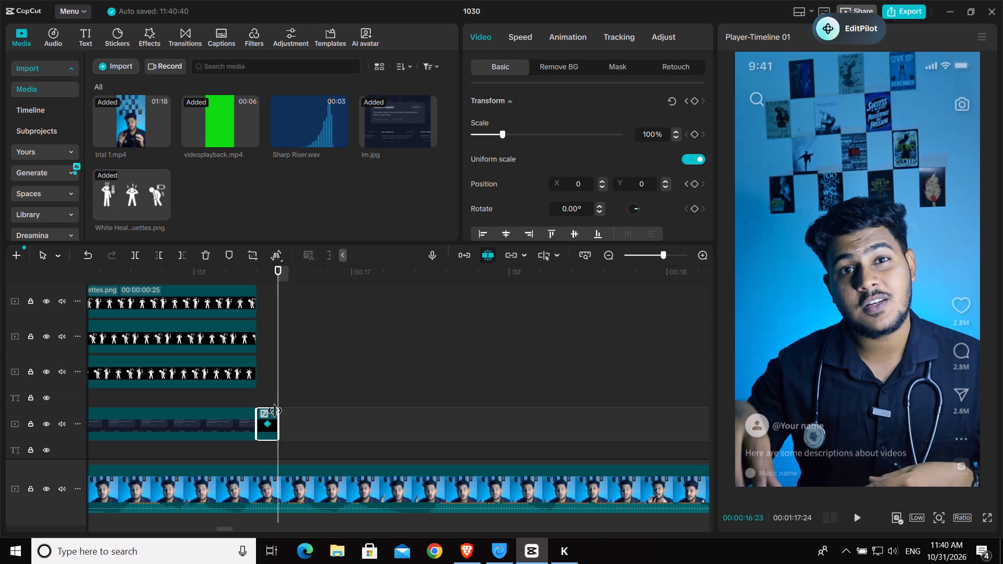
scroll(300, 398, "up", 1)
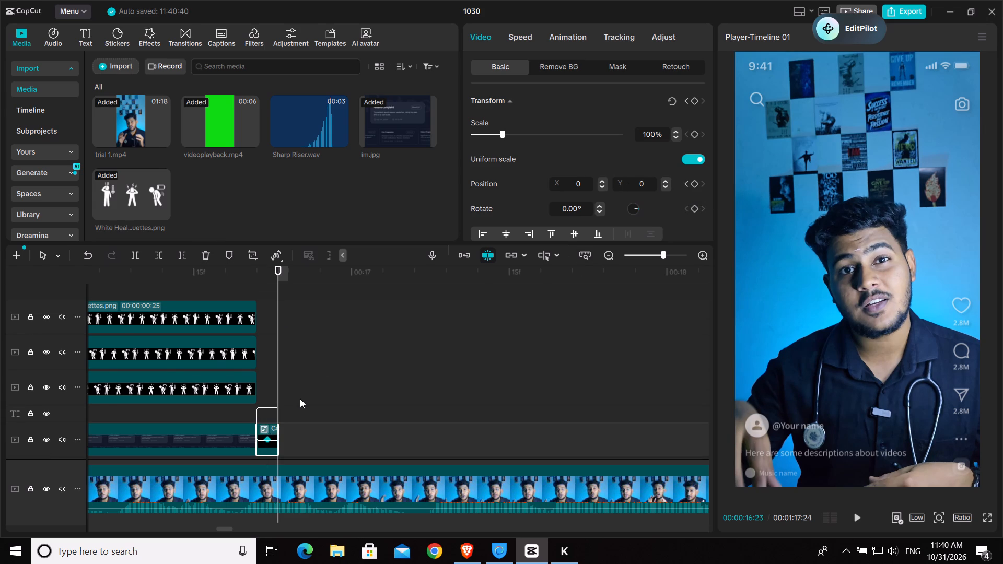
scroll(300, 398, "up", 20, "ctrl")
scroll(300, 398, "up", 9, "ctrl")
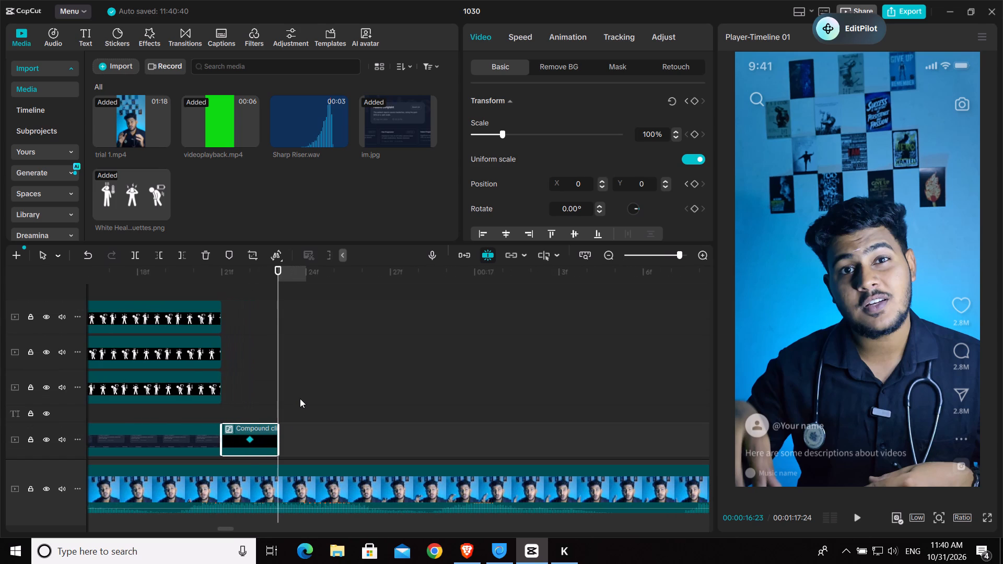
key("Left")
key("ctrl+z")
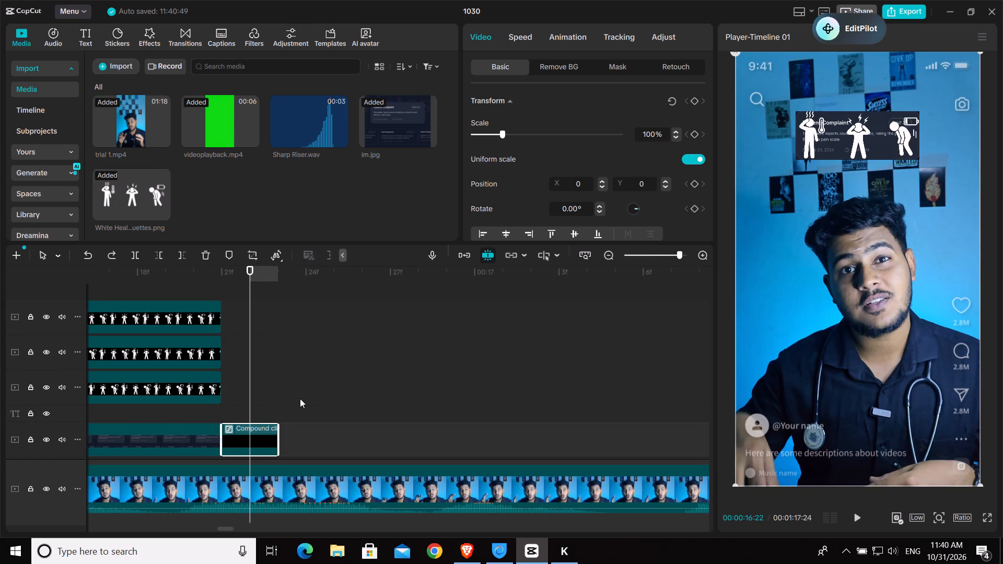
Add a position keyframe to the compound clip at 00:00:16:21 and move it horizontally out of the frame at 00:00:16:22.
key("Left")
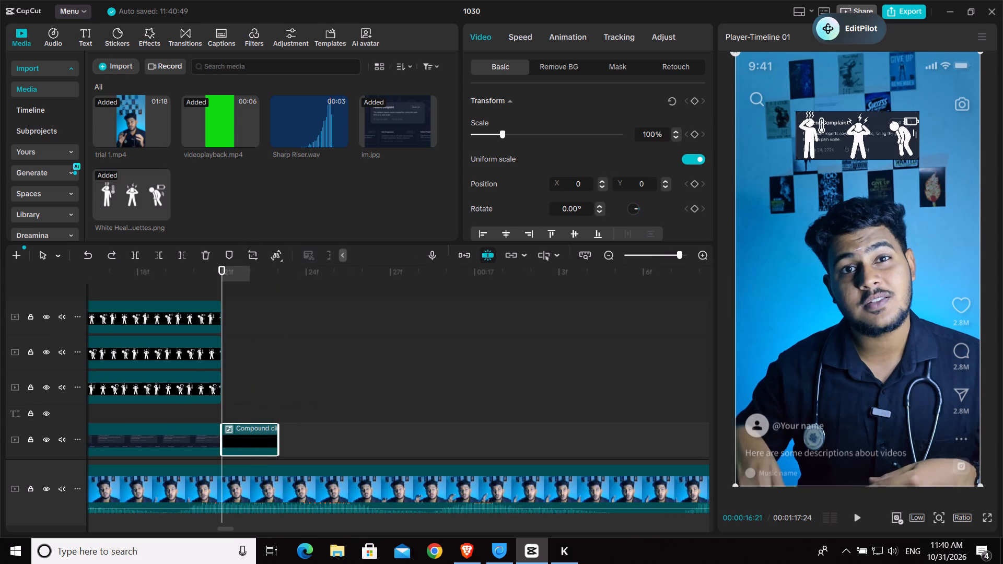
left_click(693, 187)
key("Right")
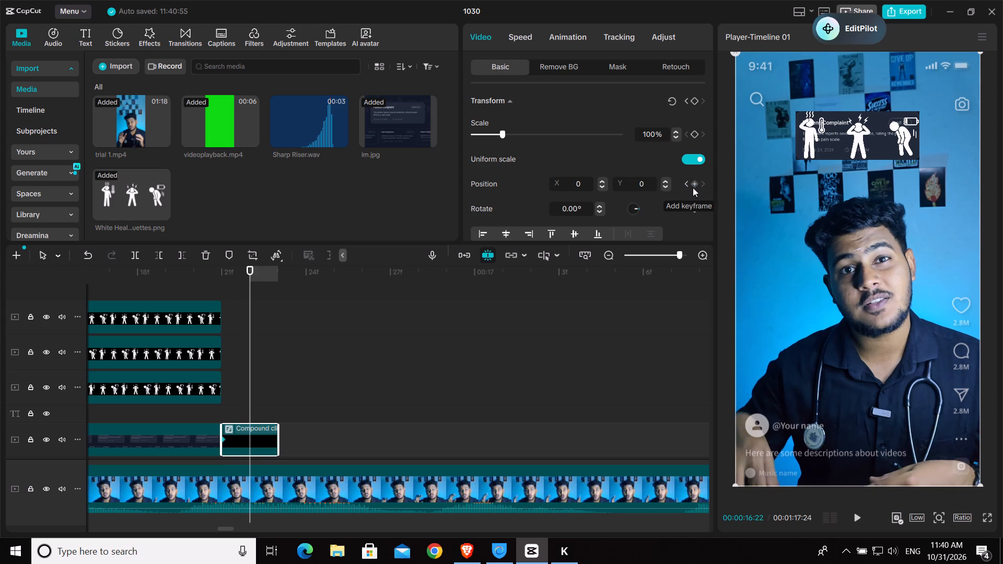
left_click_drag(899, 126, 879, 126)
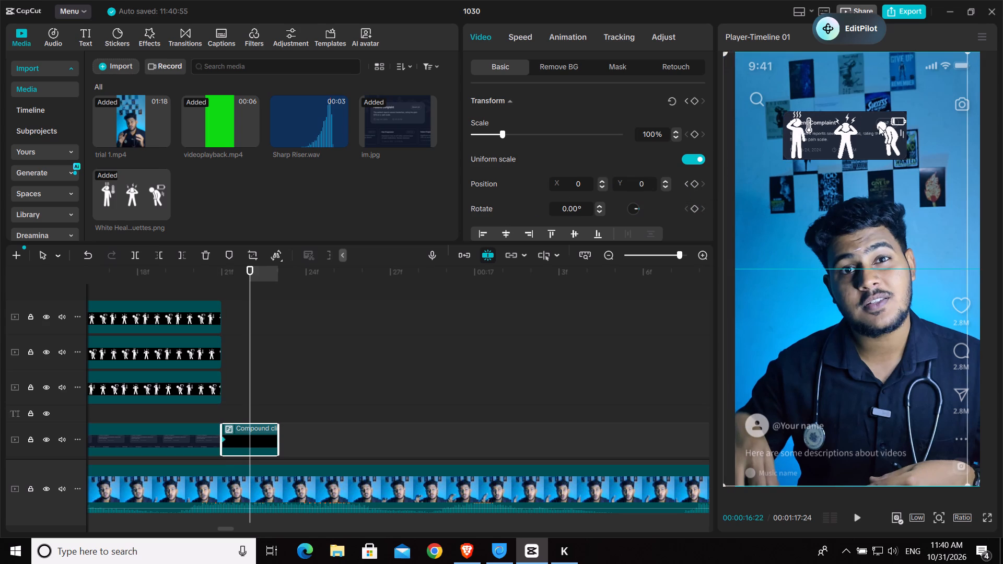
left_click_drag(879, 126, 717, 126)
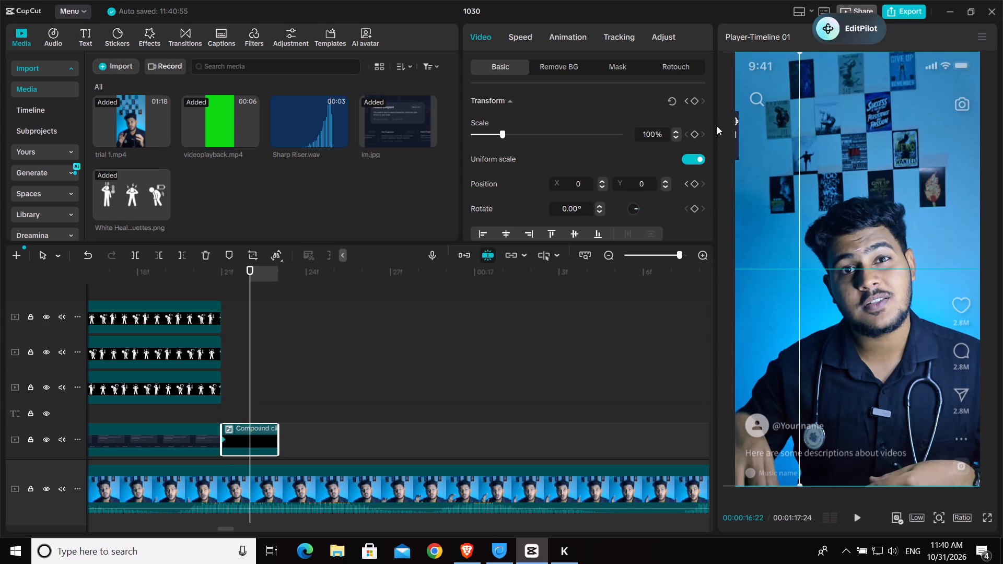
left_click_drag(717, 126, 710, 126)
Play the sequence from 00:00:16:20 and examine the compound clip's exit and its keyframes.
left_click(195, 410)
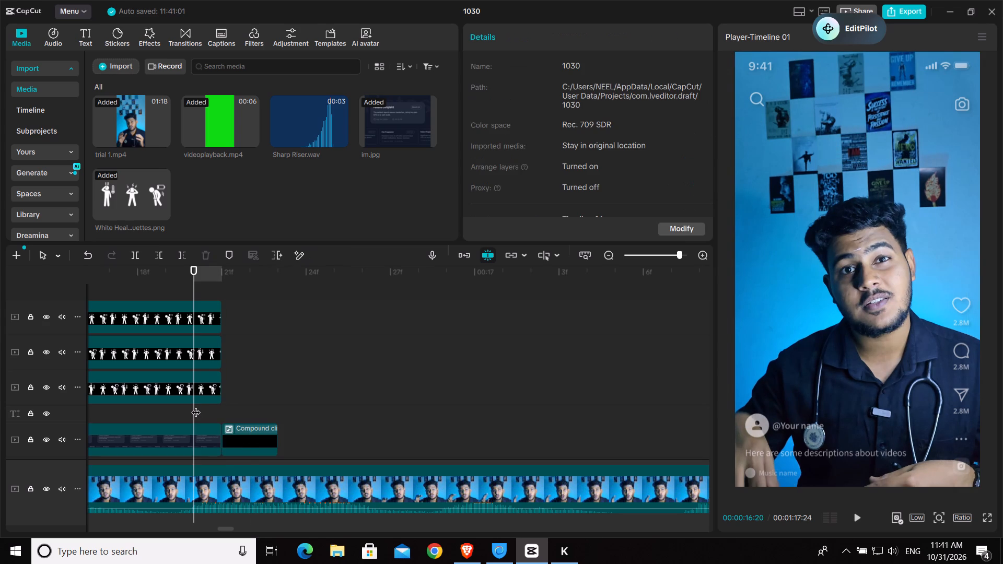
key("space")
key("space")
left_click(234, 405)
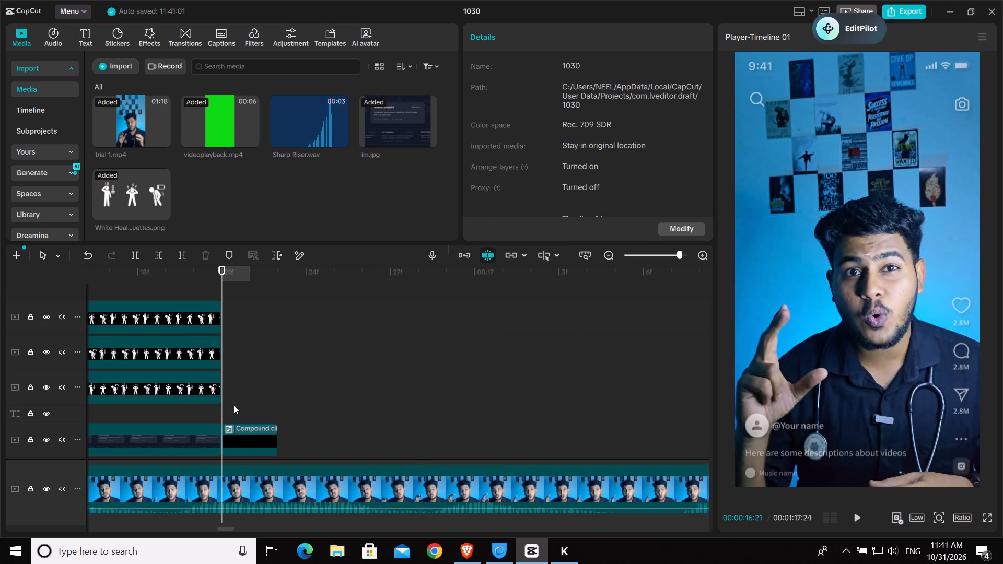
left_click(247, 429)
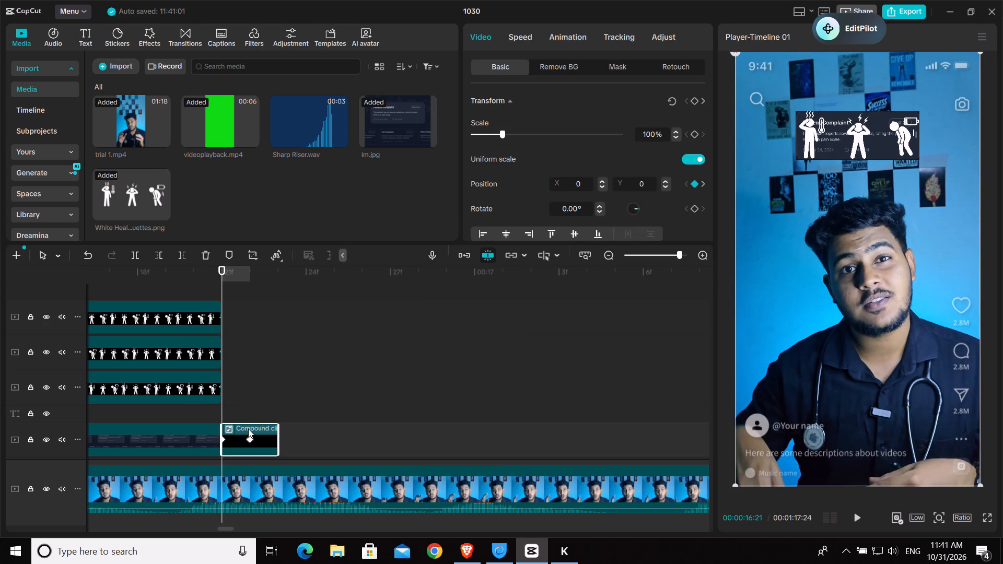
scroll(350, 361, "down", 6, "ctrl")
scroll(356, 360, "up", 1, "ctrl")
scroll(356, 360, "down", 6, "ctrl")
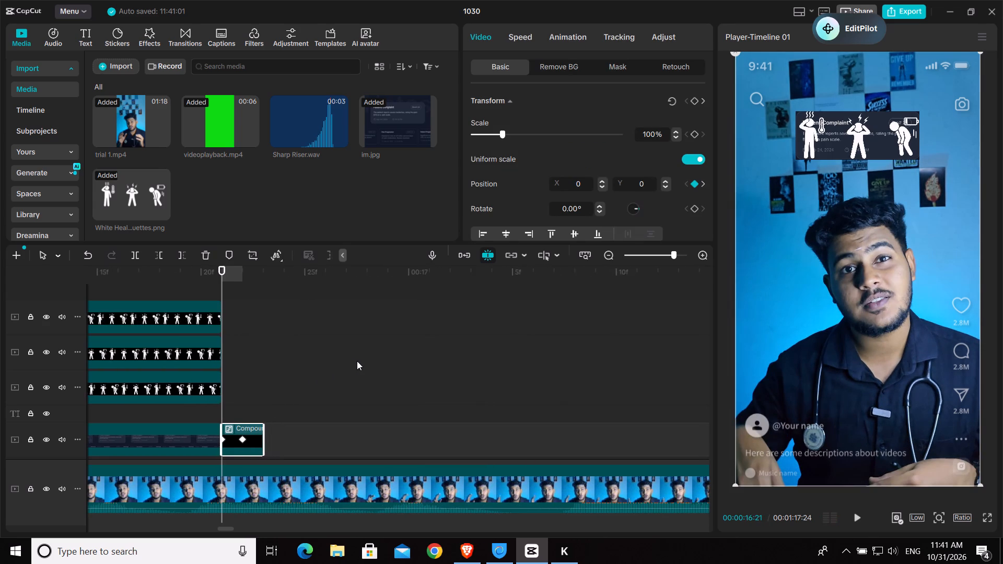
scroll(357, 361, "down", 6, "ctrl")
Undo the compound clip's keyframe edits, its creation, and the split of the im.jpg and three silhouette clips at 00:00:16:21.
key("ctrl+z")
key("ctrl+z")
key("ctrl+z")
key("ctrl+z")
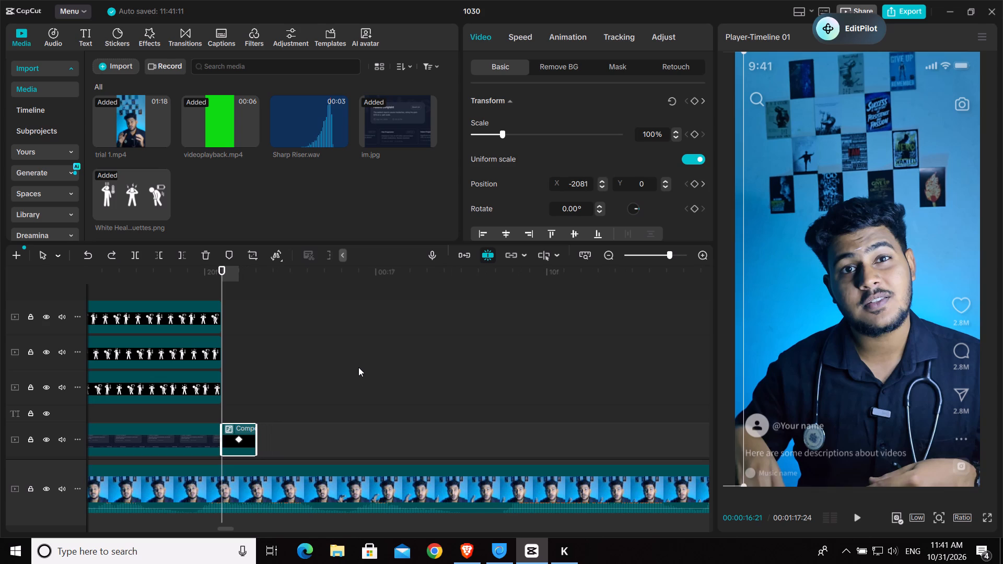
key("ctrl+z")
key("ctrl+z")
key("ctrl+z")
key("ctrl+z")
key("ctrl+z")
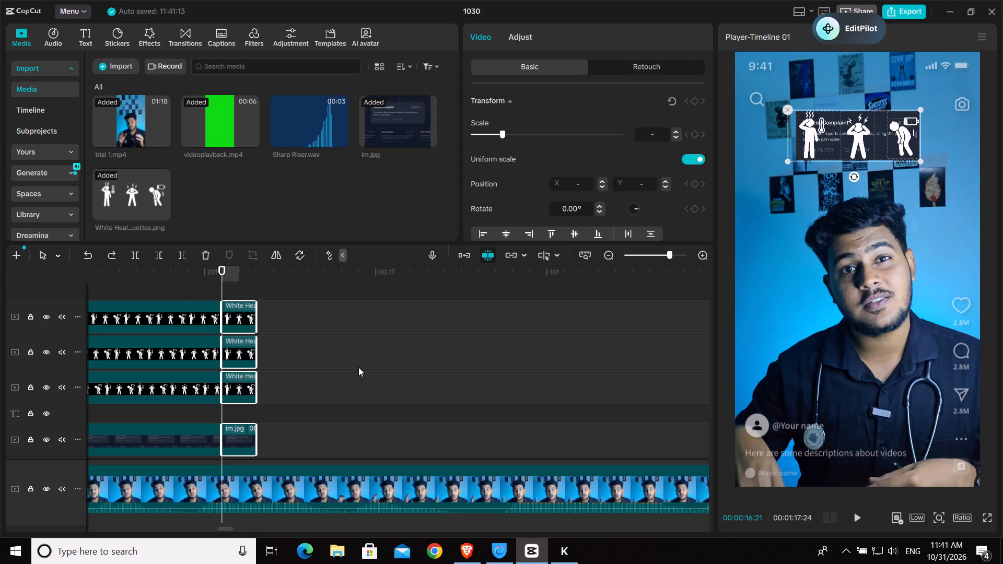
key("ctrl+z")
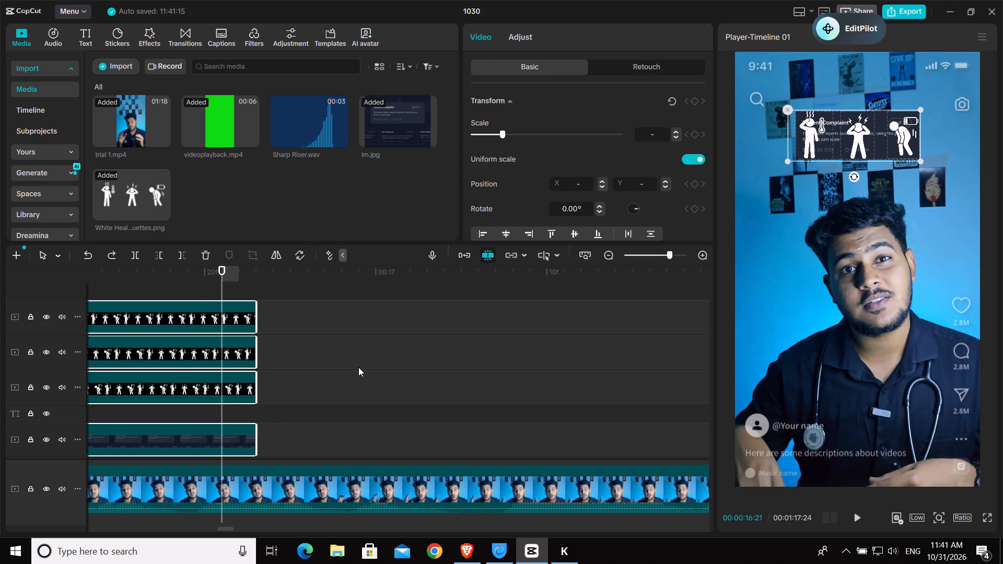
Play past the end of the card and silhouette clips and examine their full extent on the timeline.
key("space")
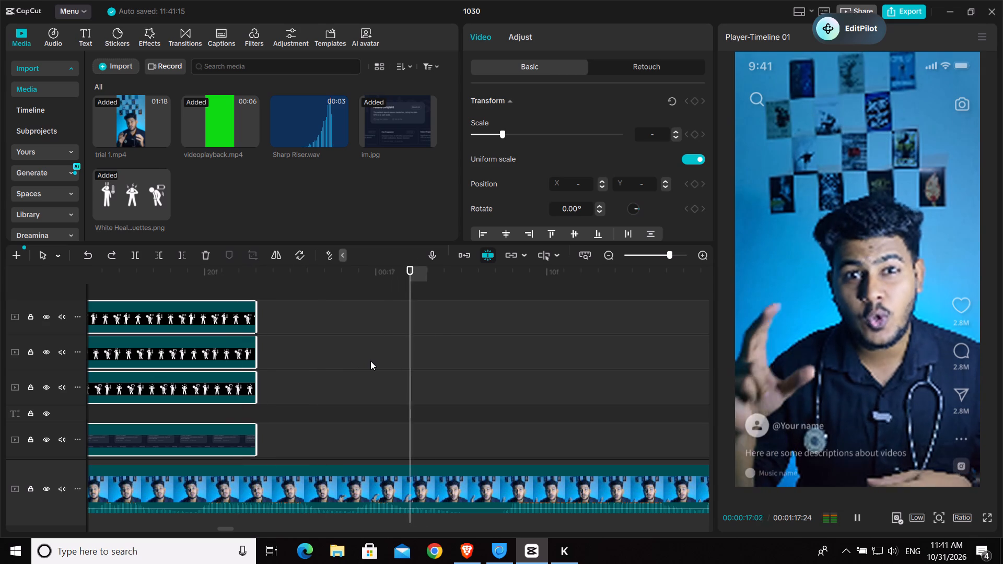
key("space")
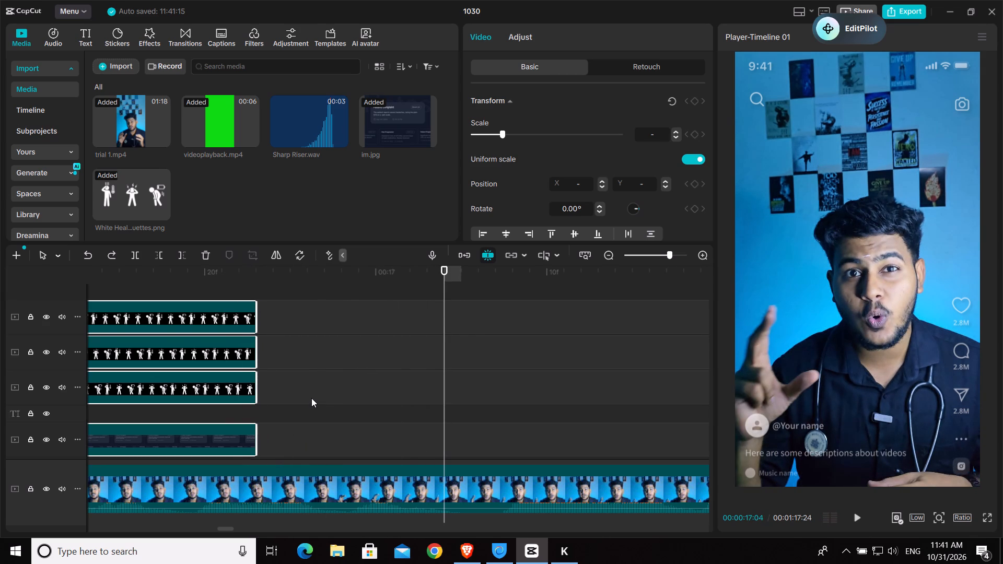
scroll(311, 398, "down", 11, "ctrl")
scroll(311, 398, "up", 1, "ctrl")
scroll(311, 398, "down", 14, "ctrl")
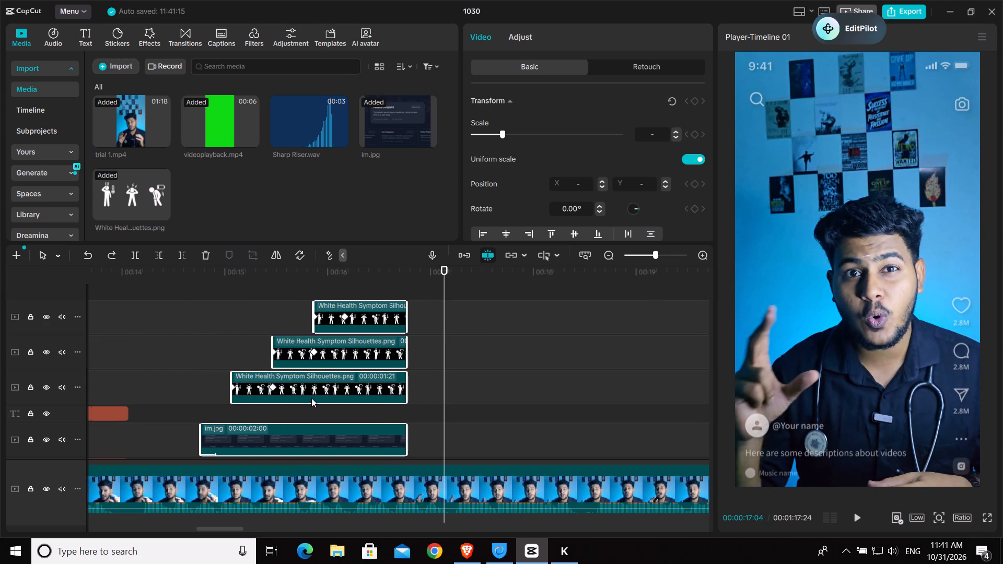
Play the talking footage beyond the card and silhouette clips and examine what follows them on the timeline.
key("space")
key("space")
left_click_drag(230, 529, 251, 528)
key("space")
key("space")
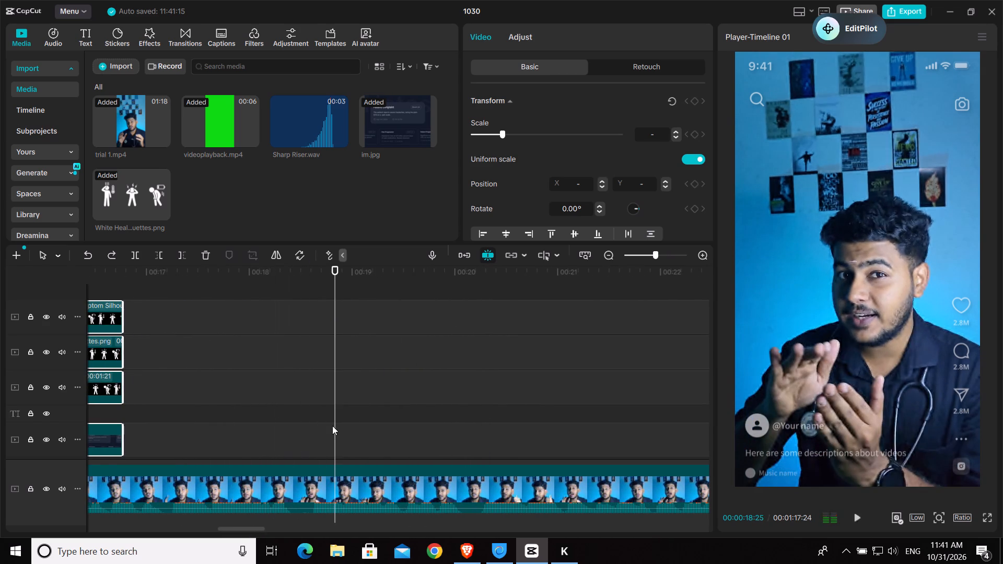
key("space")
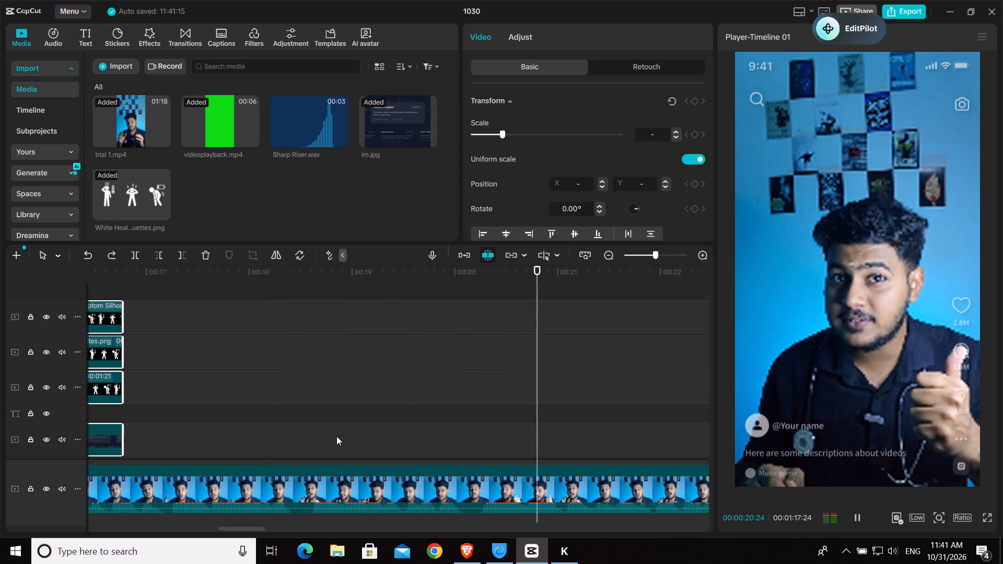
key("space")
scroll(288, 452, "down", 5, "ctrl")
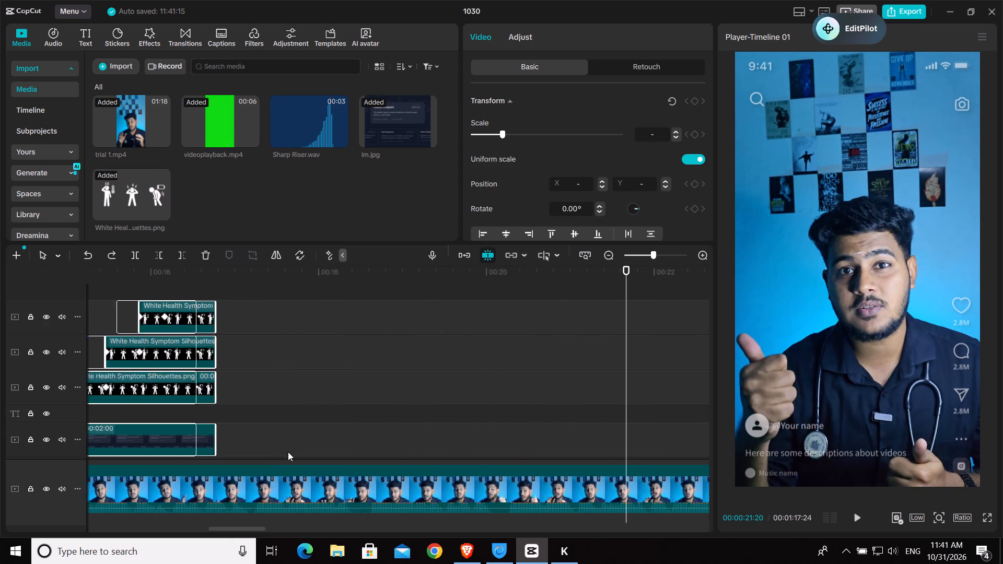
scroll(288, 452, "down", 4, "ctrl")
scroll(289, 455, "up", 1, "ctrl")
scroll(289, 455, "down", 3, "ctrl")
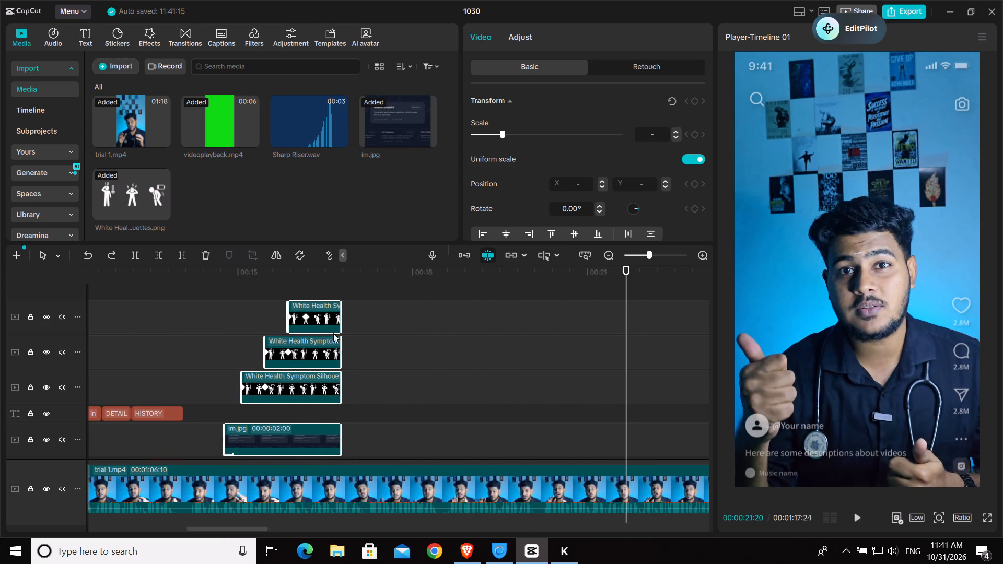
Replay the last part of the Patient Complaint card and silhouette clips and examine how they end.
left_click(309, 284)
key("space")
key("space")
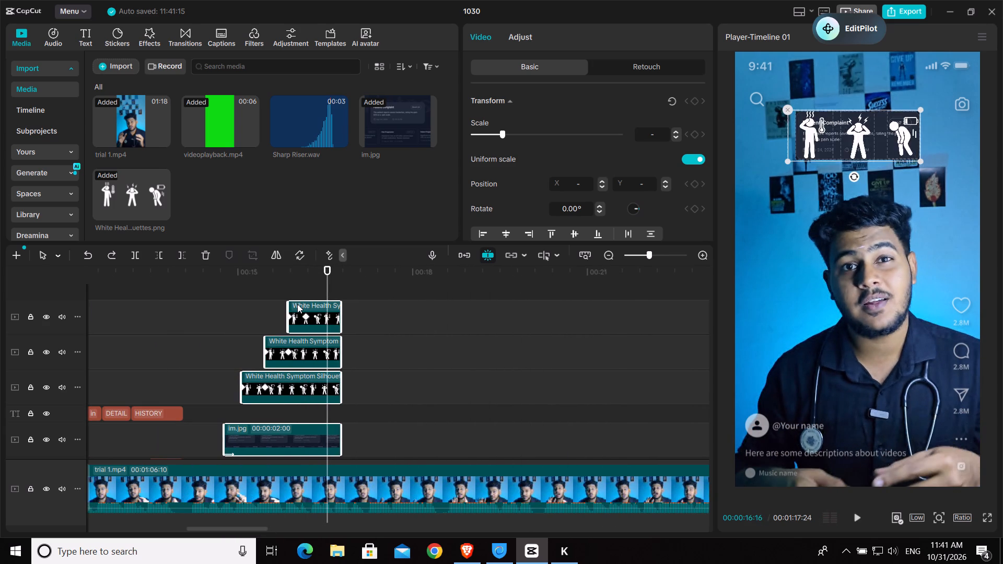
key("space")
key("space")
key("space")
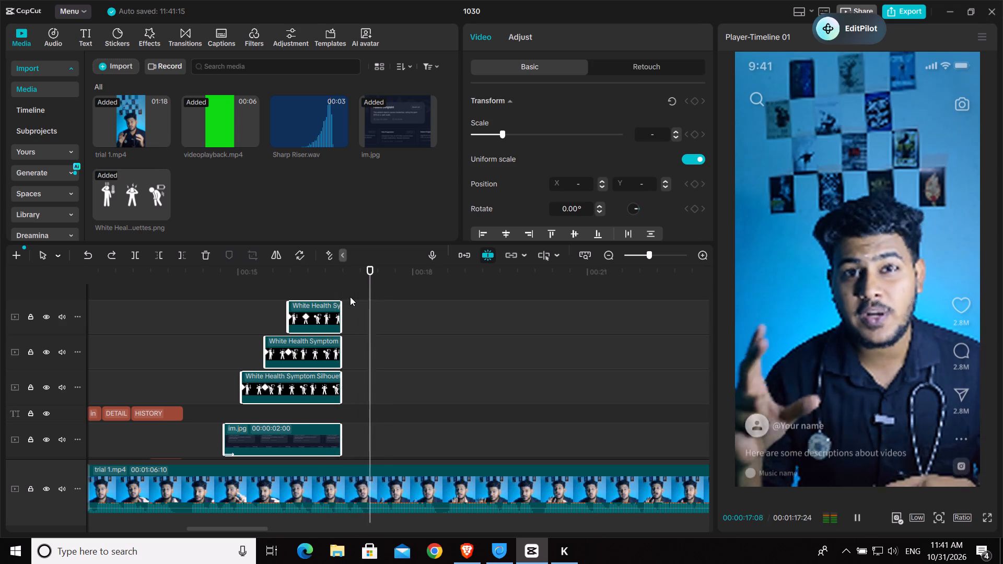
key("space")
left_click(347, 292)
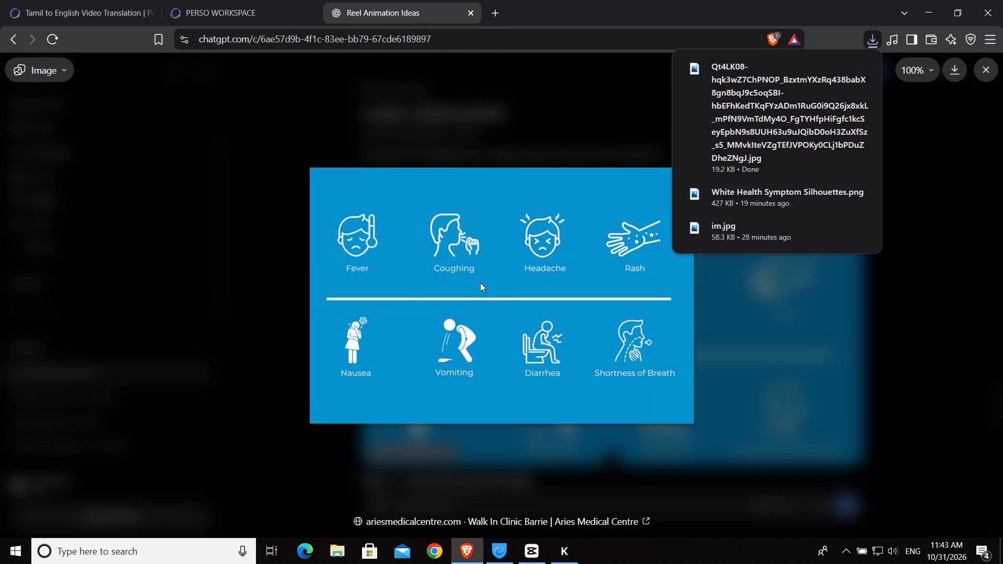
Switch to CapCut and import the downloaded Qt4LK08 symptom chart JPEG from Downloads into the project media.
left_click(544, 559)
left_click(118, 75)
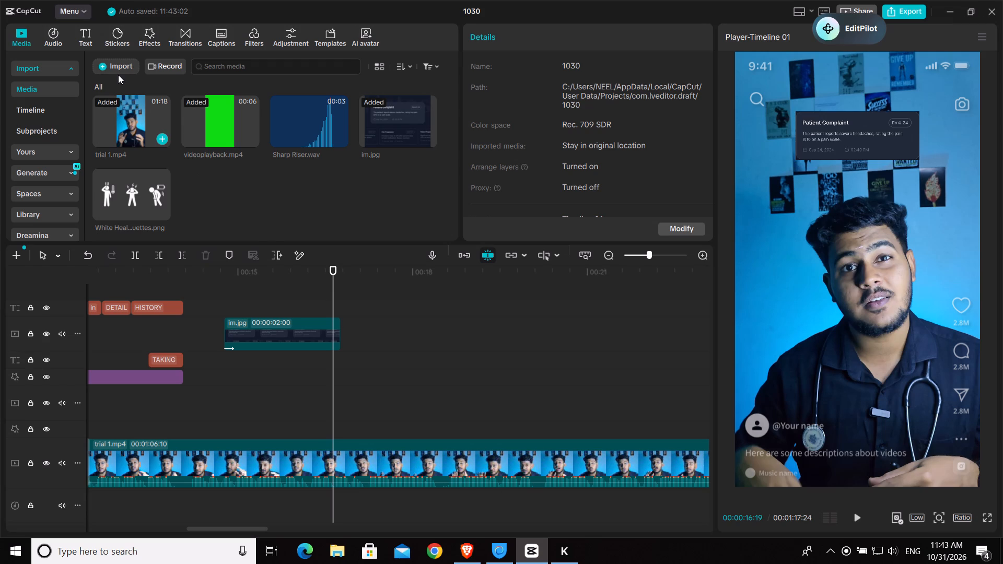
left_click(119, 70)
left_click(149, 94)
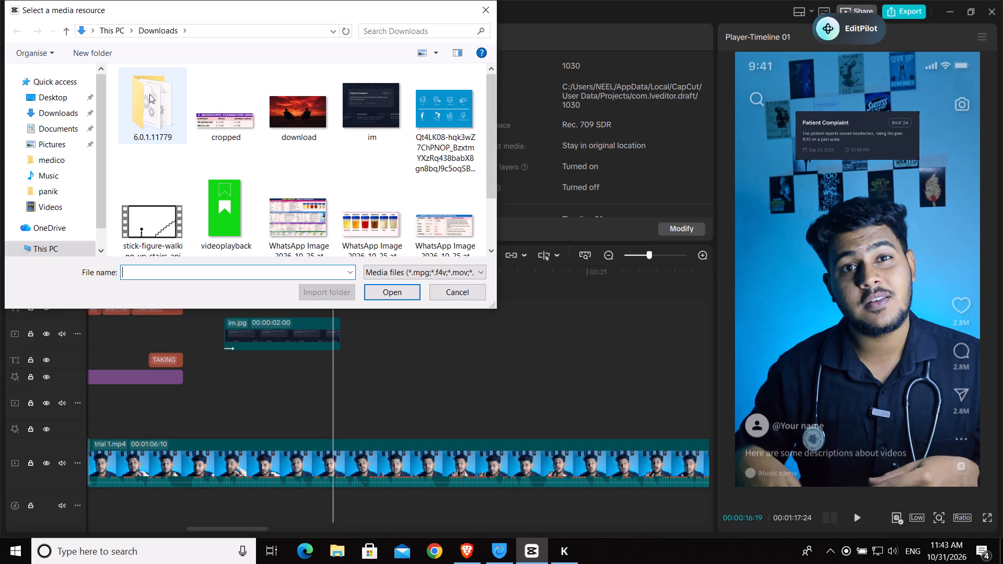
left_click(412, 137)
left_click(405, 292)
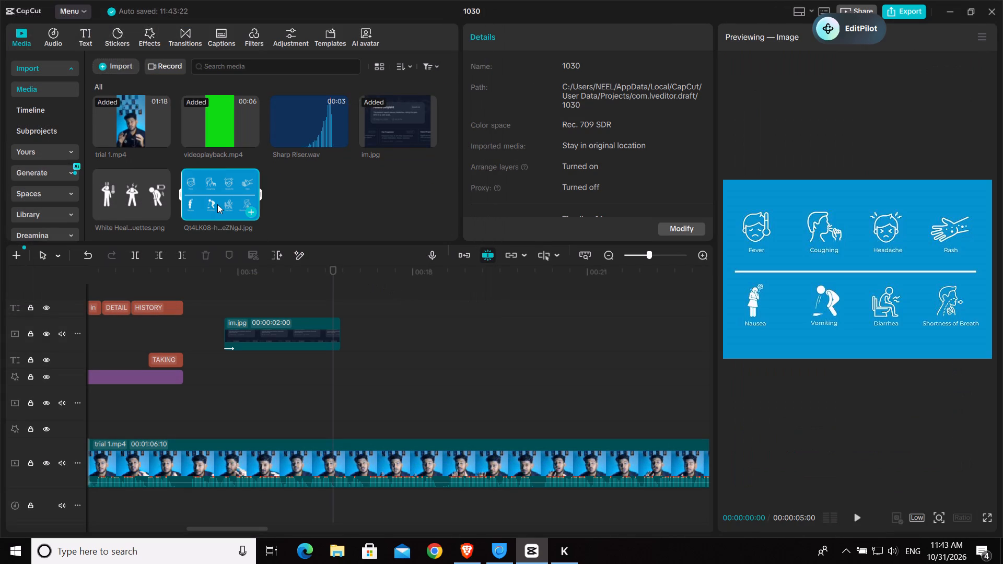
Replay the im.jpg card section and place the symptom chart on a new track above it, starting at 00:00:14:28.
left_click(230, 303)
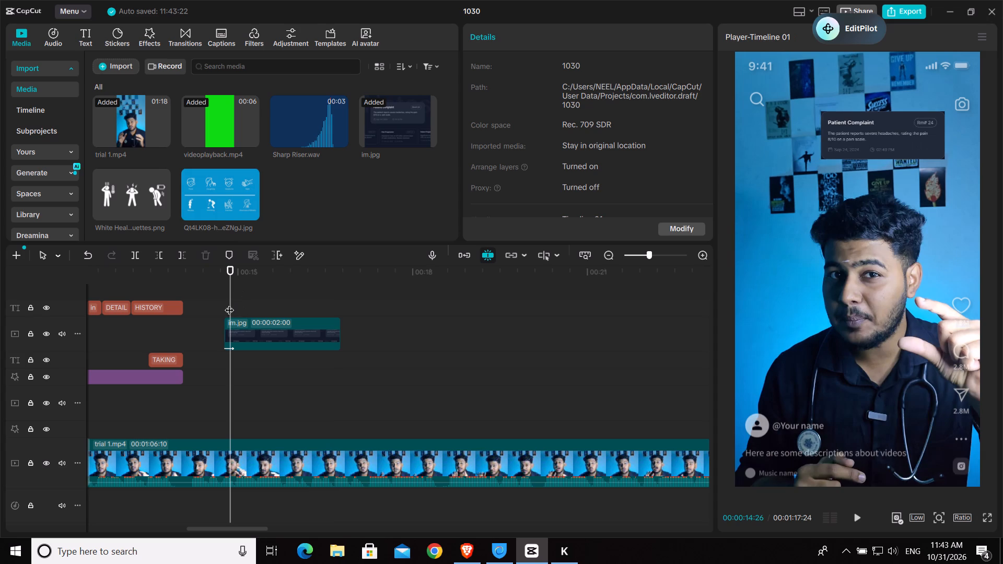
scroll(358, 349, "up", 2)
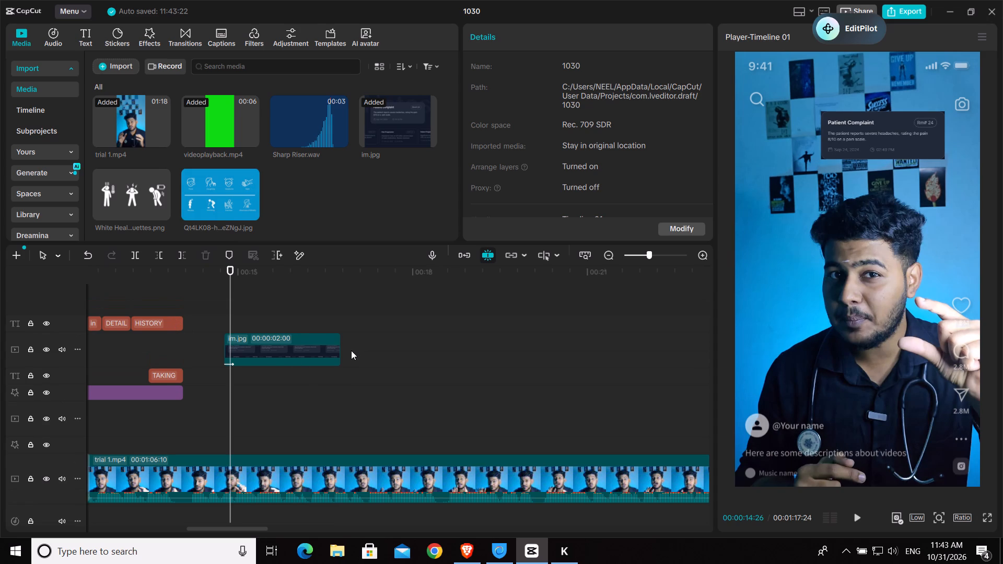
key("space")
key("space")
left_click(274, 399)
key("space")
key("space")
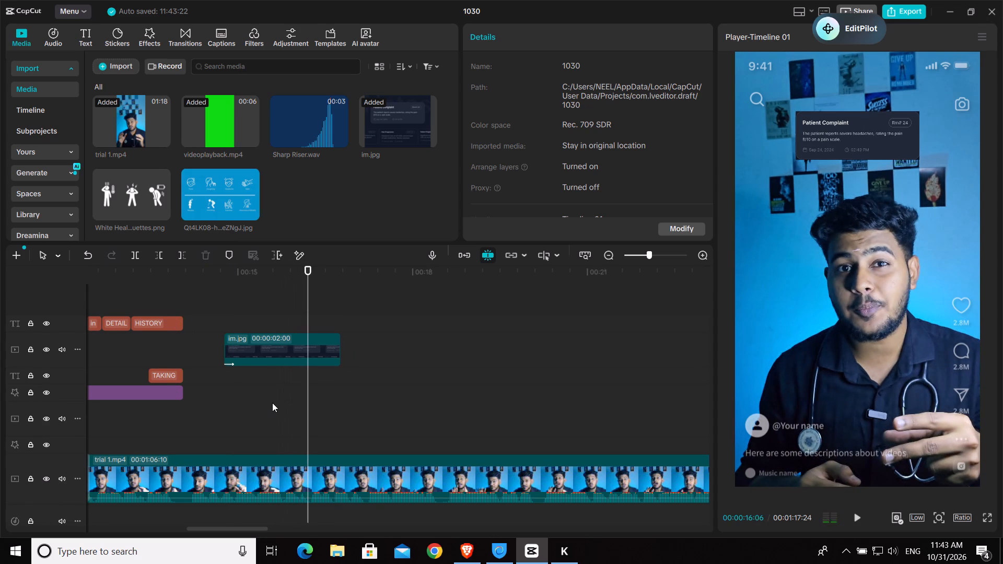
left_click(234, 383)
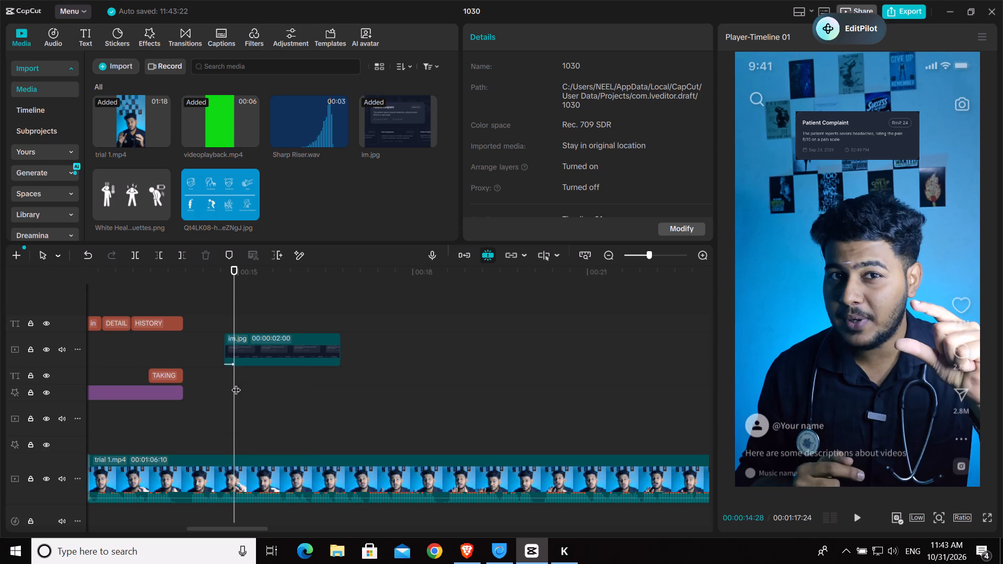
left_click(233, 213)
left_click_drag(218, 203, 284, 303)
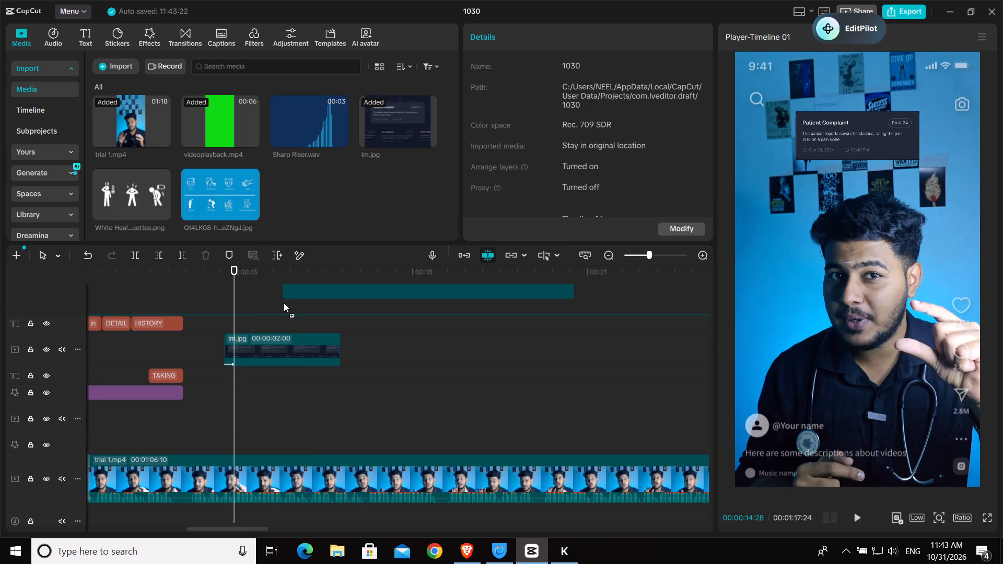
left_click_drag(284, 303, 236, 315)
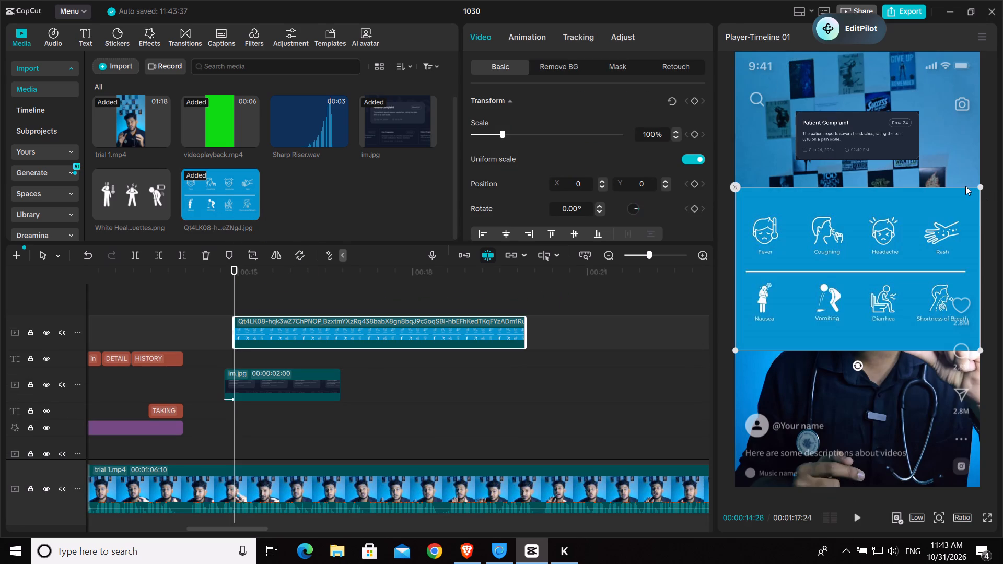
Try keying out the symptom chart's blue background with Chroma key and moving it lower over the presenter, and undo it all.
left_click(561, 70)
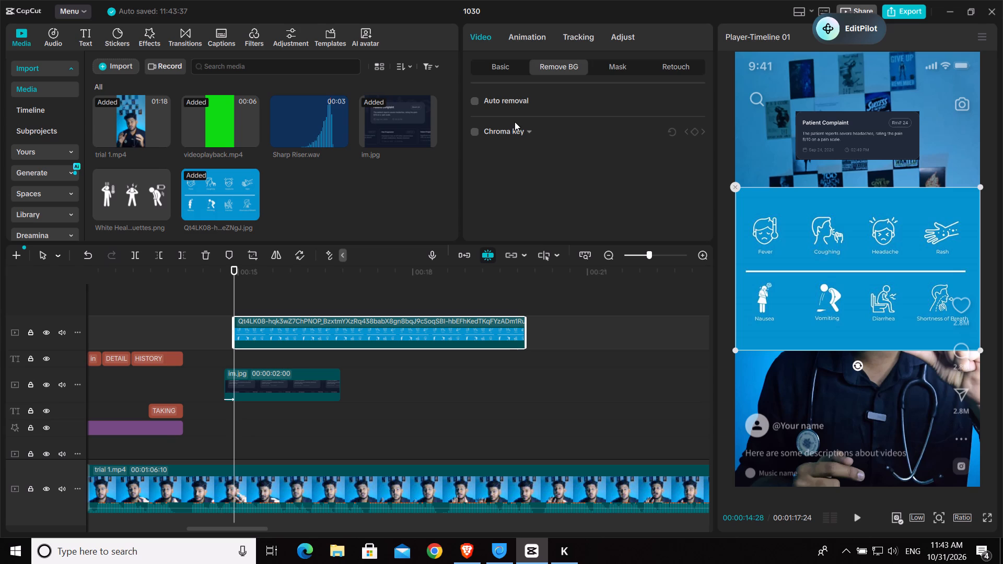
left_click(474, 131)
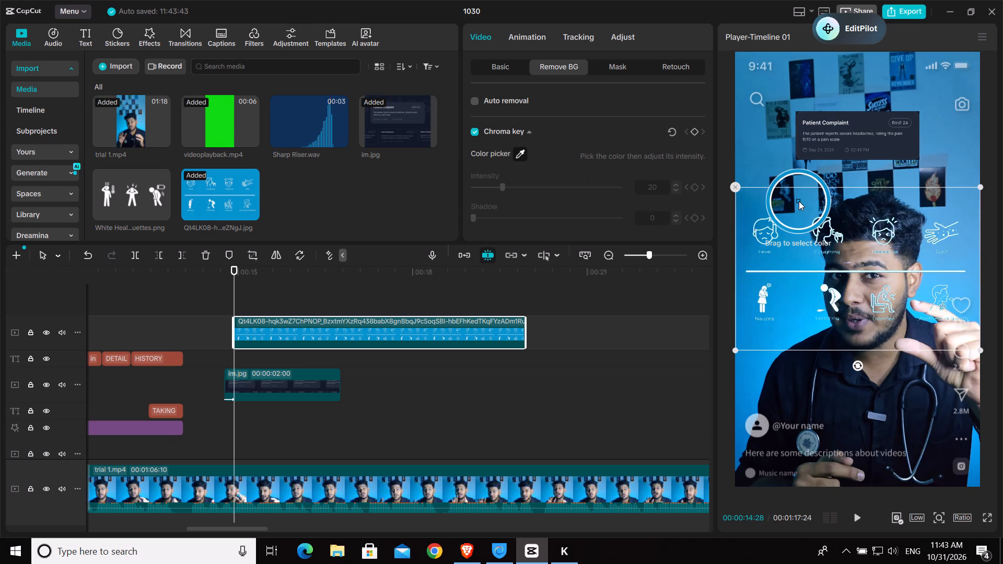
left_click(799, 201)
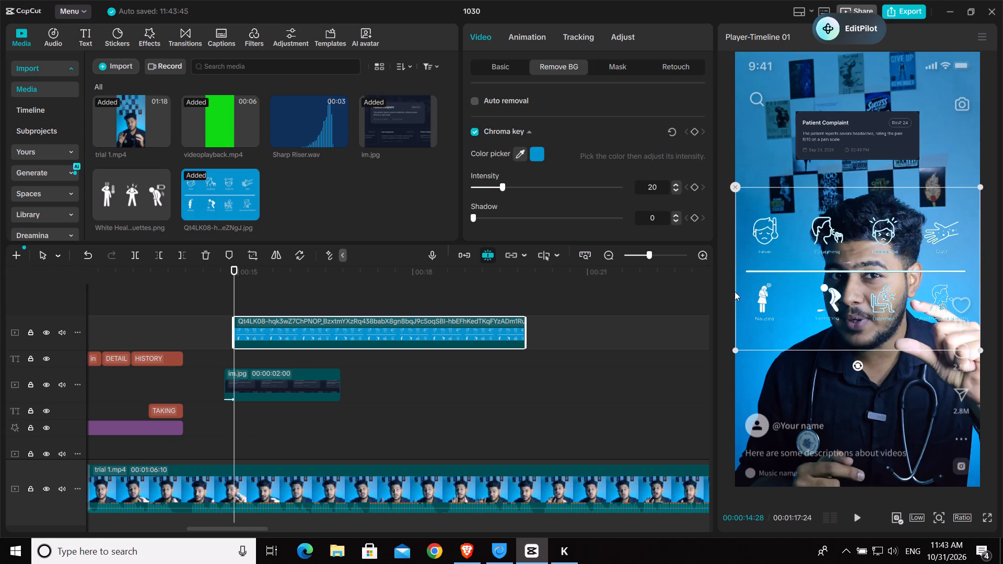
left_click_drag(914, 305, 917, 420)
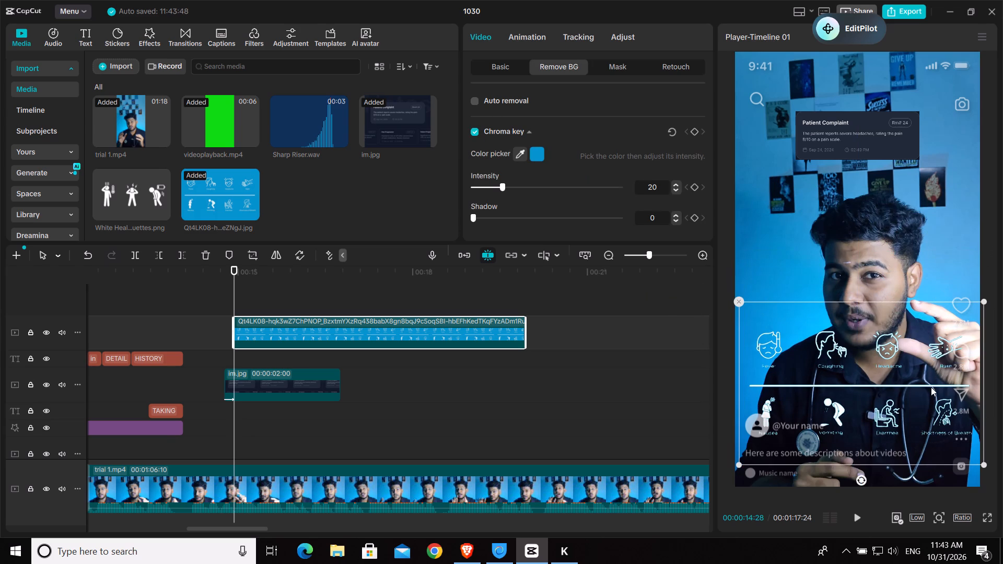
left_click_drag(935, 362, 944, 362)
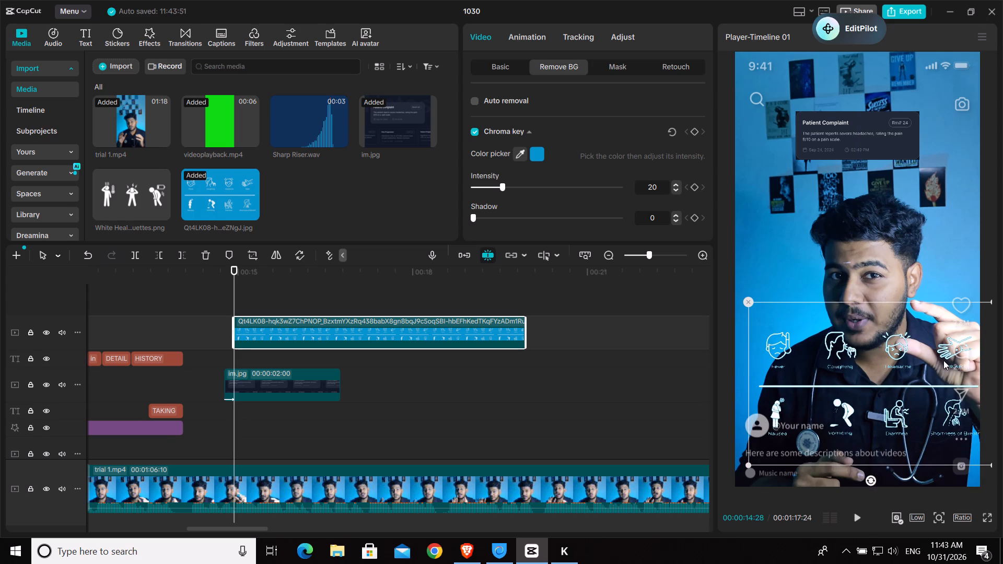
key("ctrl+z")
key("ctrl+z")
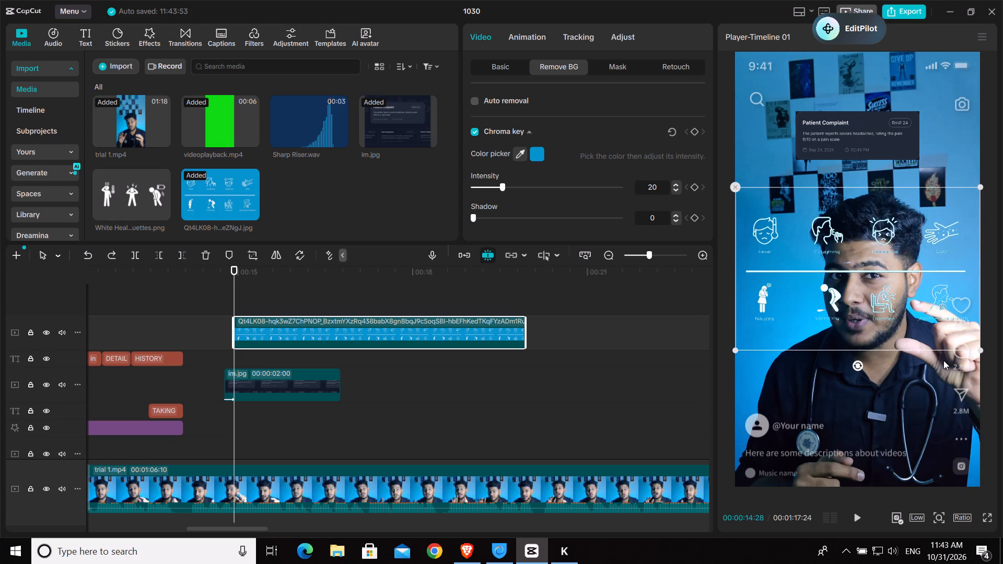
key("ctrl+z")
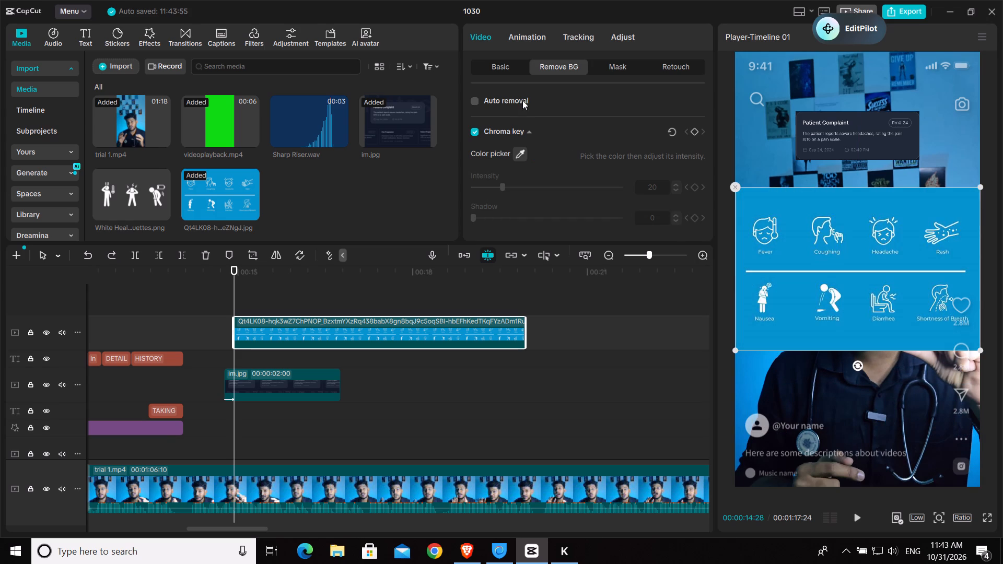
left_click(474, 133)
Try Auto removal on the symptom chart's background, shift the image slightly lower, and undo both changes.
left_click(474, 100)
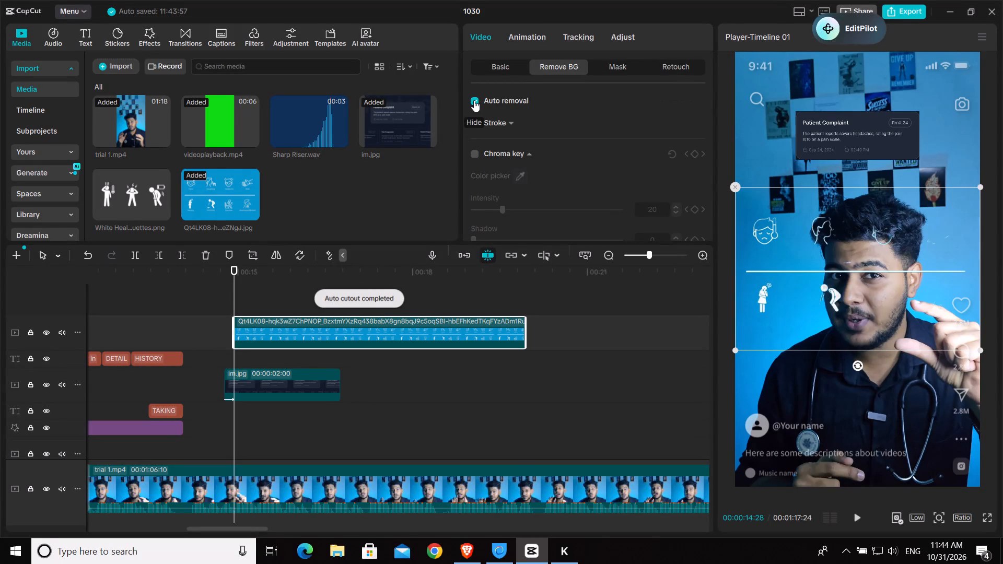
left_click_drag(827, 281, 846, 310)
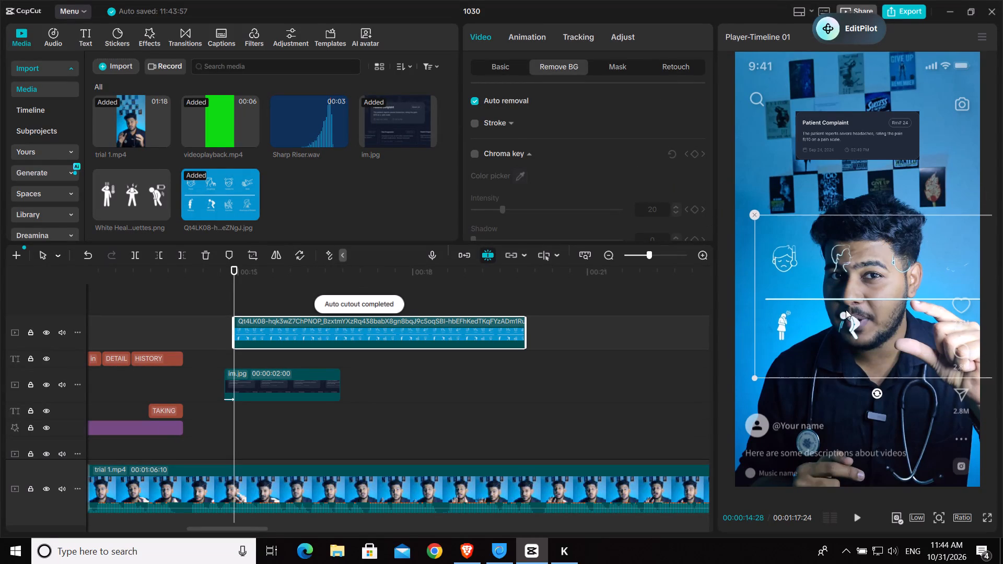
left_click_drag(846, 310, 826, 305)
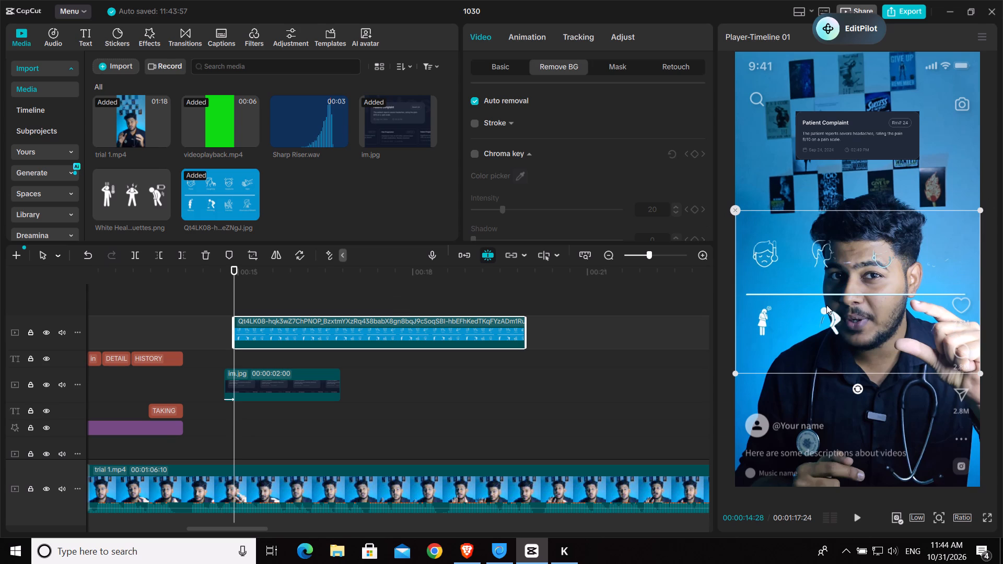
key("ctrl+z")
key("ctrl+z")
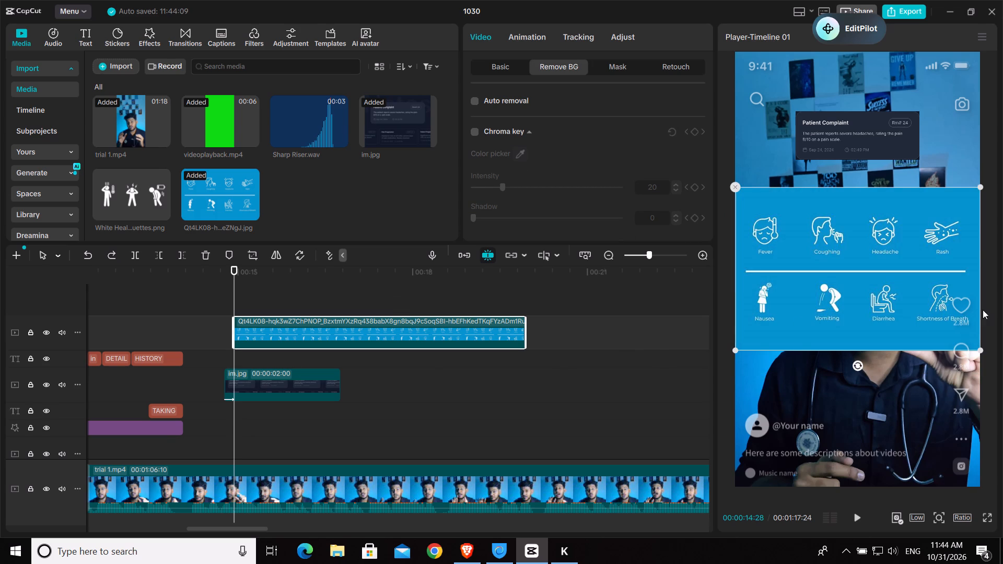
Scale the symptom chart down to a little over half the frame width, keeping it centred.
left_click_drag(983, 185, 911, 260)
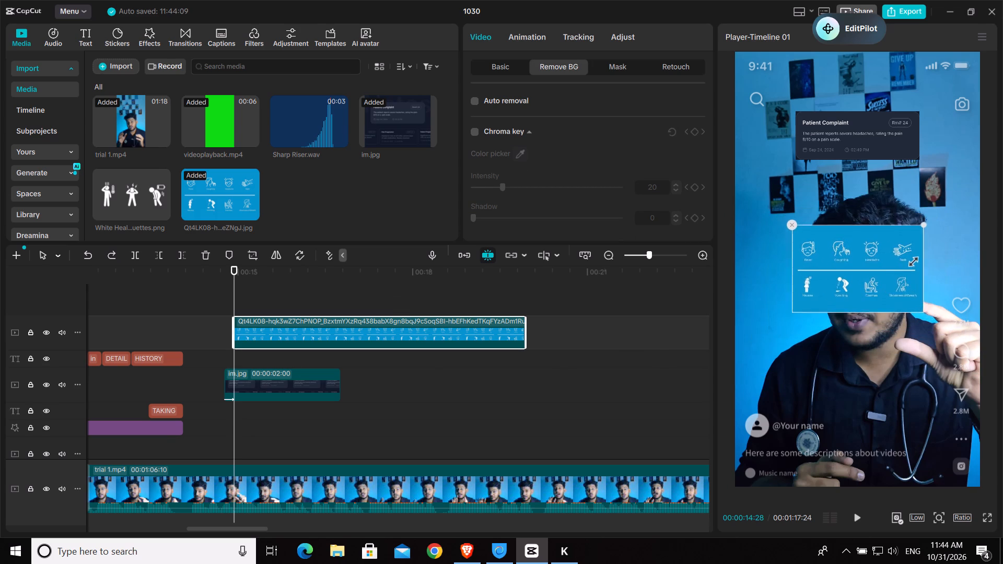
left_click_drag(911, 260, 920, 254)
Crop the symptom chart closely around the eight icons and their labels, trimming the empty blue margins on all four sides.
left_click(248, 254)
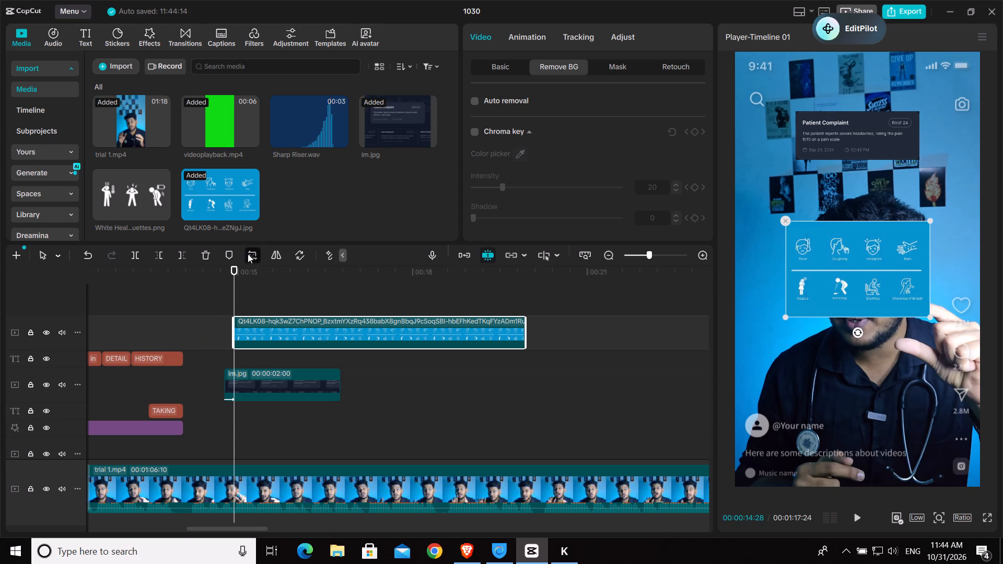
left_click_drag(500, 114, 508, 154)
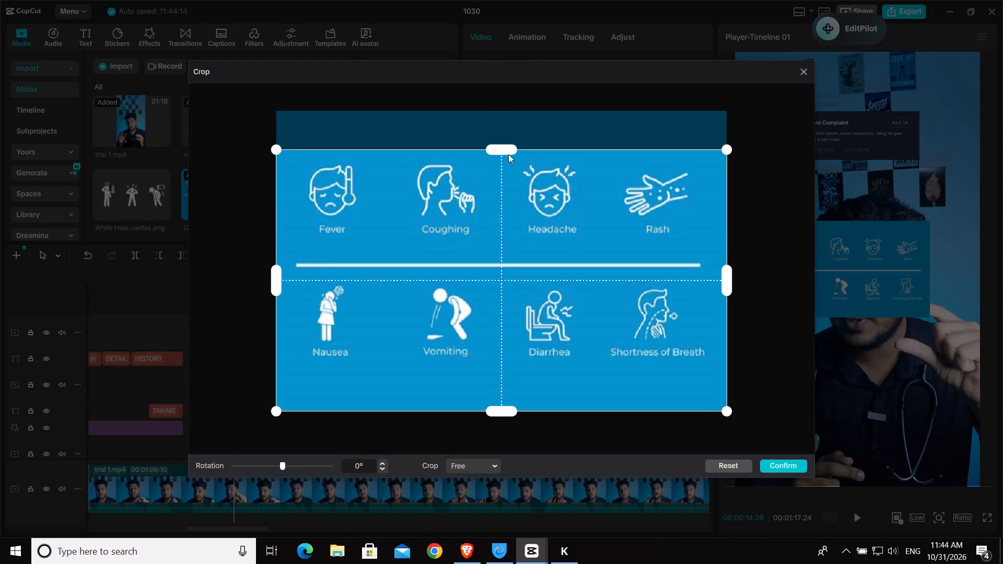
left_click_drag(508, 154, 511, 162)
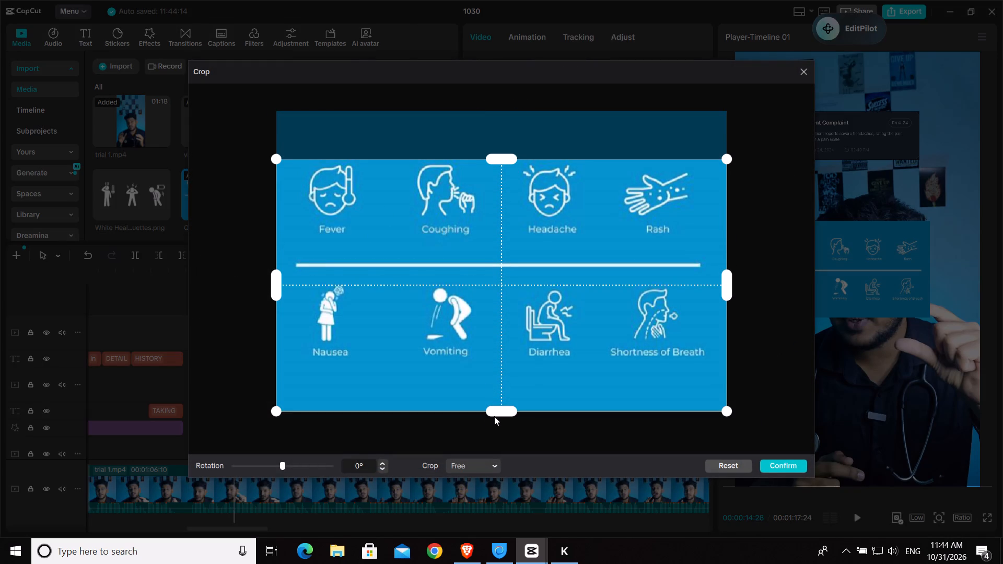
left_click_drag(495, 416, 495, 366)
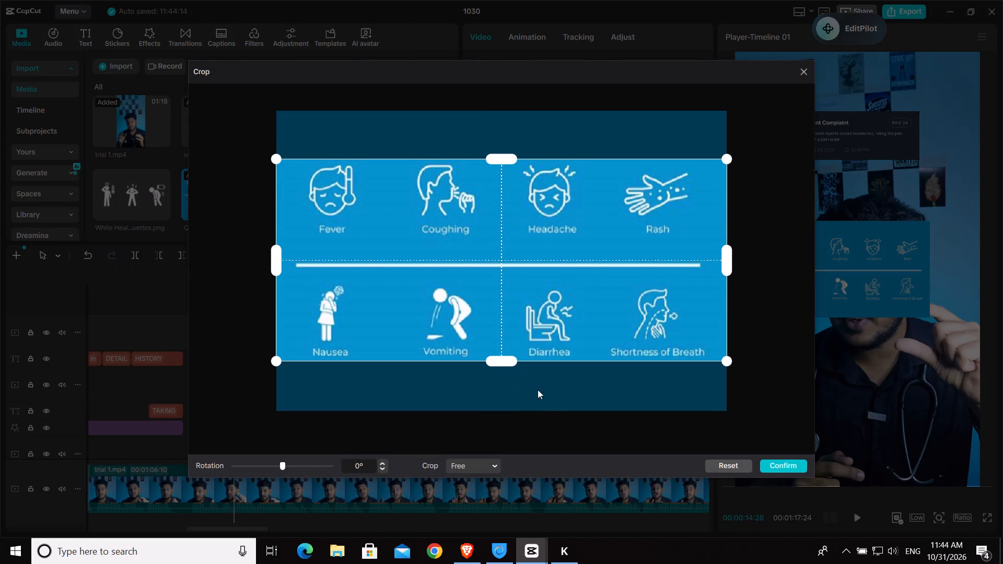
left_click(495, 361)
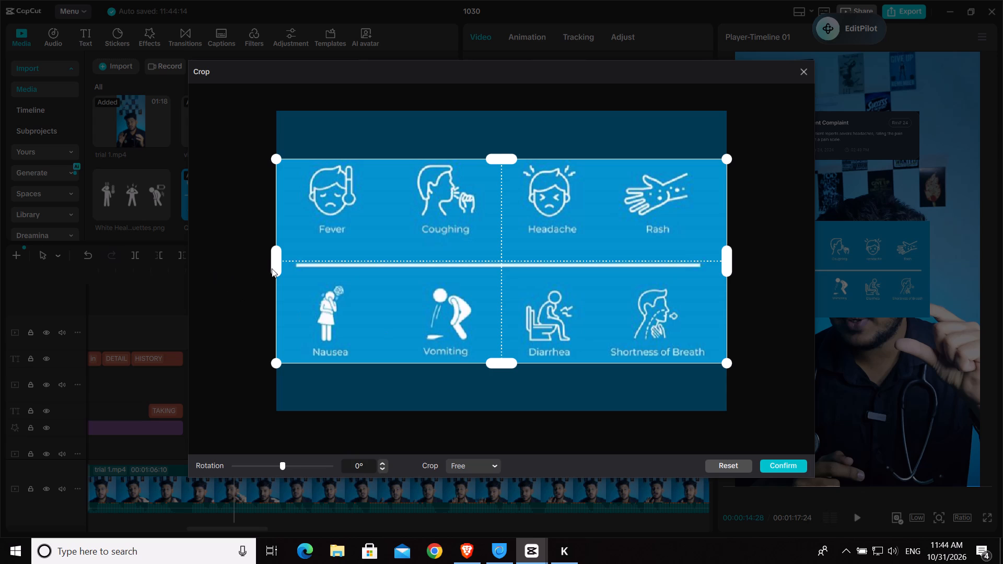
left_click_drag(281, 265, 295, 279)
left_click_drag(526, 288, 528, 293)
left_click_drag(509, 367, 510, 350)
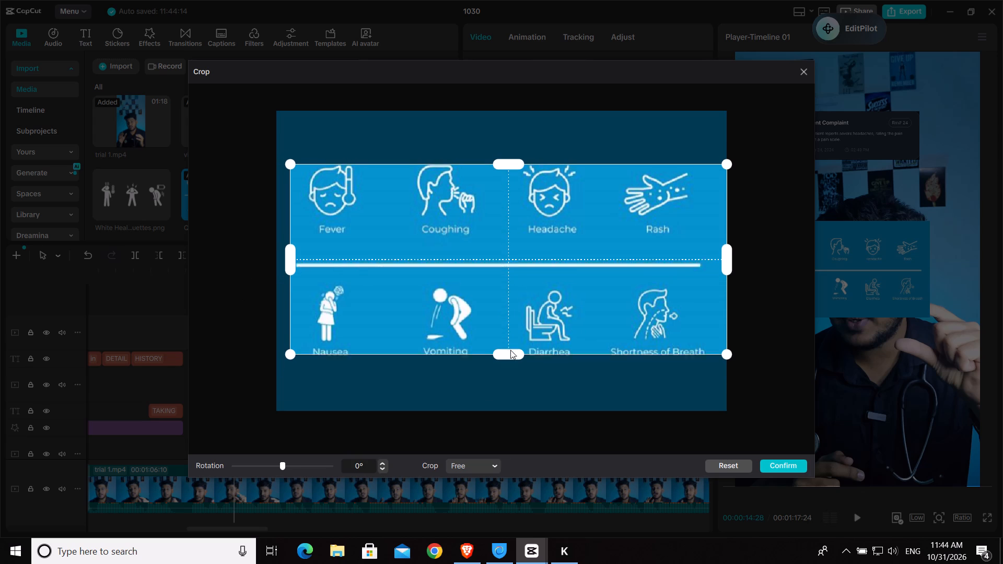
left_click_drag(510, 350, 512, 356)
left_click(510, 168)
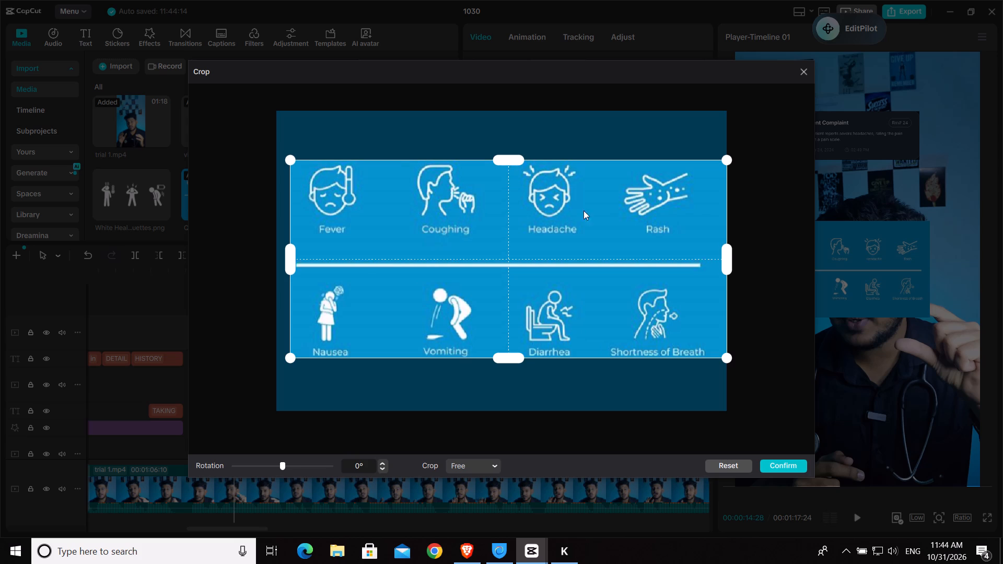
left_click_drag(729, 265, 718, 271)
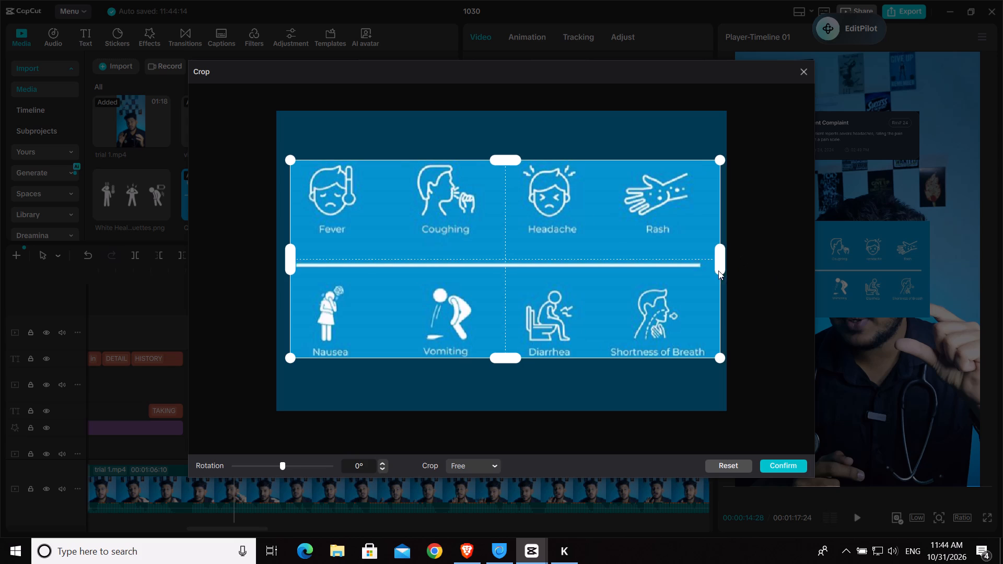
left_click_drag(718, 271, 707, 277)
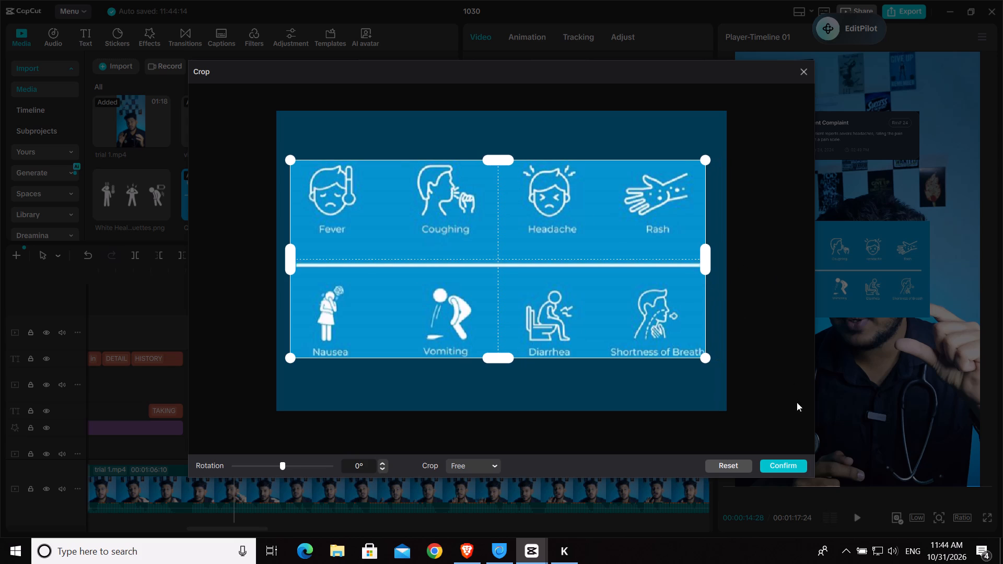
left_click(798, 471)
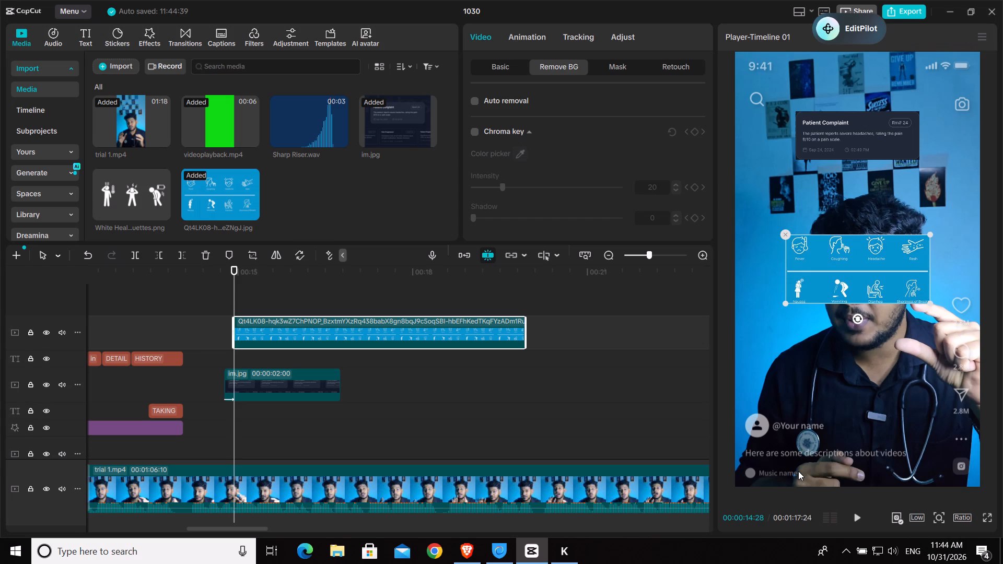
Move the symptom chart just above the frame at X 0, Y 2282 and add a position keyframe at 00:00:14:28.
left_click_drag(888, 275, 886, 389)
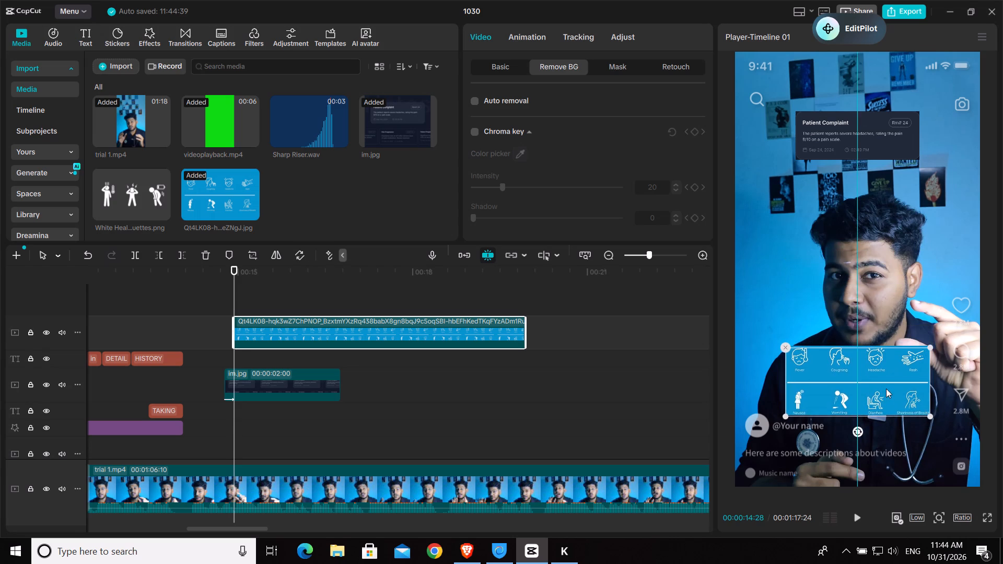
left_click_drag(886, 389, 891, 387)
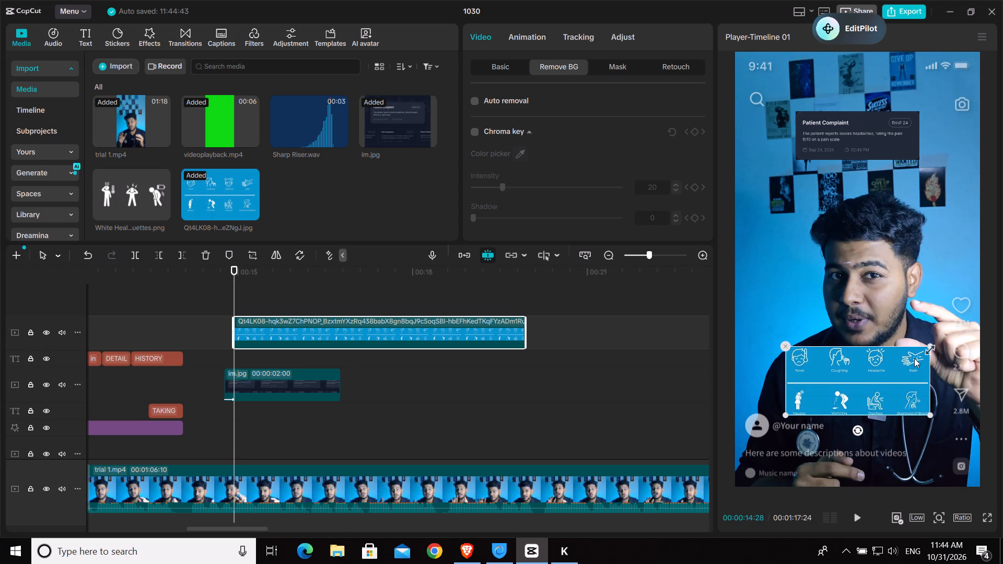
left_click_drag(884, 377, 890, 184)
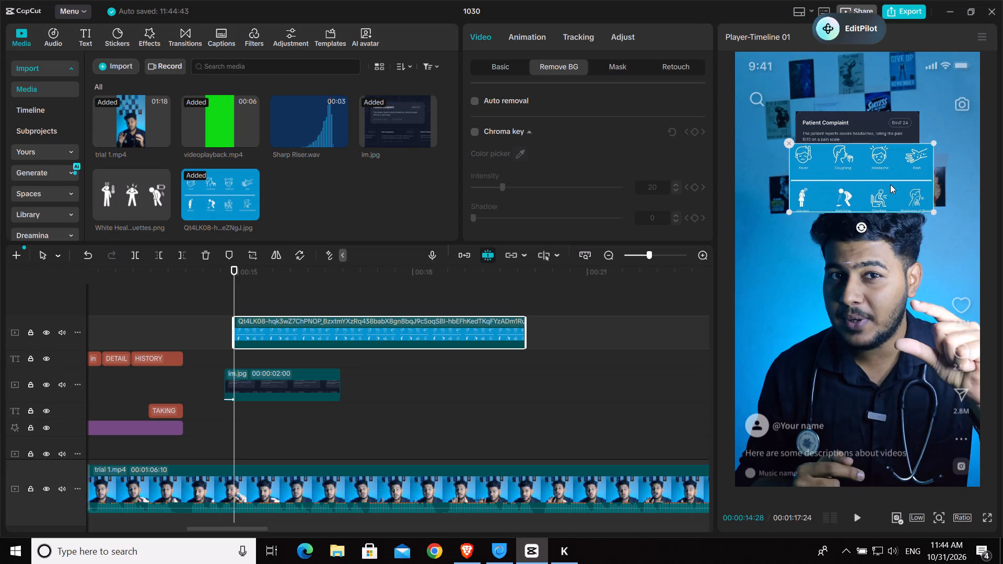
left_click_drag(890, 184, 885, 144)
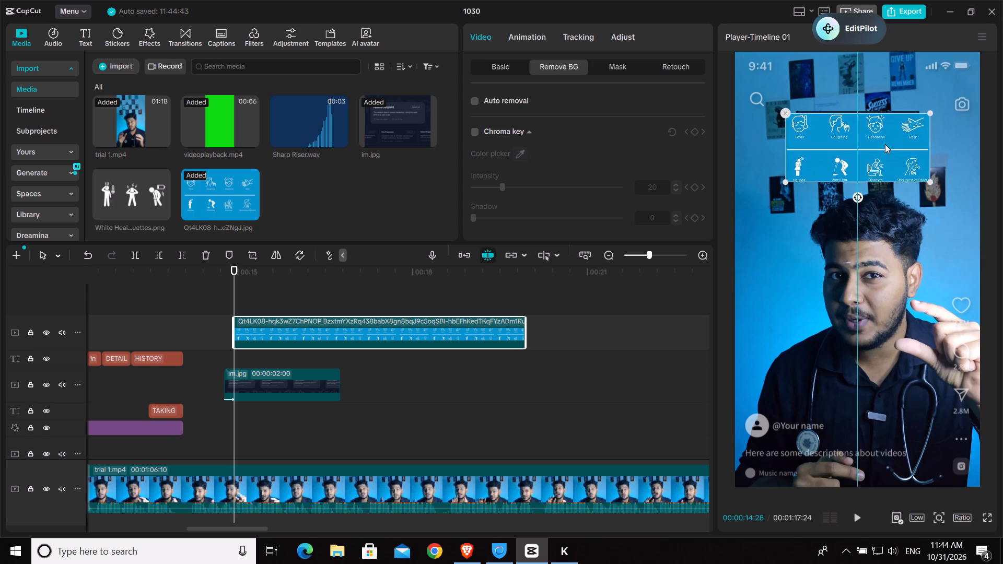
left_click_drag(885, 144, 881, 6)
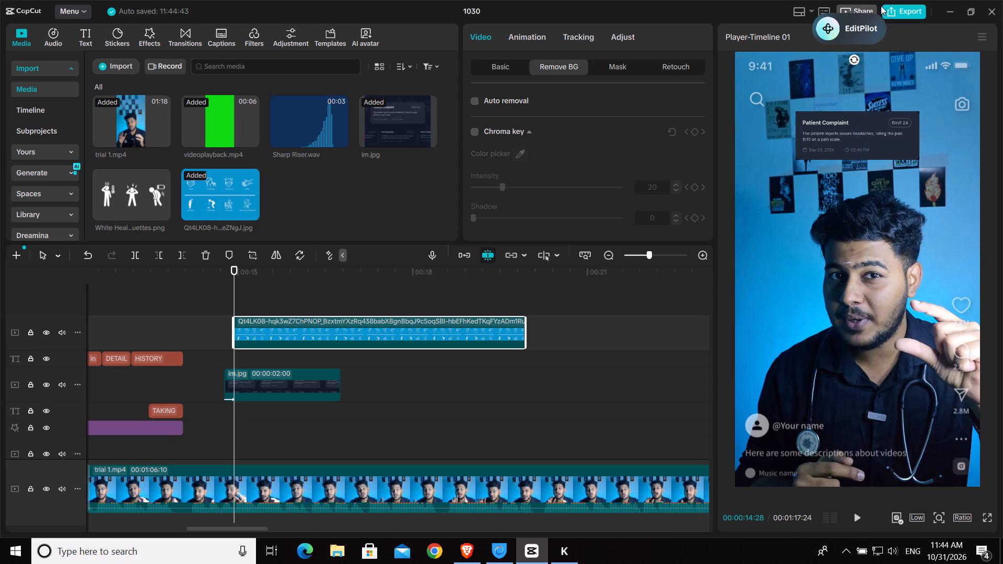
left_click_drag(881, 6, 884, 6)
left_click(494, 63)
left_click(692, 184)
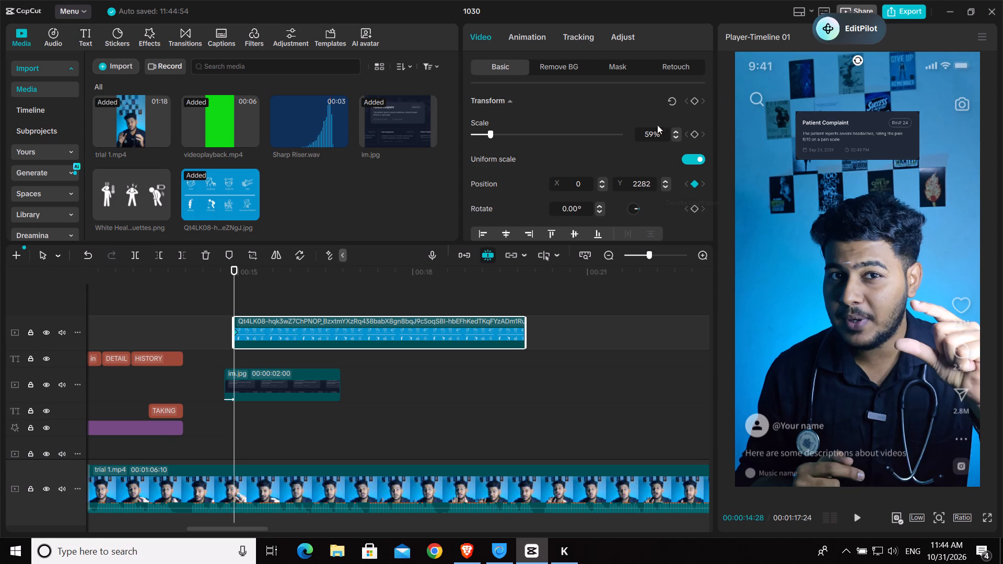
At 00:00:15:07, bring the symptom chart down over the Patient Complaint card to X 0, Y 1237 as a second position keyframe.
key("space")
key("space")
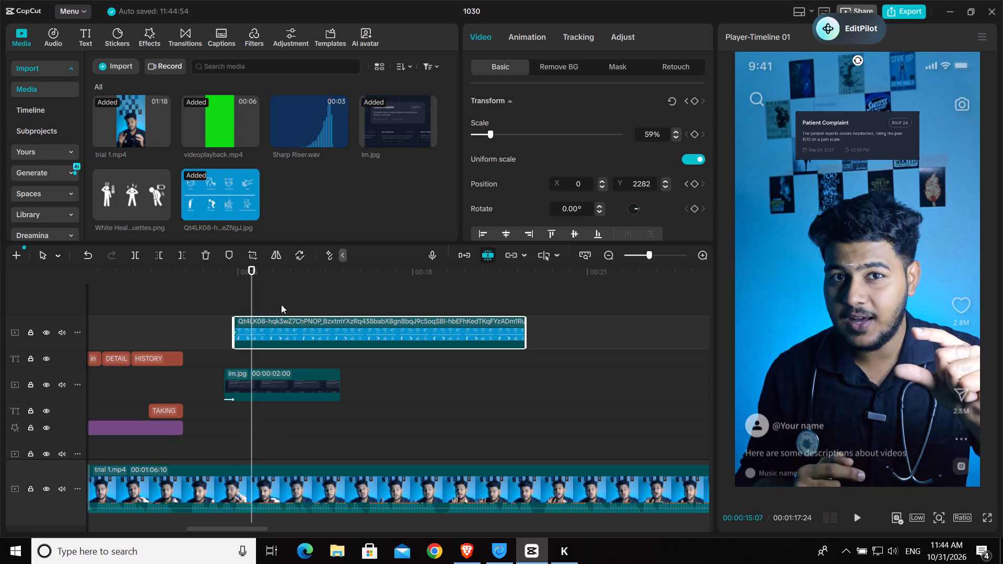
left_click_drag(852, 52, 853, 74)
left_click_drag(854, 55, 853, 71)
left_click_drag(870, 46, 874, 61)
triple_click(666, 186)
triple_click(666, 186)
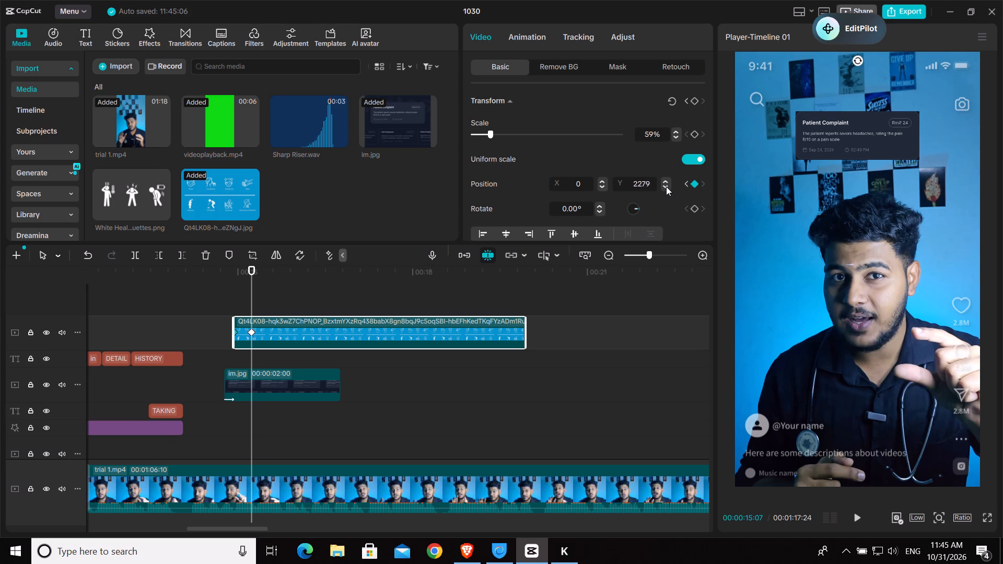
triple_click(666, 186)
triple_click(666, 186)
left_click(666, 186)
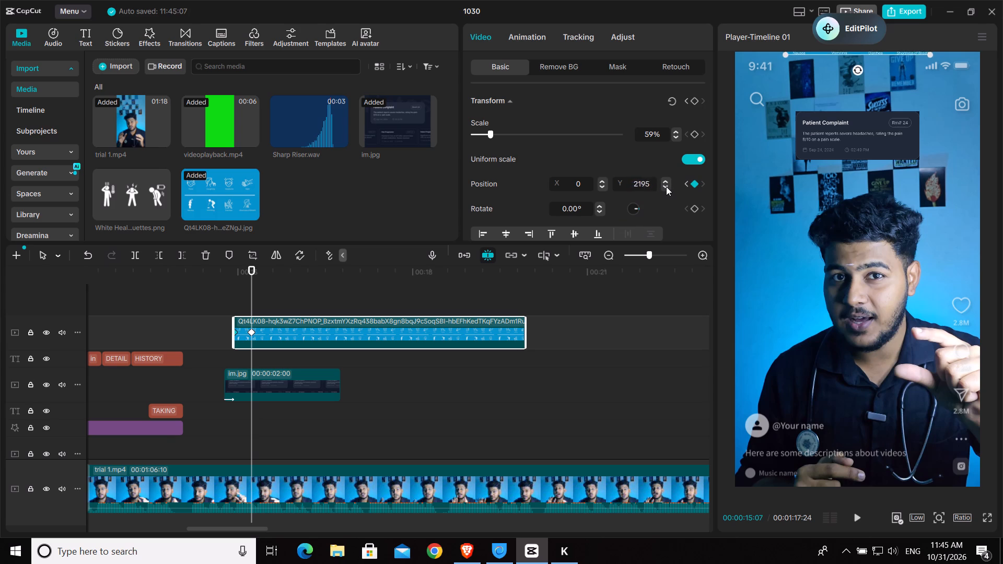
left_click_drag(877, 53, 875, 80)
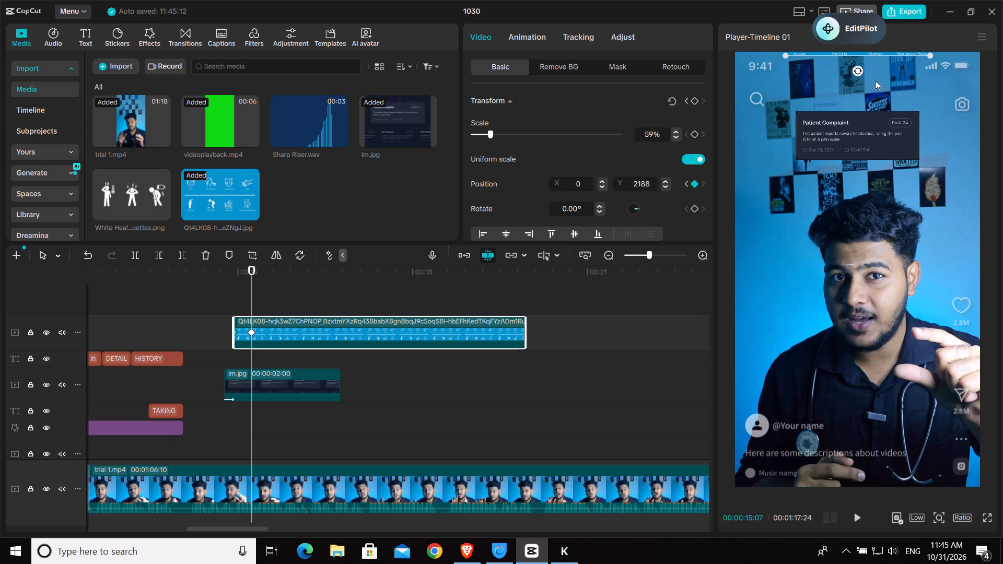
left_click_drag(875, 80, 874, 85)
left_click_drag(858, 52, 864, 65)
left_click_drag(910, 54, 903, 125)
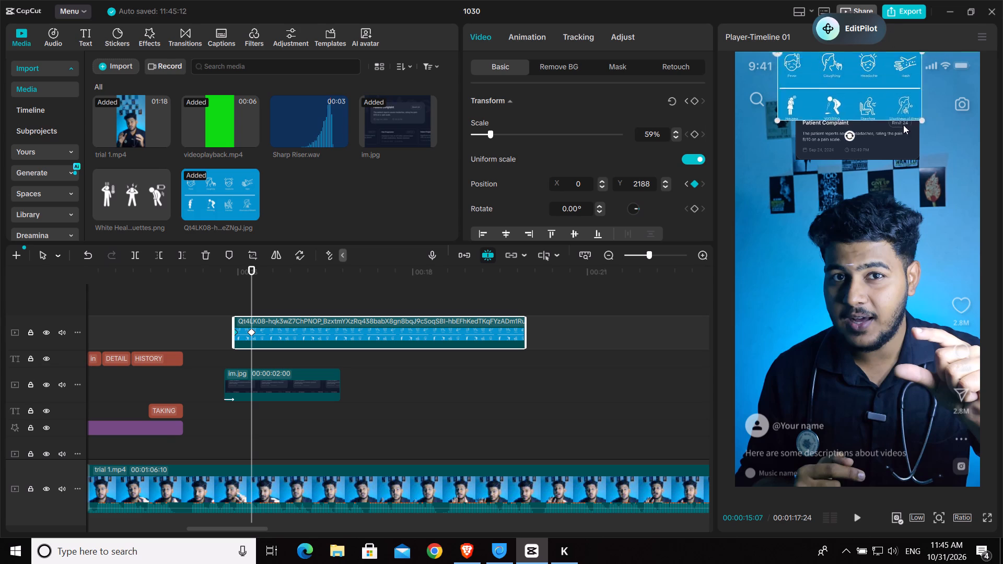
left_click_drag(903, 125, 911, 162)
Play back the chart's slide-in, and set its scale to 74% with the playhead on the 00:00:15:07 keyframe.
left_click(221, 320)
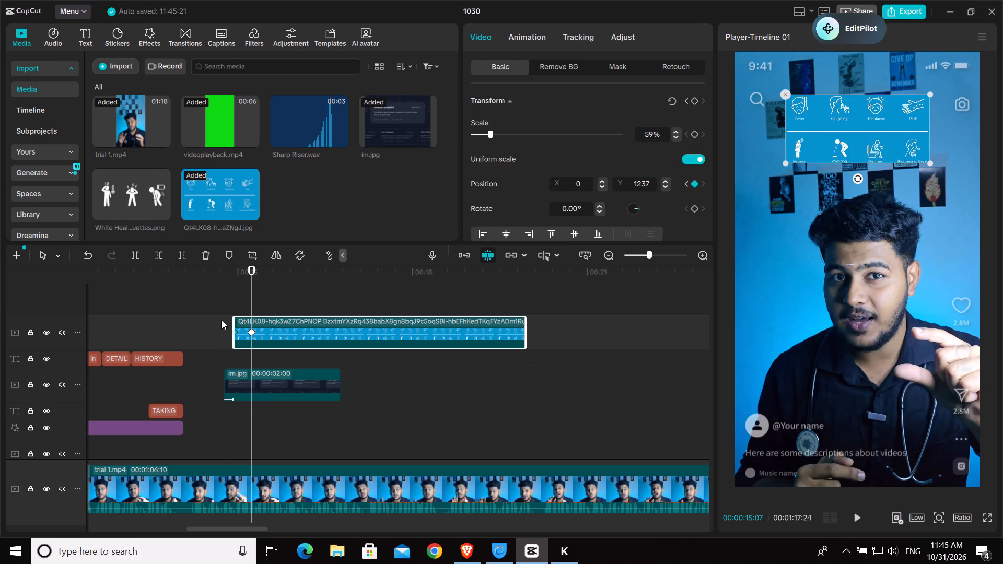
key("space")
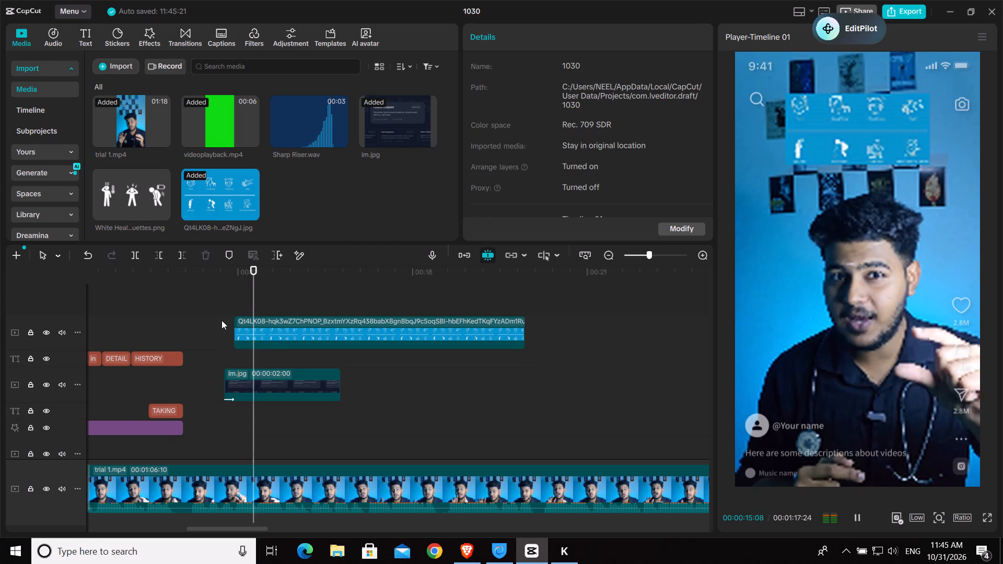
key("space")
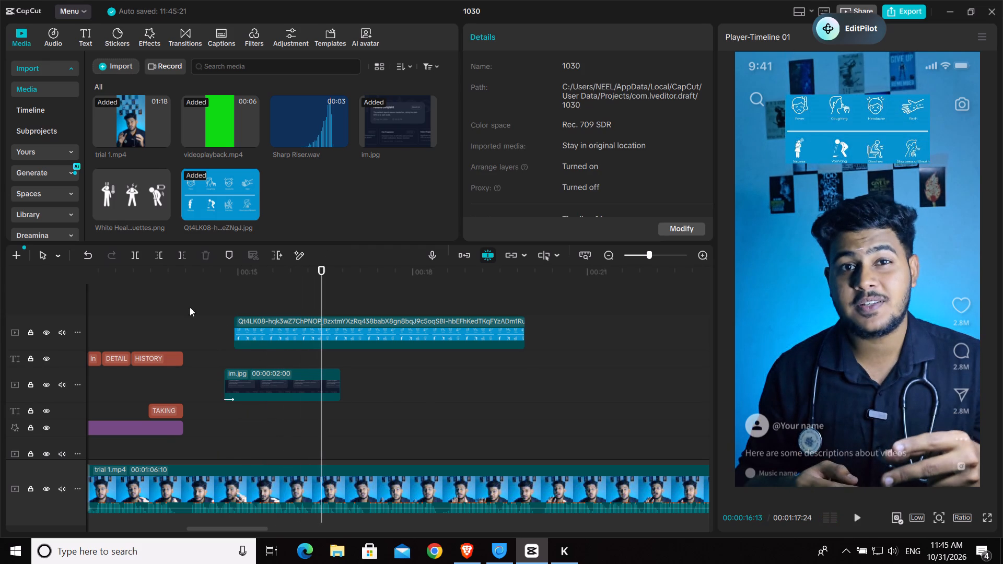
left_click(244, 309)
left_click(273, 336)
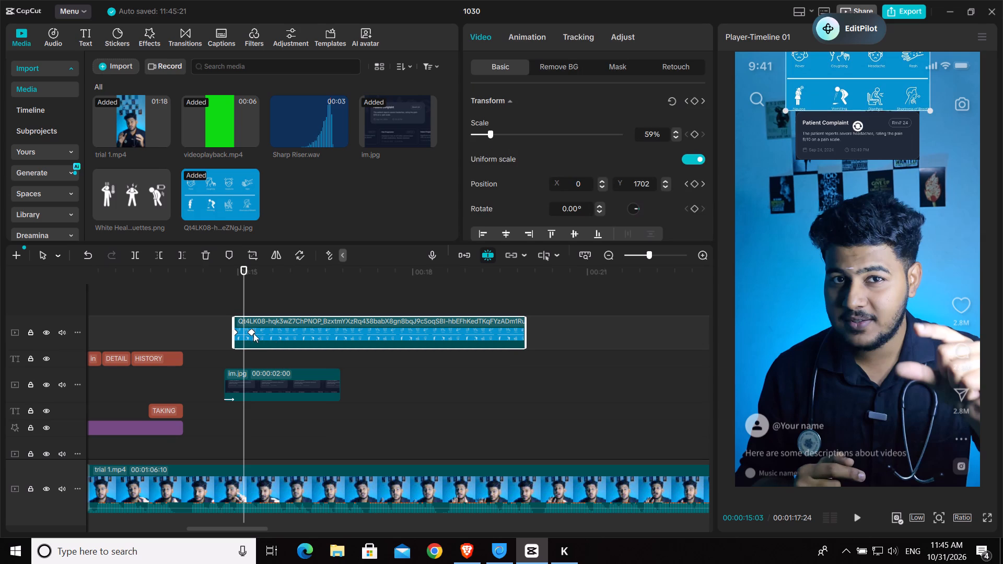
left_click(249, 331)
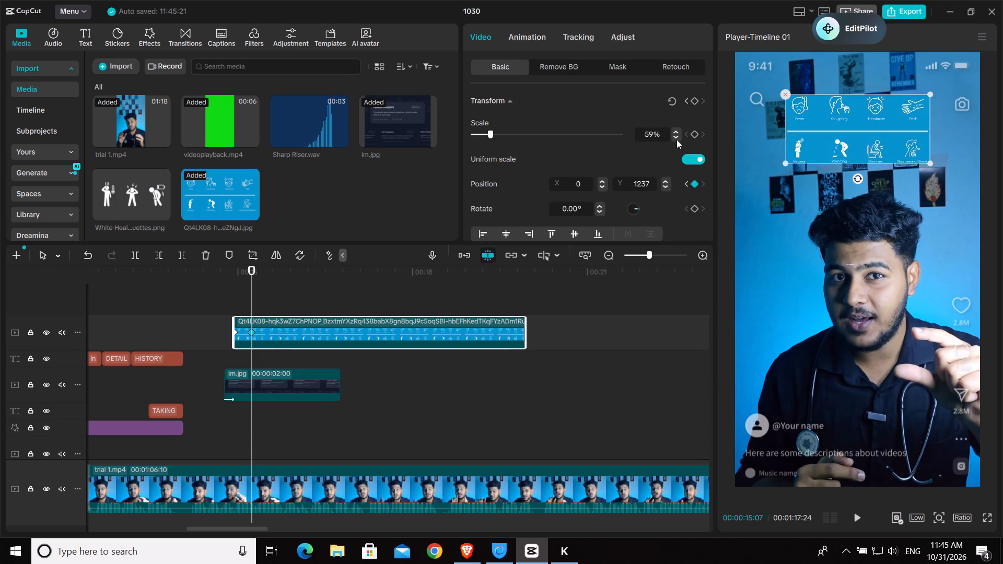
triple_click(674, 131)
triple_click(674, 131)
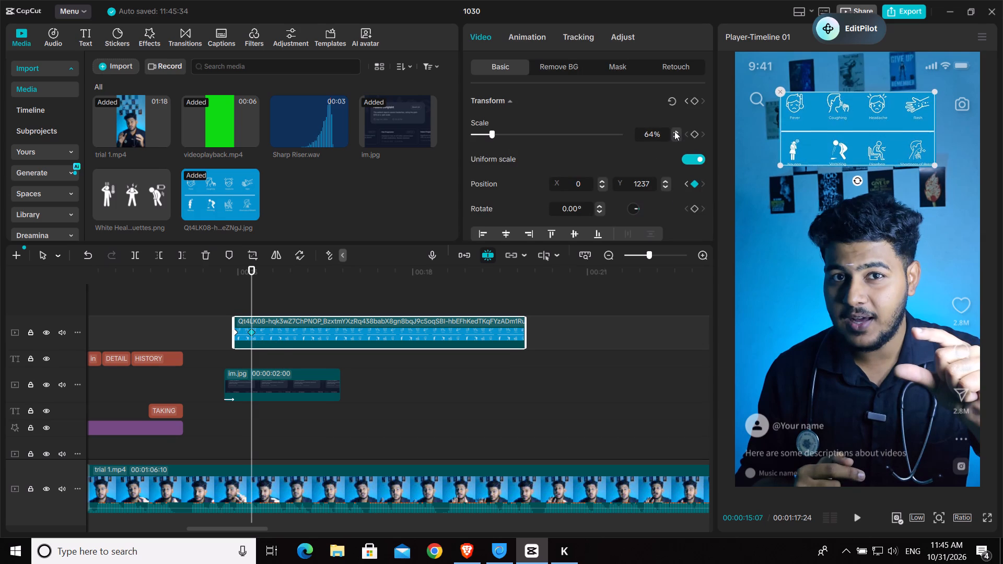
triple_click(674, 131)
double_click(674, 131)
triple_click(674, 131)
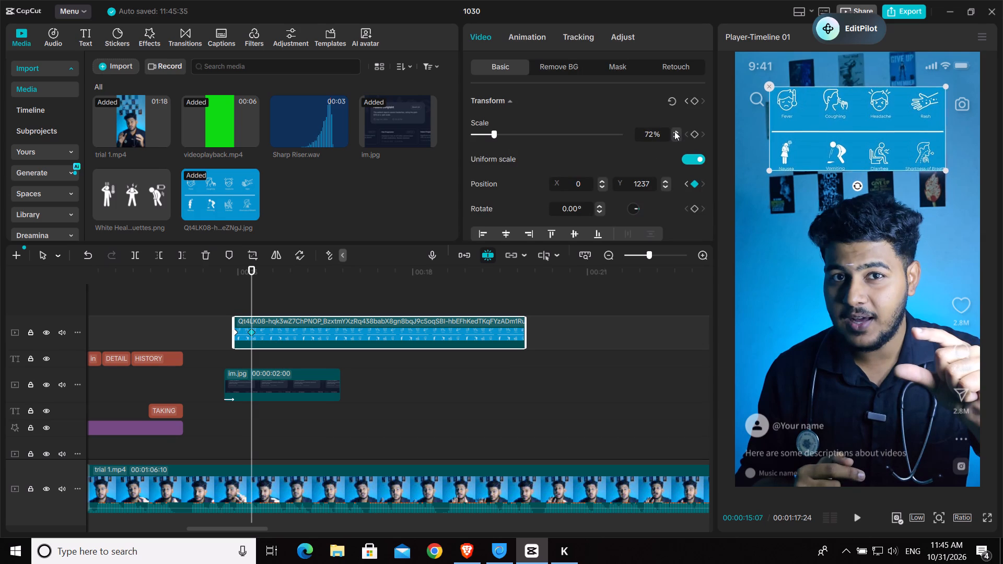
left_click(674, 131)
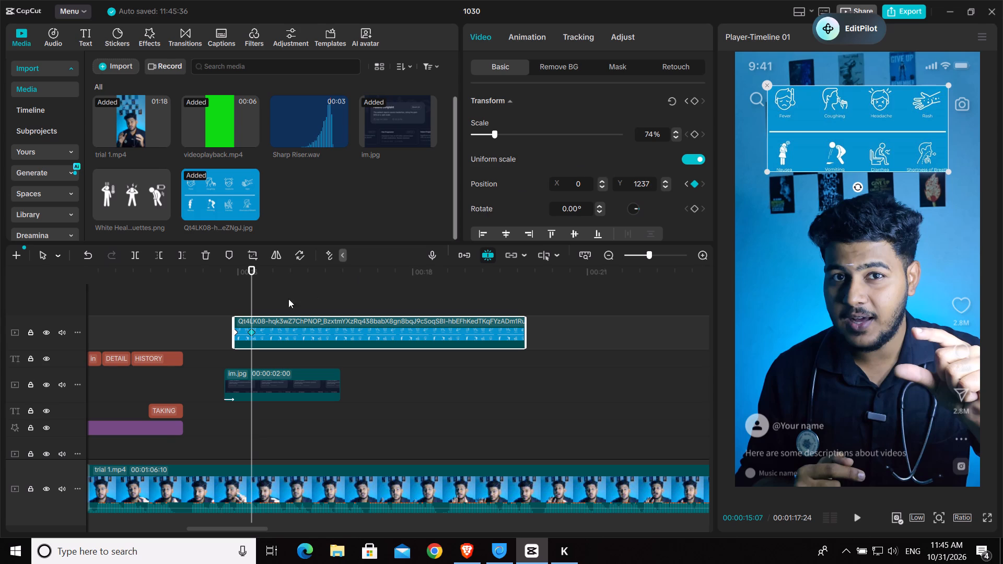
Extend the symptom chart's crop slightly at the bottom to give the lower row of labels more margin, and return to 00:00:14:20.
left_click(255, 258)
left_click_drag(495, 360, 499, 367)
left_click(788, 464)
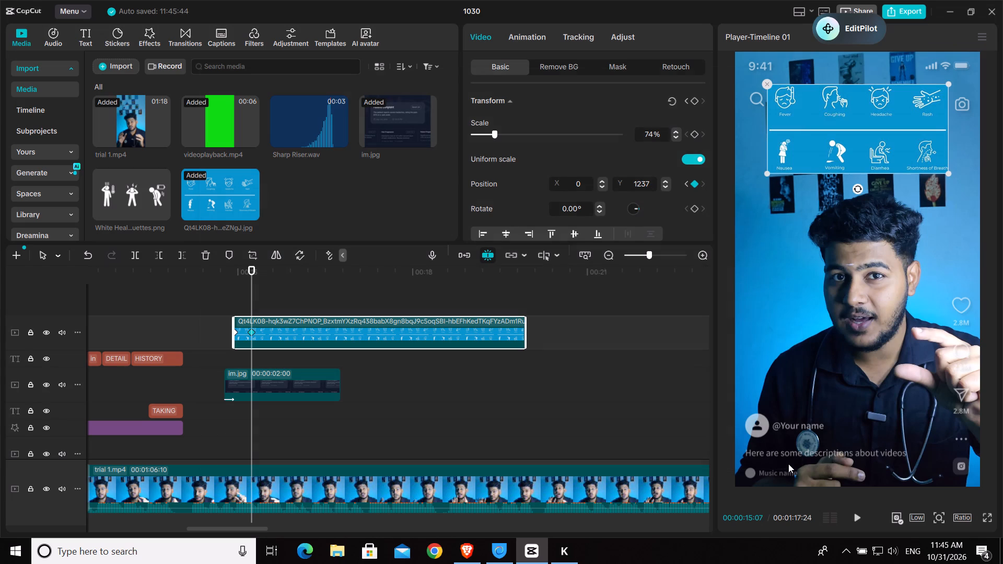
left_click(219, 357)
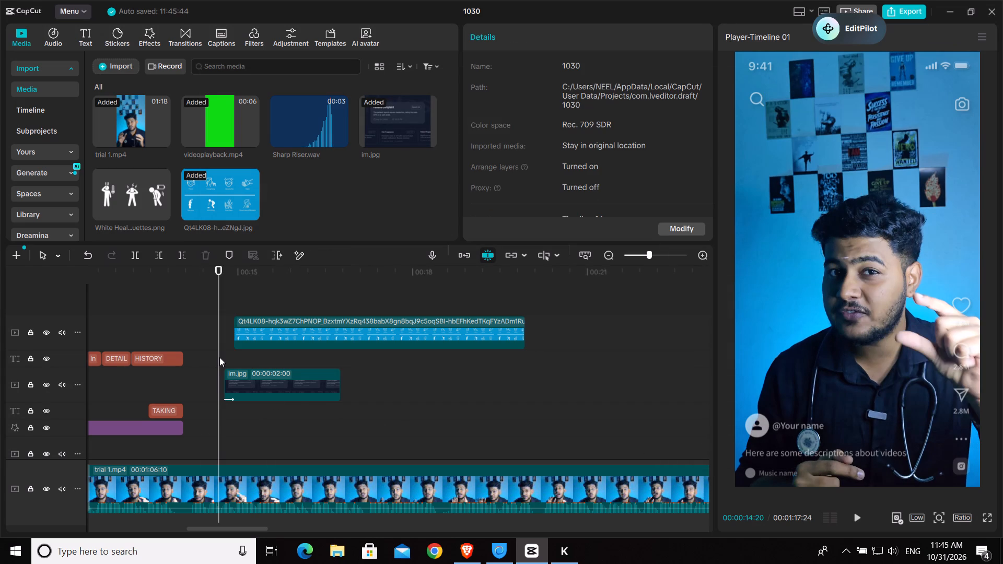
Play back the symptom chart's slide-in over the Patient Complaint card to check its motion.
key("space")
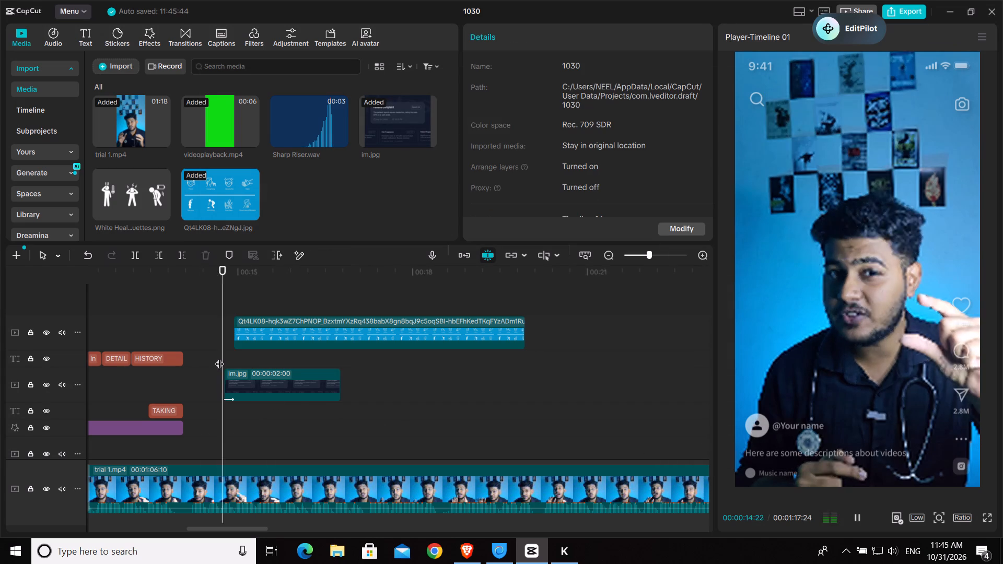
key("space")
key("space")
key("space")
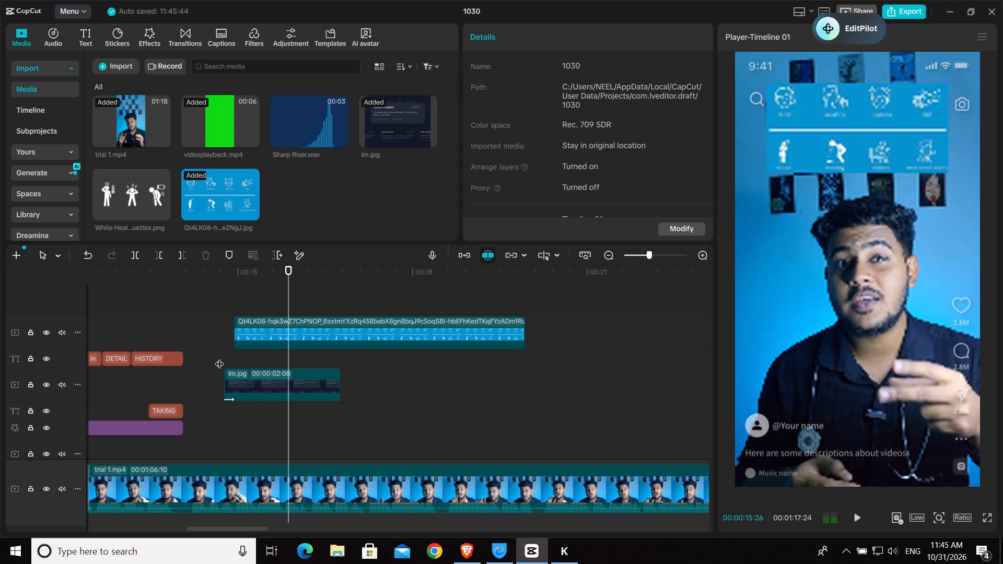
left_click(229, 309)
key("space")
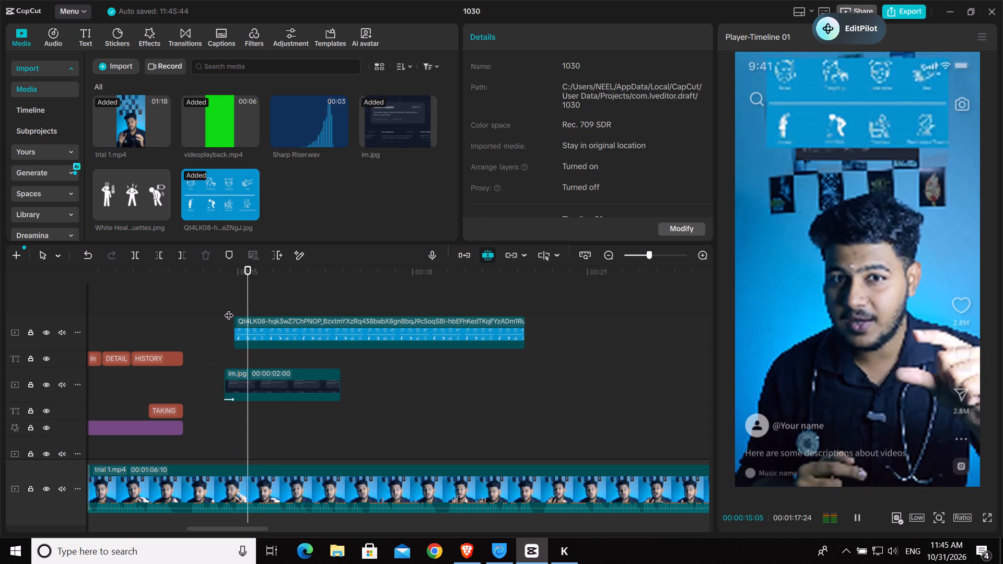
key("space")
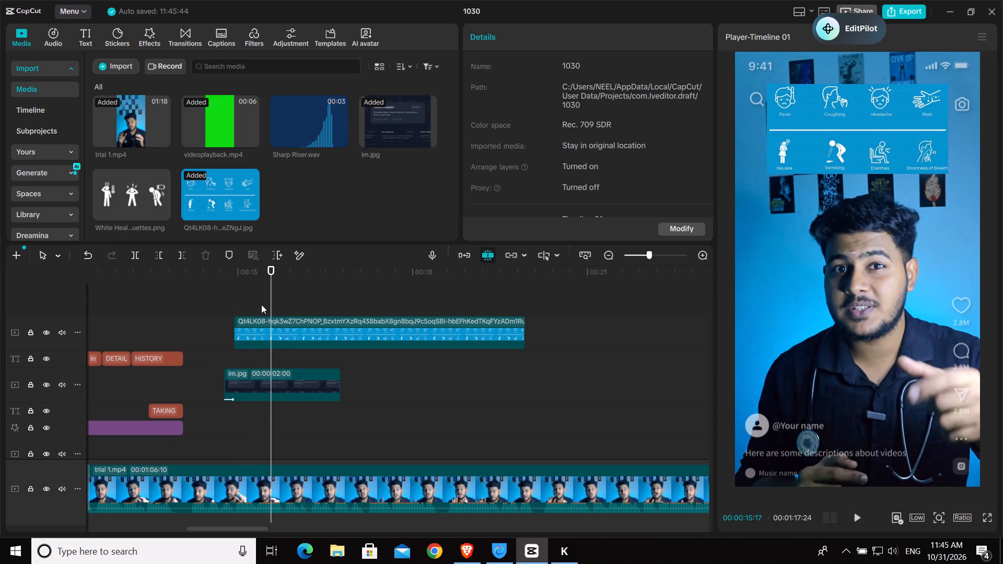
At the chart's first keyframe, 00:00:14:28, reduce its scale to 59% and add a scale keyframe.
left_click(265, 335)
left_click(235, 334)
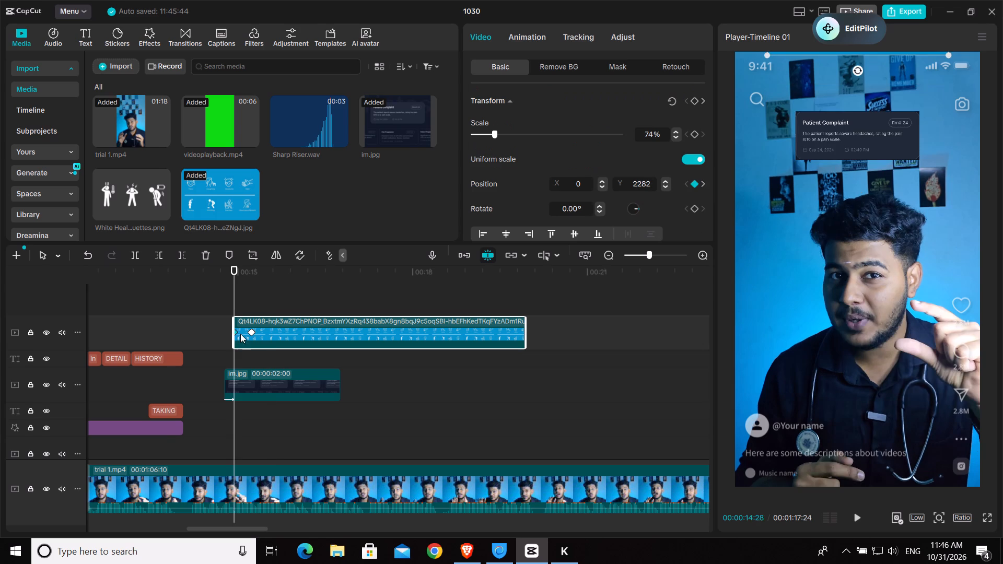
left_click(253, 331)
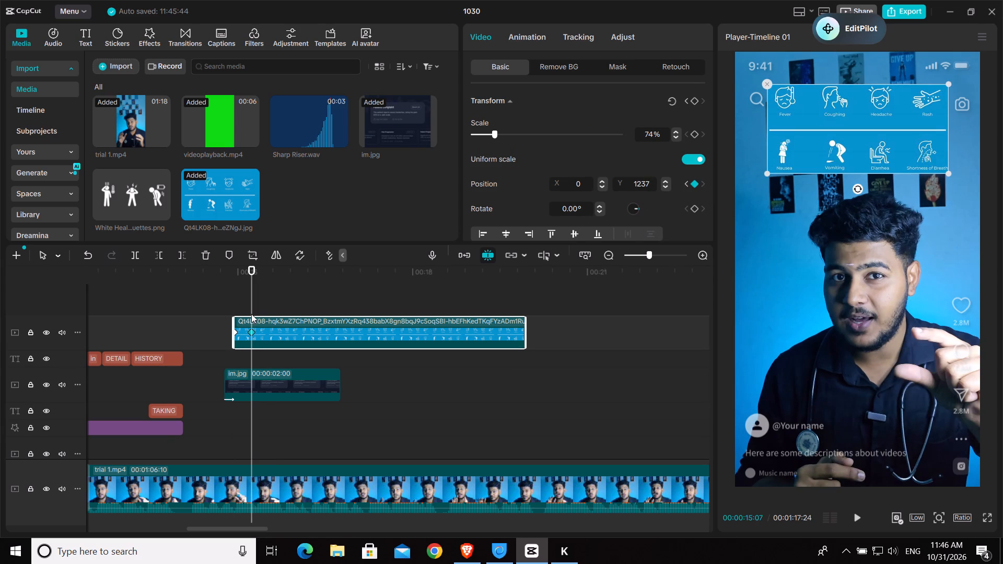
left_click(236, 310)
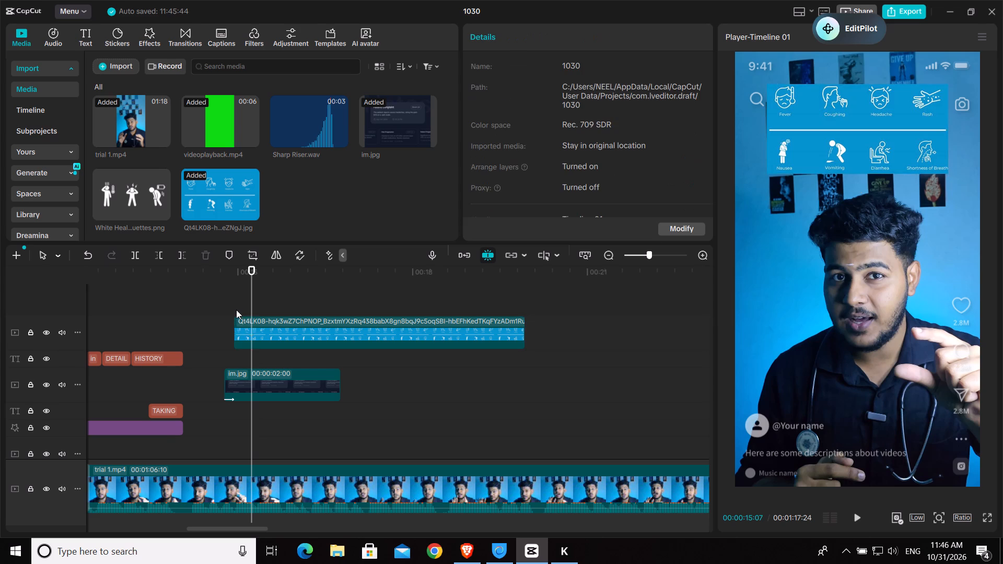
left_click(241, 333)
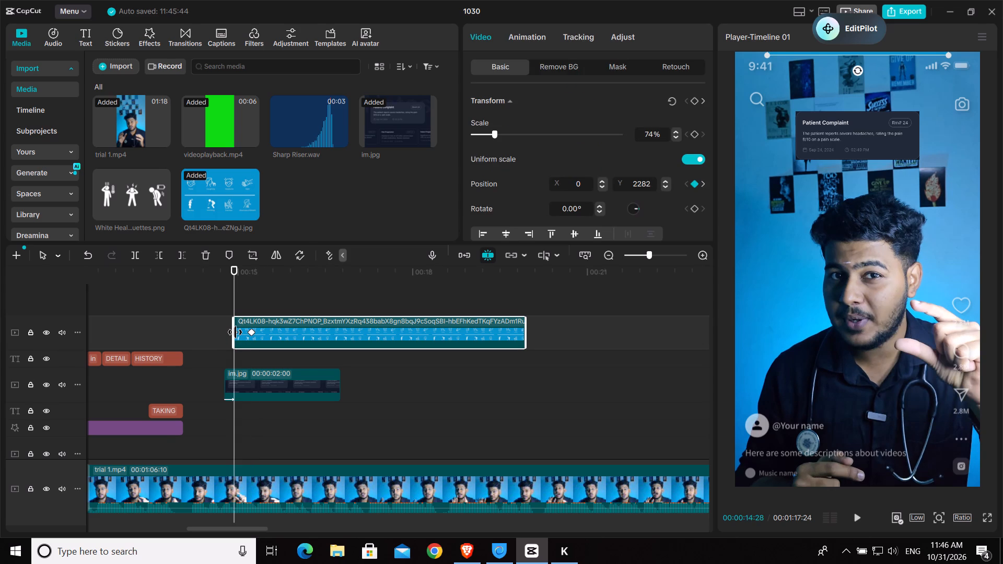
left_click(235, 332)
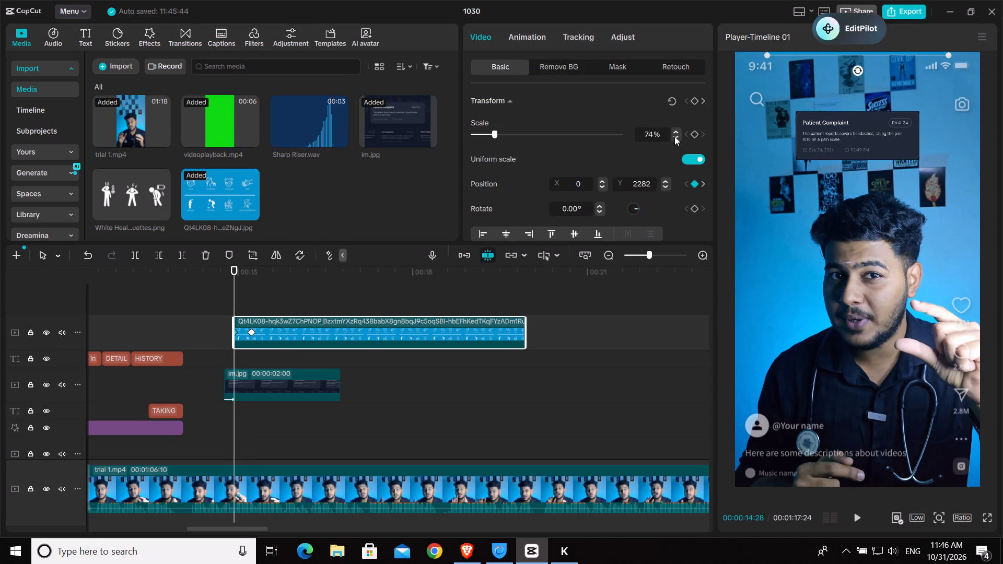
triple_click(674, 137)
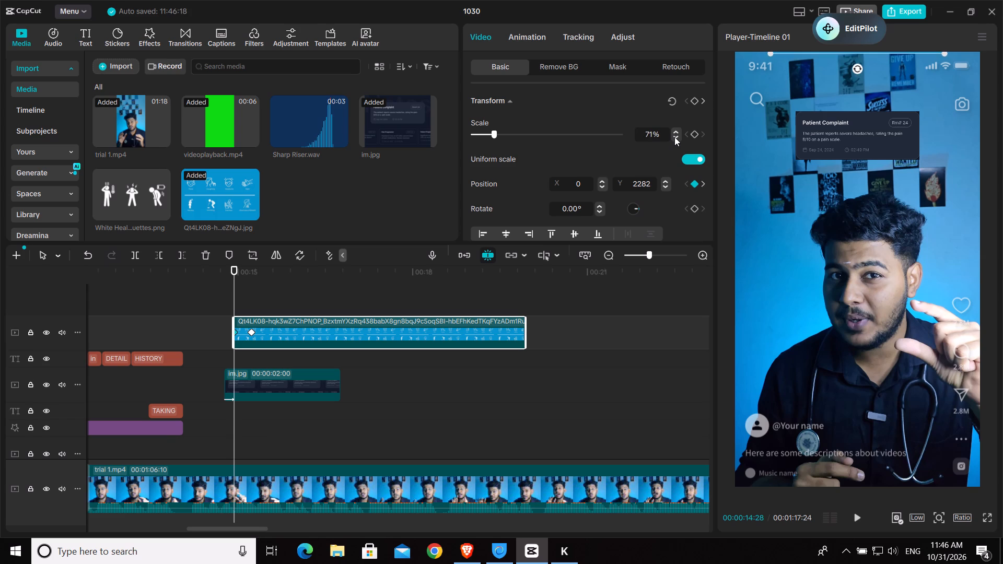
double_click(674, 137)
triple_click(674, 137)
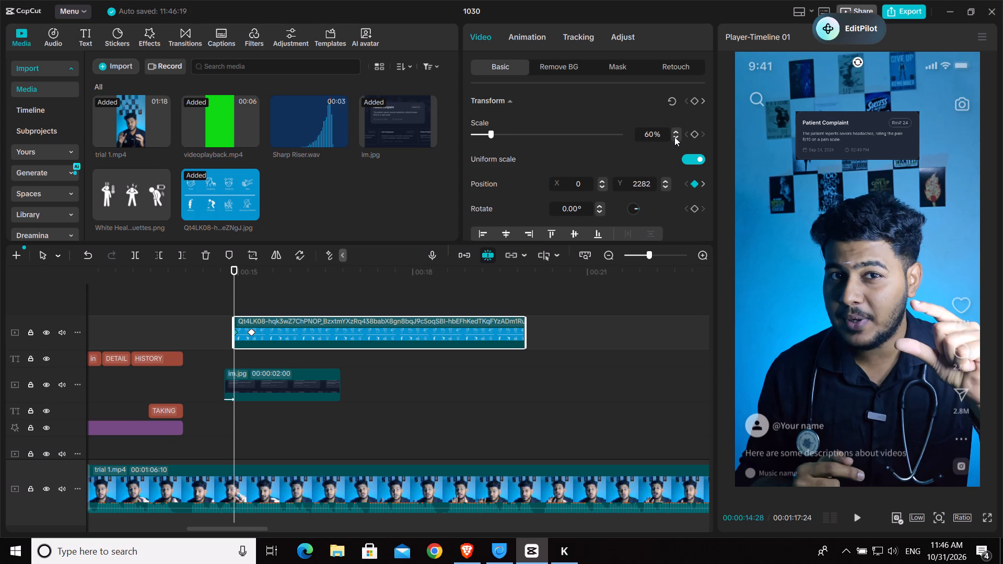
left_click(692, 137)
At the chart's second keyframe, 00:00:15:07, set its scale to 74%.
left_click(251, 333)
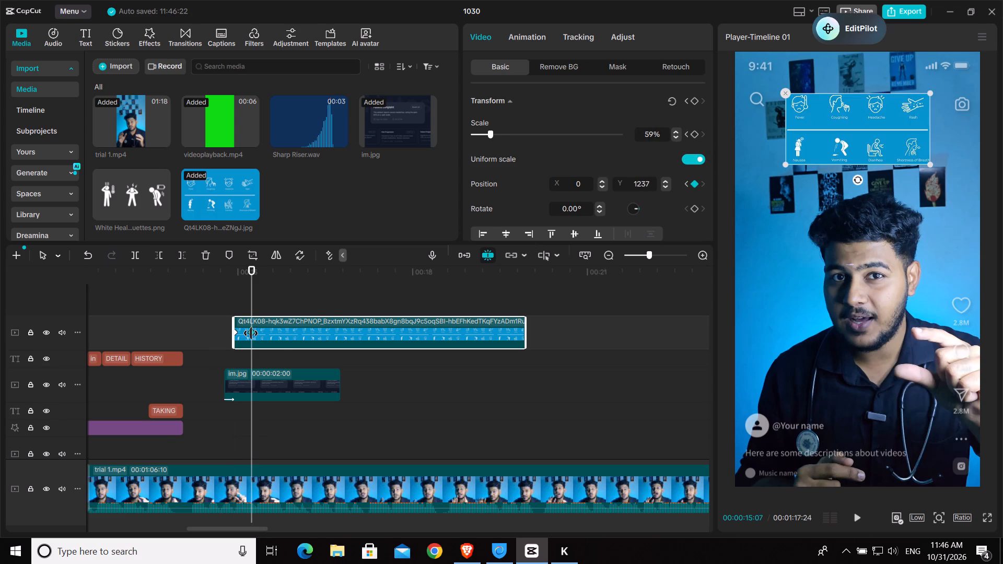
double_click(650, 137)
type("74")
key("Return")
left_click(215, 321)
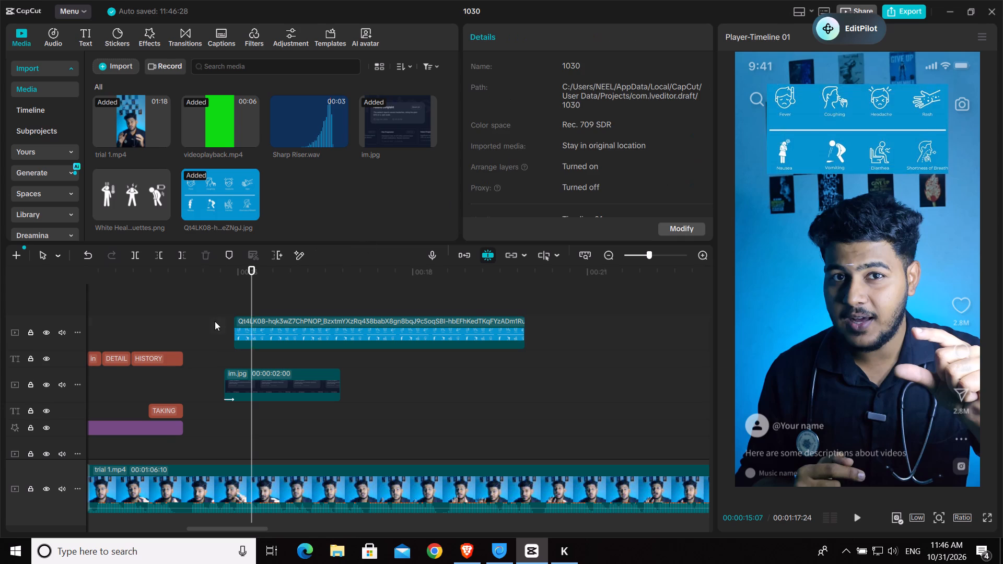
Play back the footage from 00:00:15:07 to review how long the symptom chart stays on screen.
key("space")
key("space")
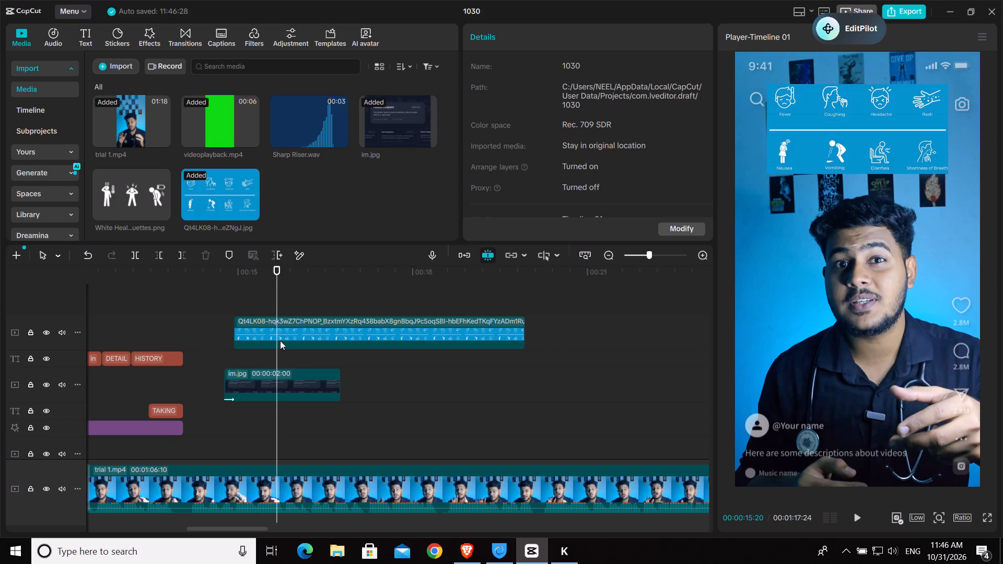
key("space")
key("space")
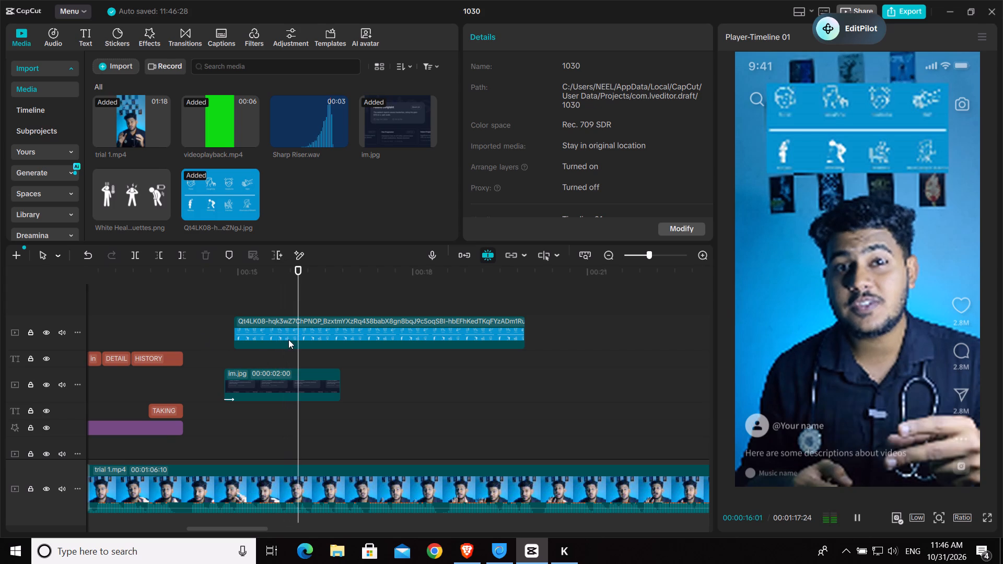
key("space")
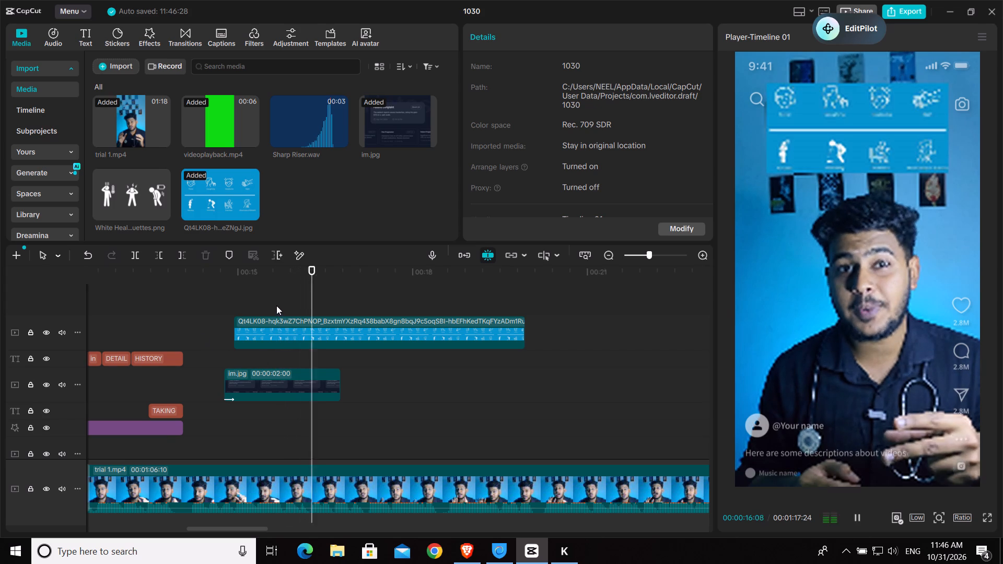
key("space")
Split the Patient Complaint card clip im.jpg at 00:00:15:14 and delete the part after the cut.
left_click(236, 305)
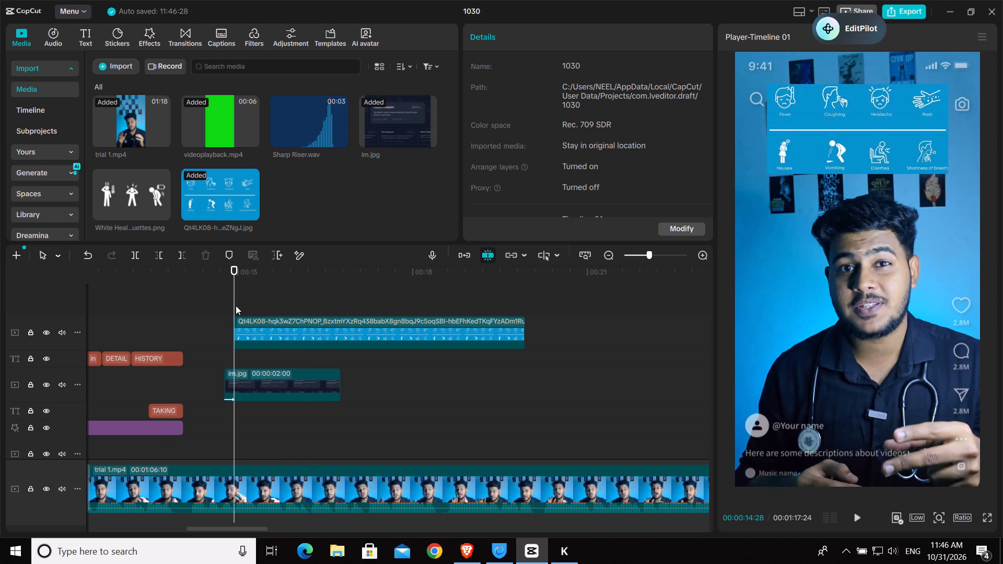
key("space")
key("space")
key("space")
key("space")
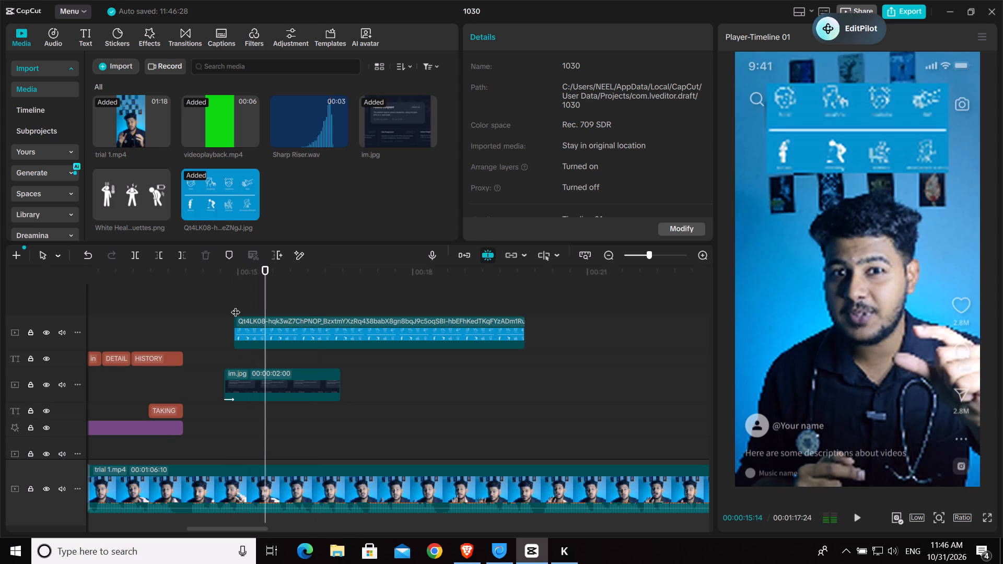
left_click(282, 382)
key("f")
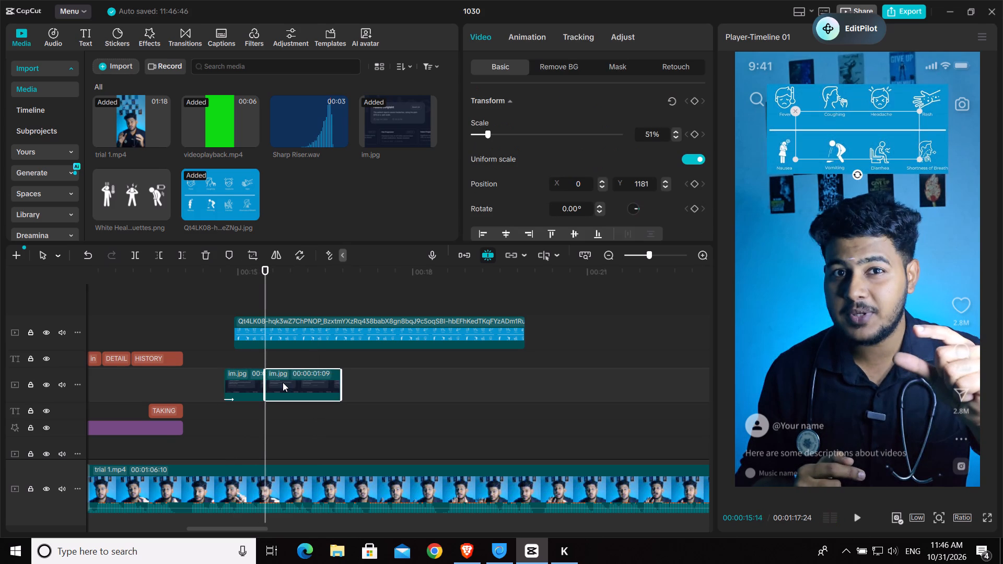
key("Delete")
Play through the chart section, split the symptom chart clip at 00:00:16:05, and delete the part after the cut.
key("space")
key("space")
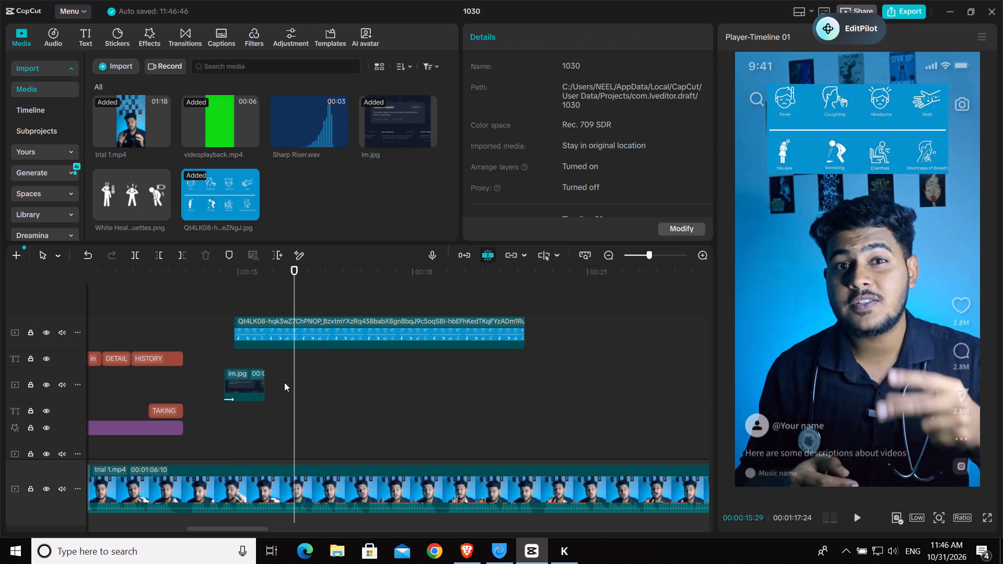
key("space")
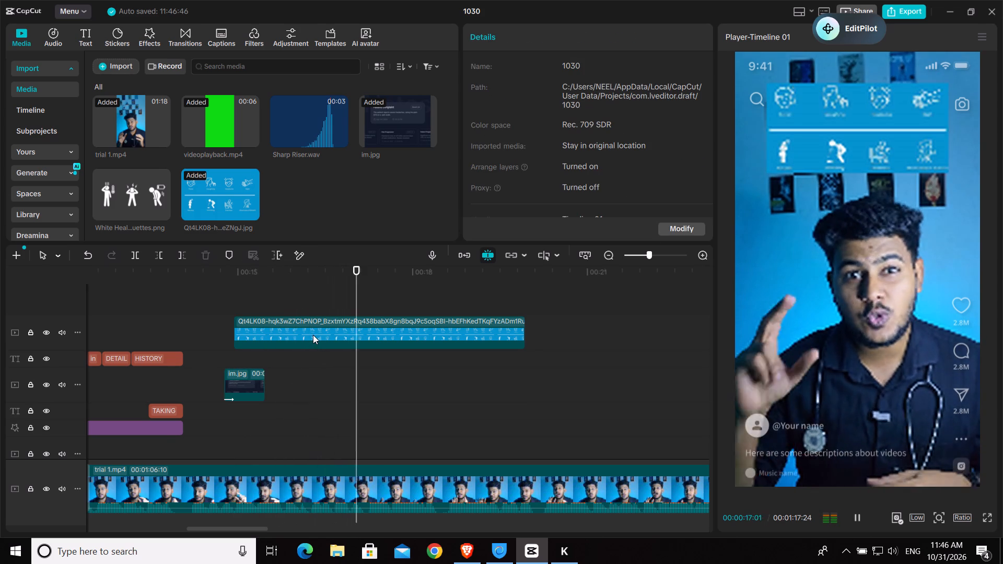
key("space")
left_click(264, 305)
key("space")
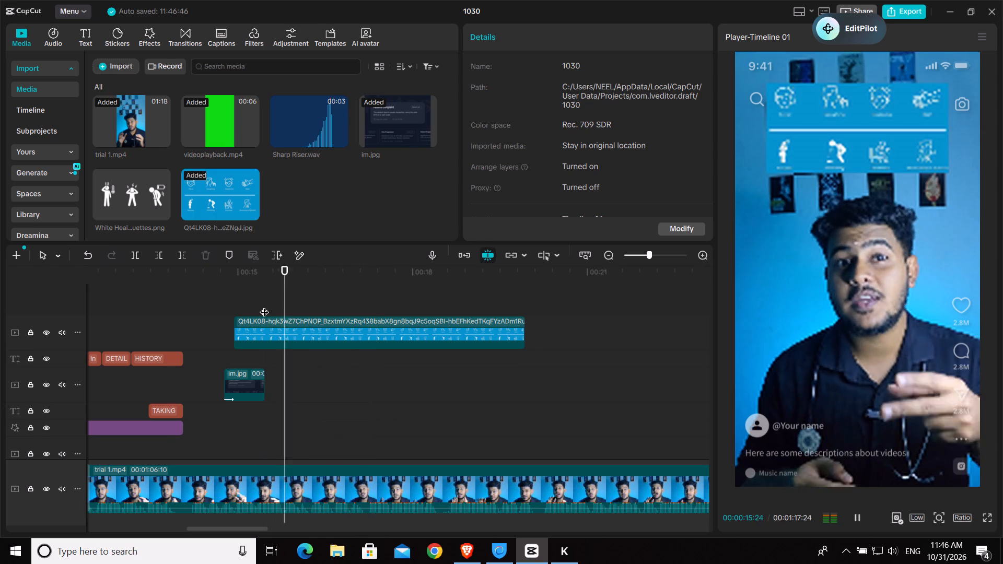
key("space")
left_click(322, 333)
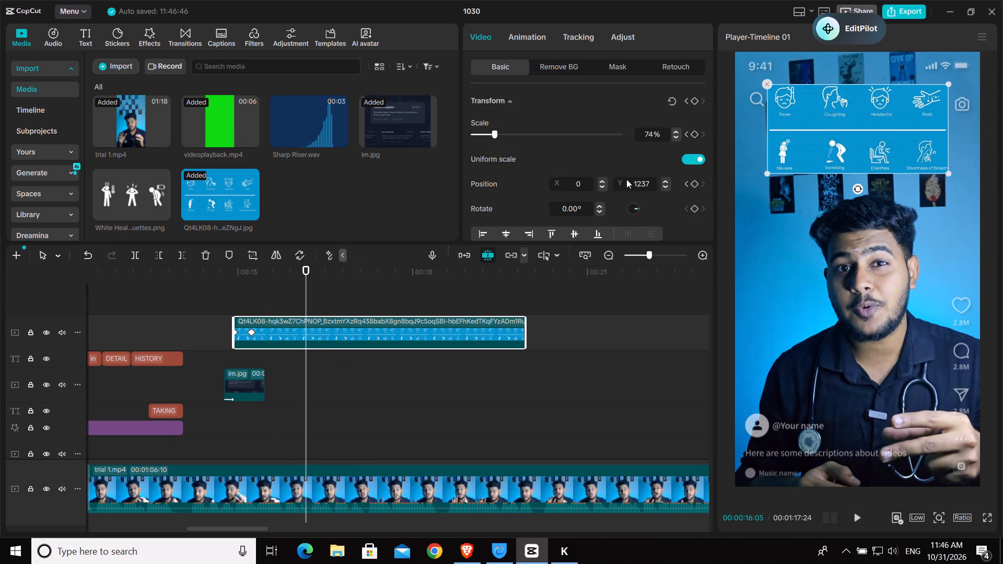
key("f")
key("Delete")
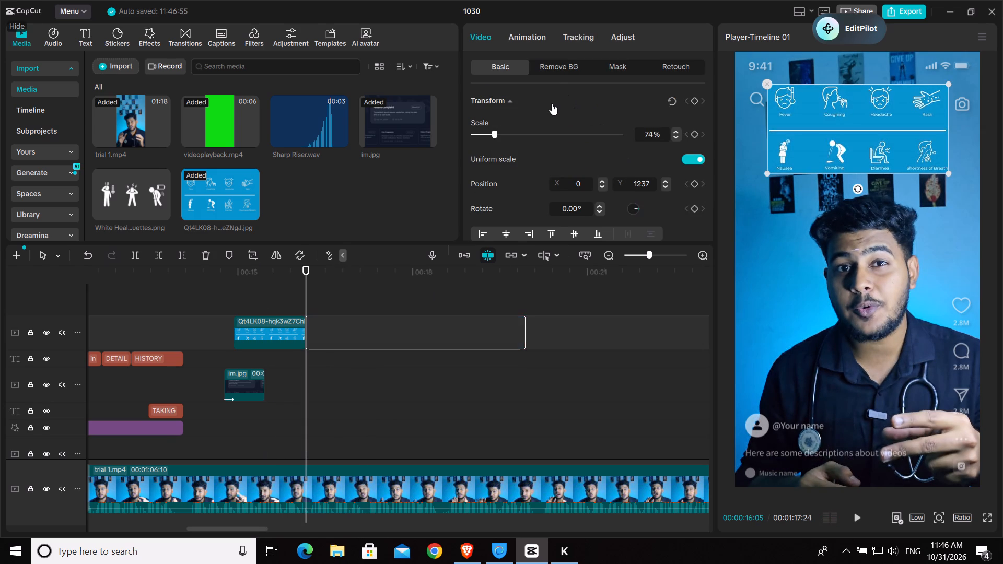
Apply the Fade Out exit animation to the shortened symptom chart clip.
left_click(301, 326)
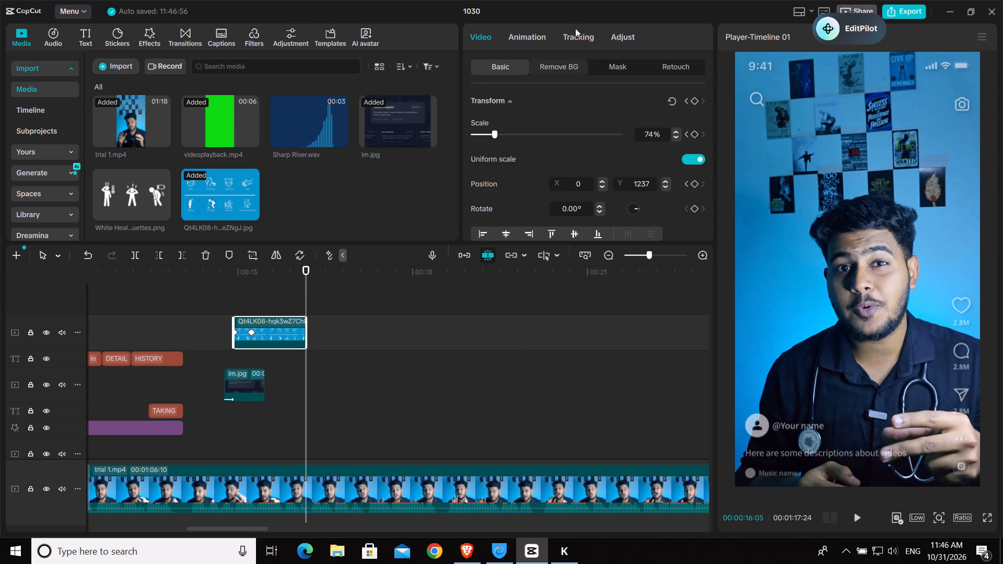
left_click(550, 40)
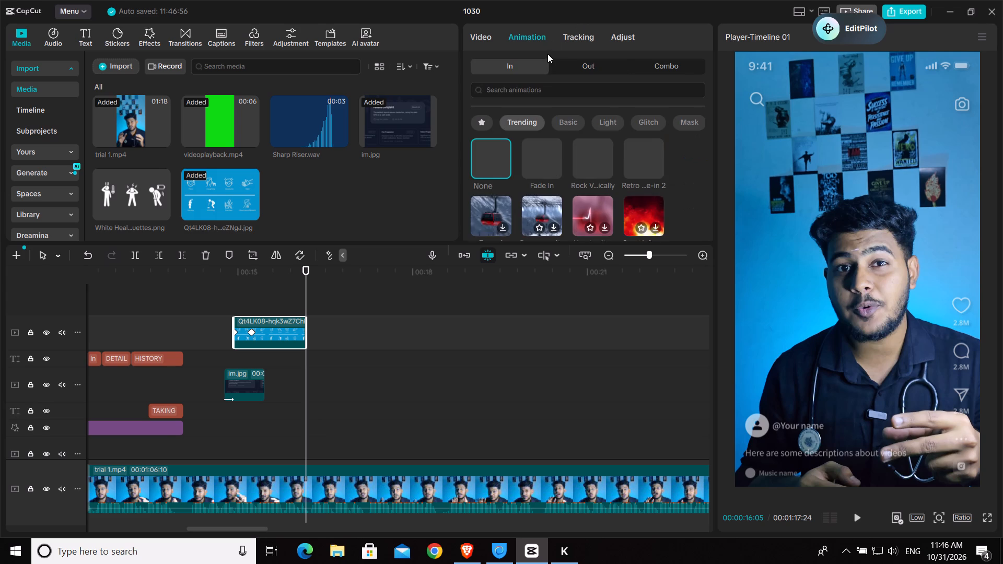
left_click(577, 70)
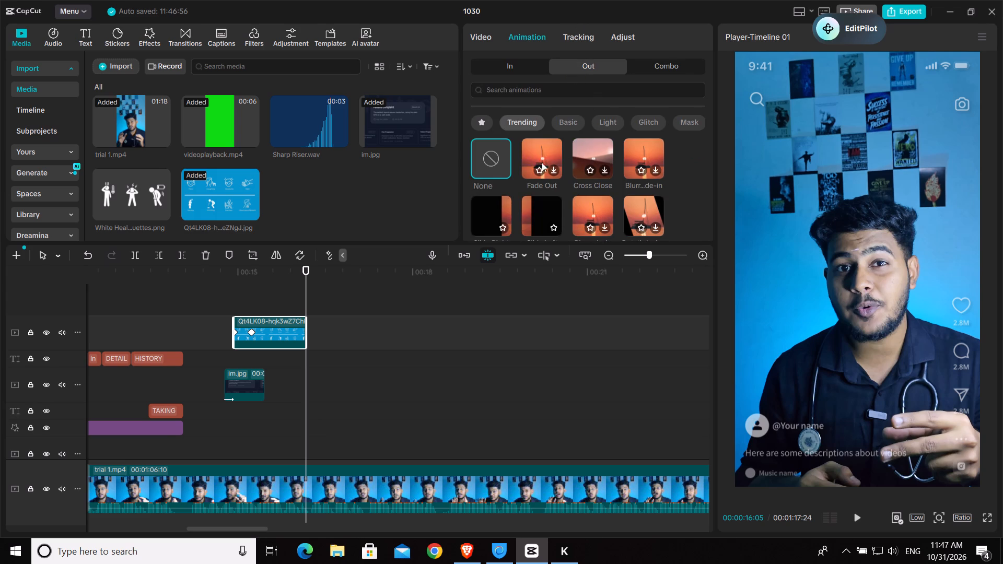
left_click(545, 157)
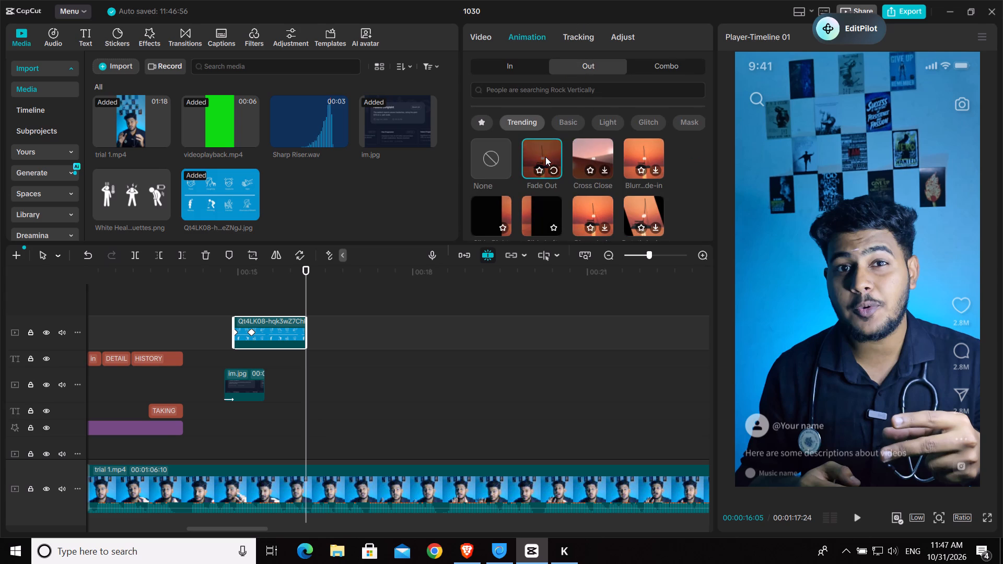
Play back the section from just before the symptom chart's entrance through its fade-out.
left_click(212, 325)
key("space")
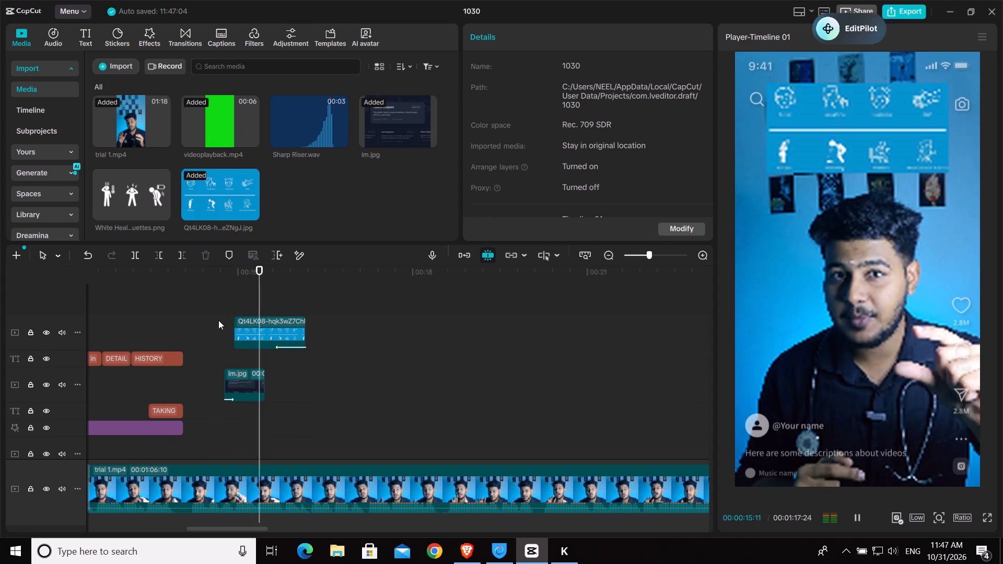
key("space")
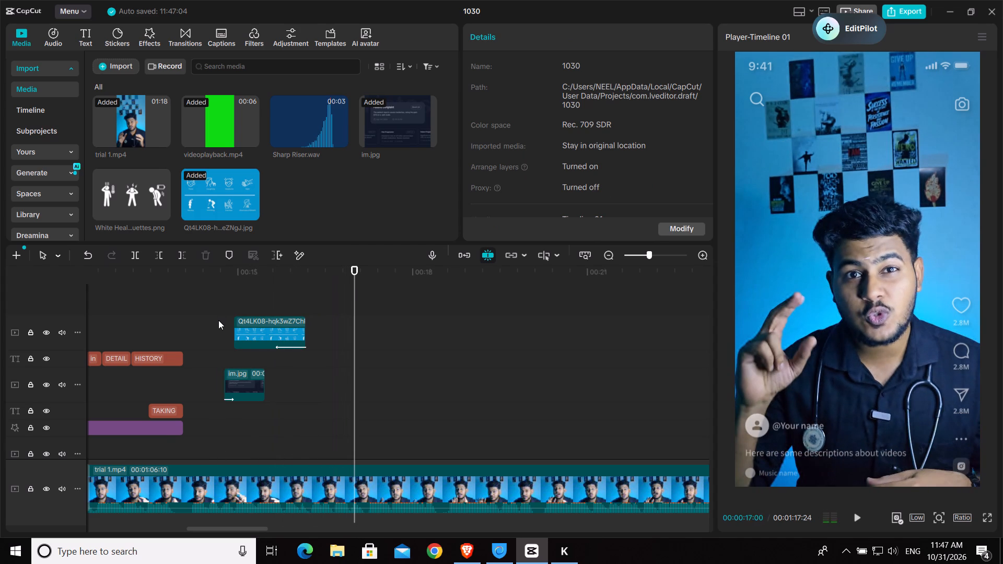
left_click(208, 313)
Shorten the symptom chart clip's Fade Out exit animation to a duration of 0.2 s.
key("space")
key("space")
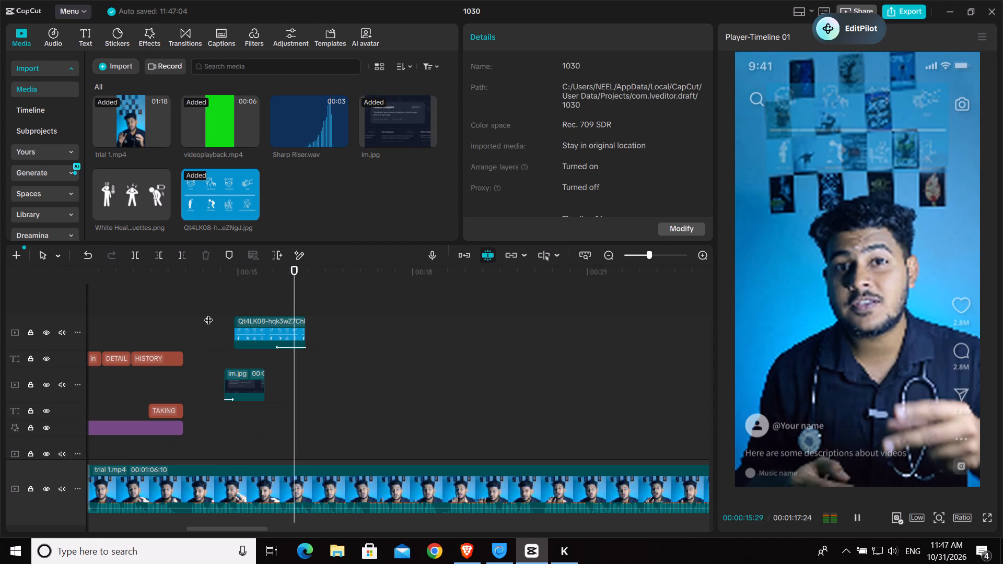
left_click(299, 337)
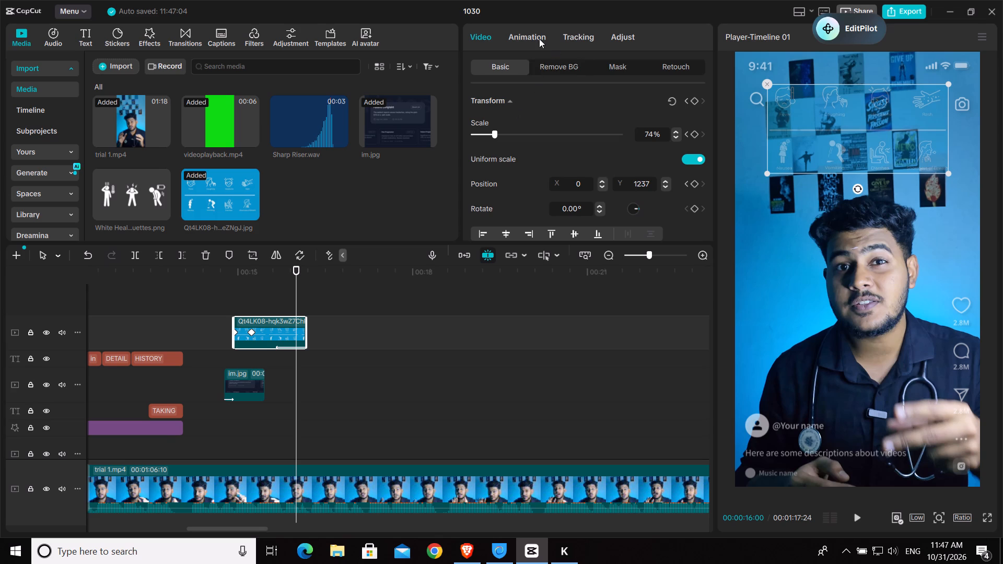
left_click(523, 39)
left_click_drag(602, 231, 612, 236)
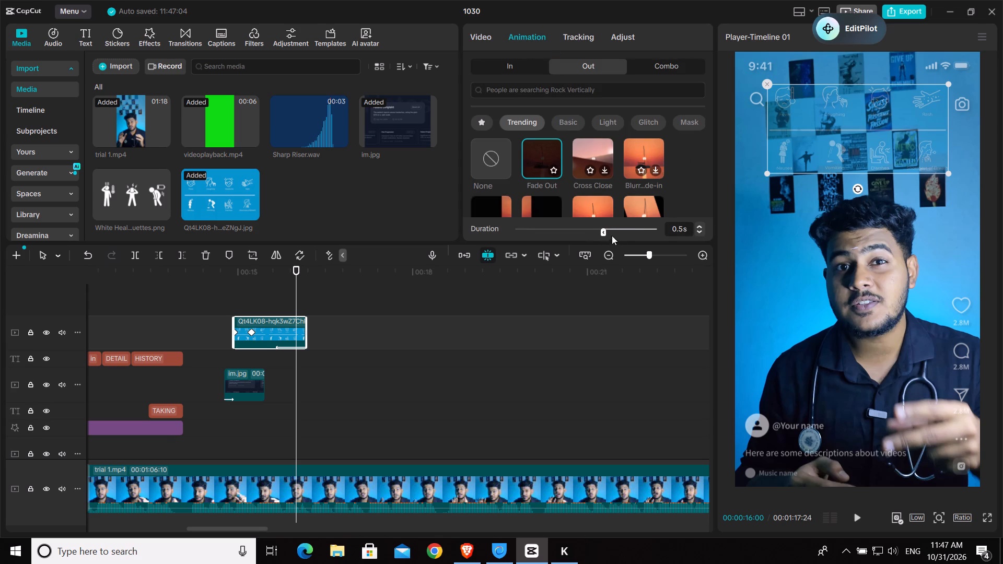
left_click_drag(612, 236, 640, 249)
Play back the symptom chart section through its fade-out and on into the speaker footage that follows.
left_click(206, 360)
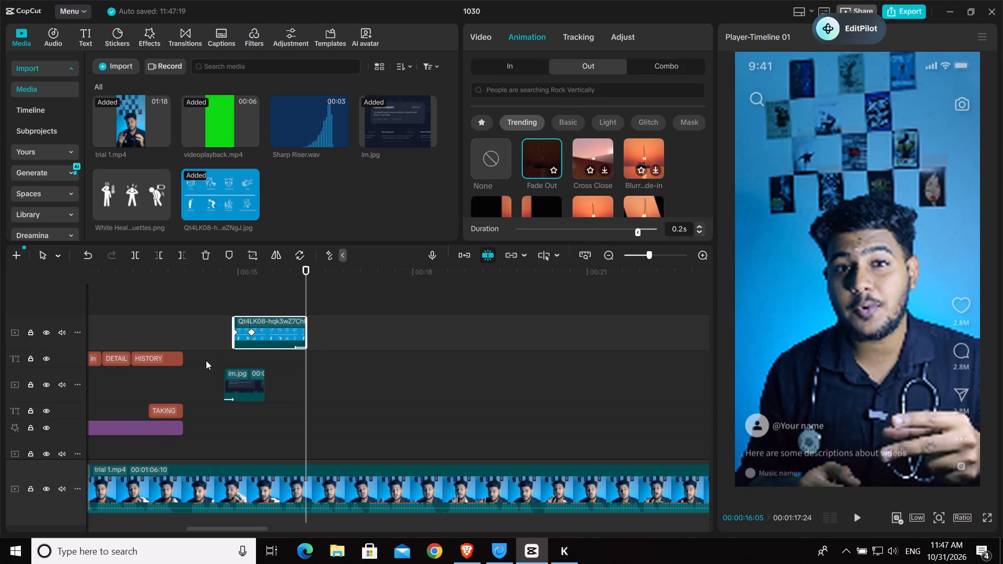
key("space")
key("space")
key("space")
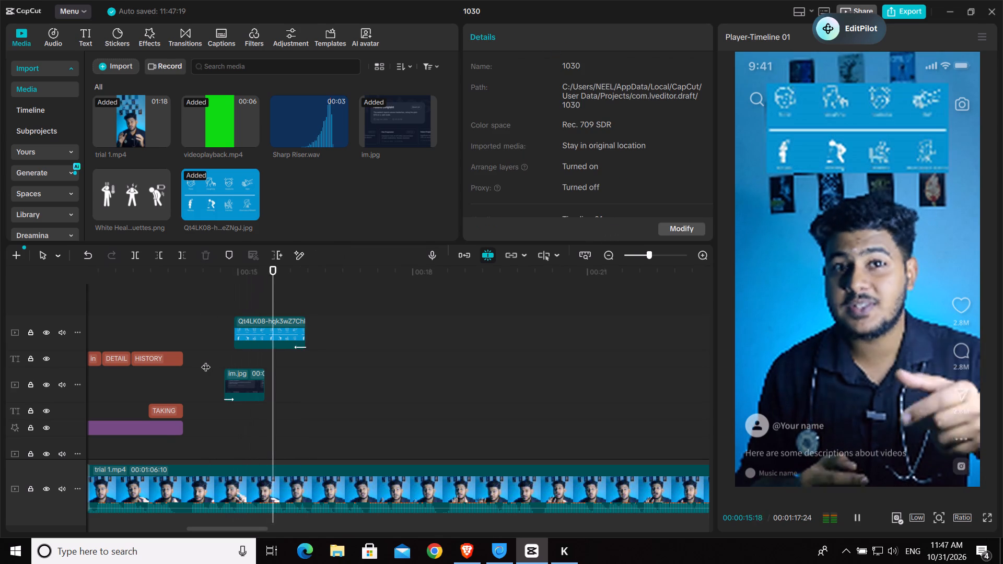
key("space")
key("space")
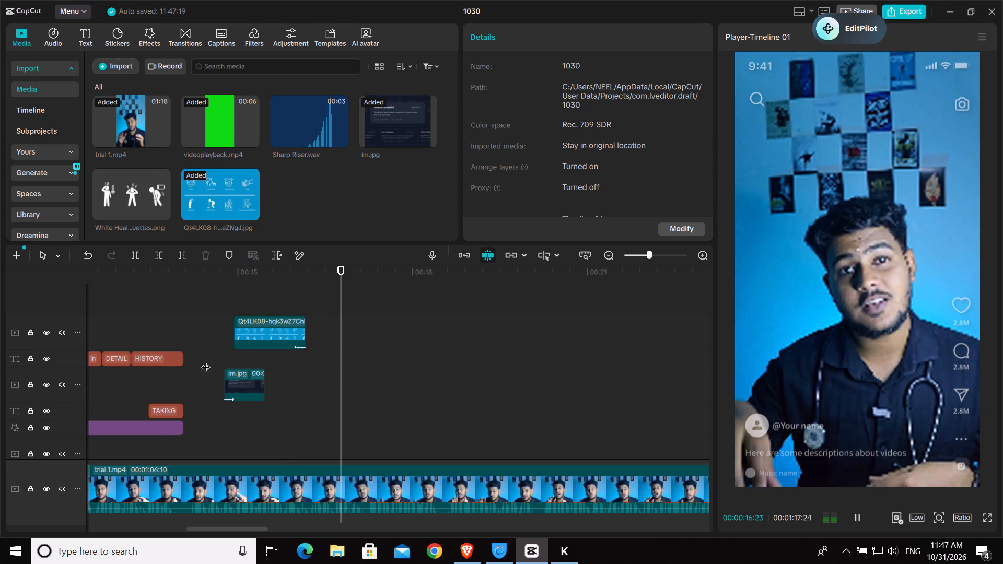
key("space")
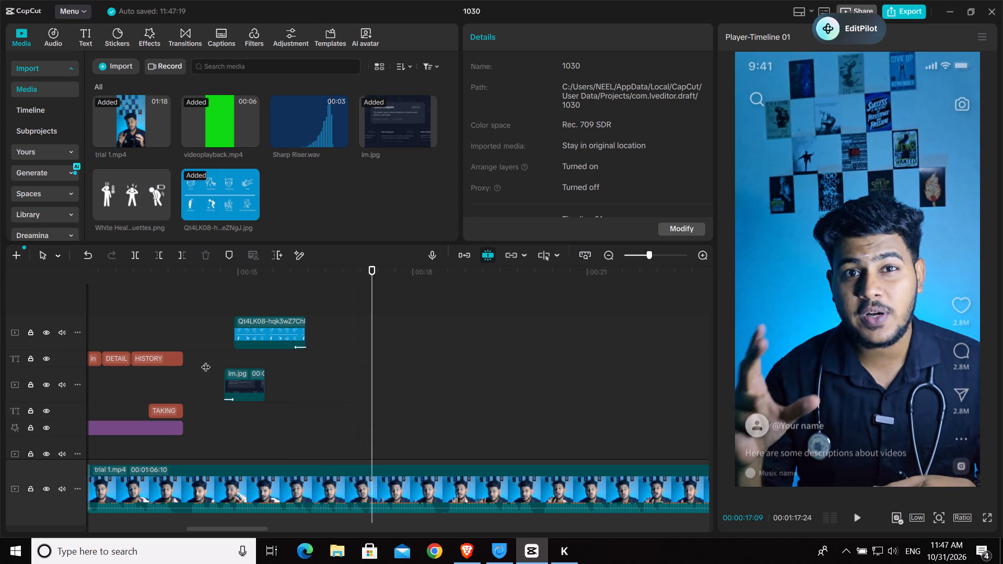
key("space")
key("space")
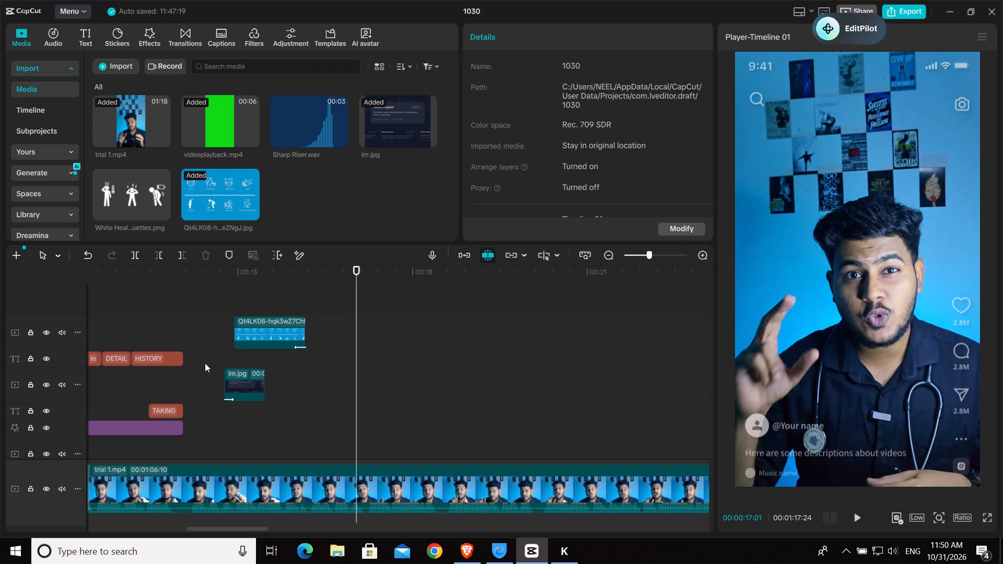
left_click_drag(250, 526, 227, 526)
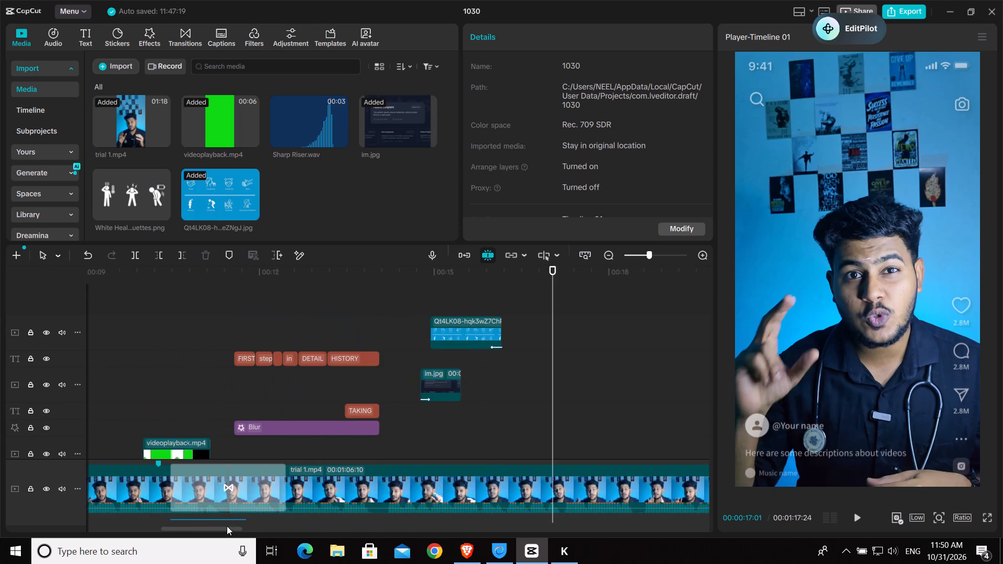
left_click_drag(227, 526, 242, 526)
left_click(128, 358)
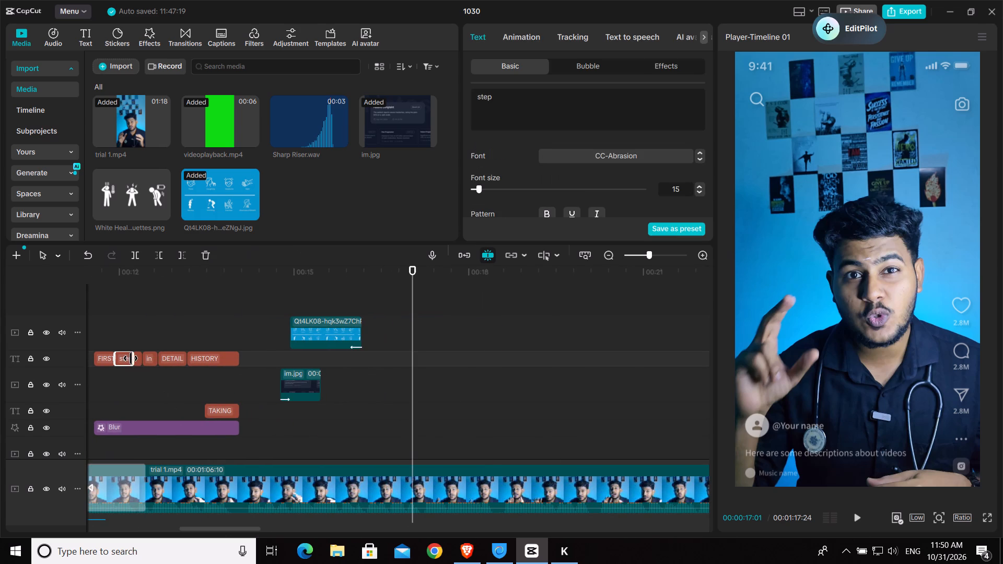
key("ctrl+c")
key("ctrl+v")
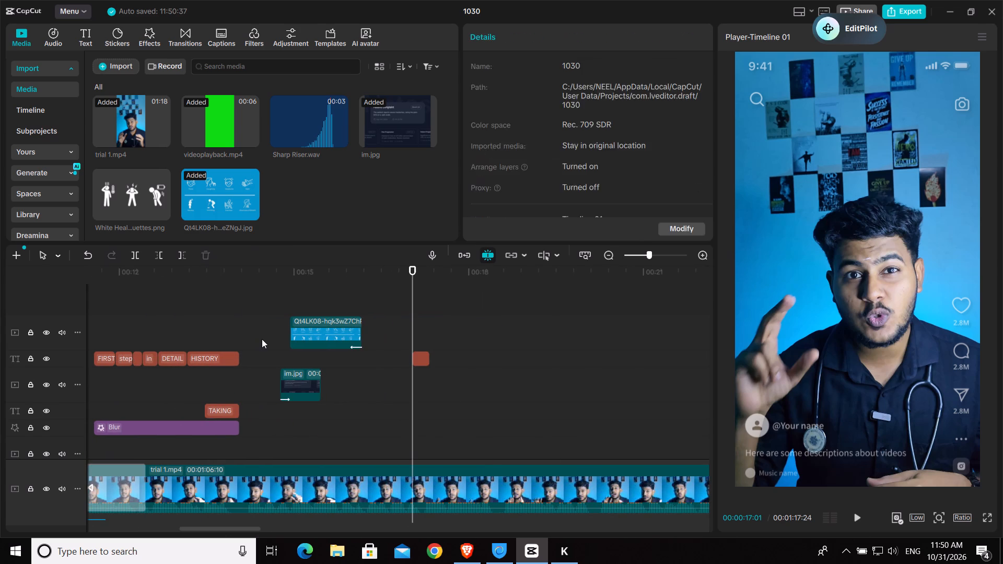
Change the pasted text clip's wording to "storytelling".
double_click(555, 99)
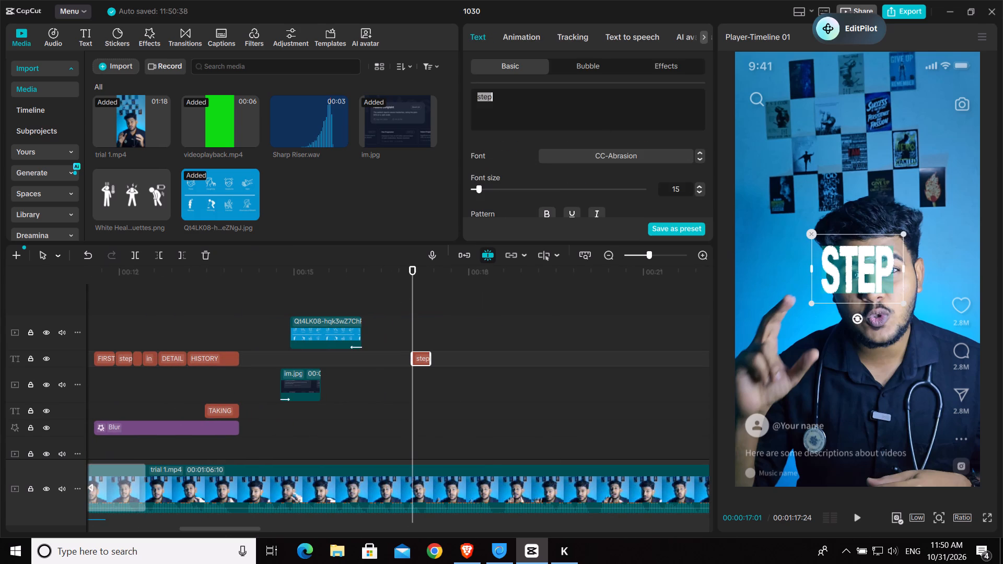
type("storytelling")
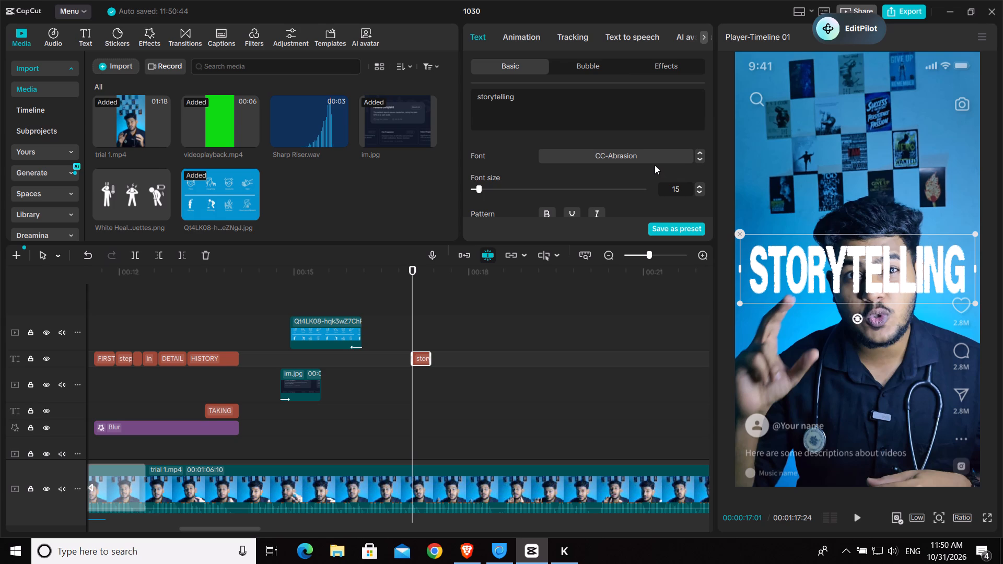
scroll(640, 150, "down", 2)
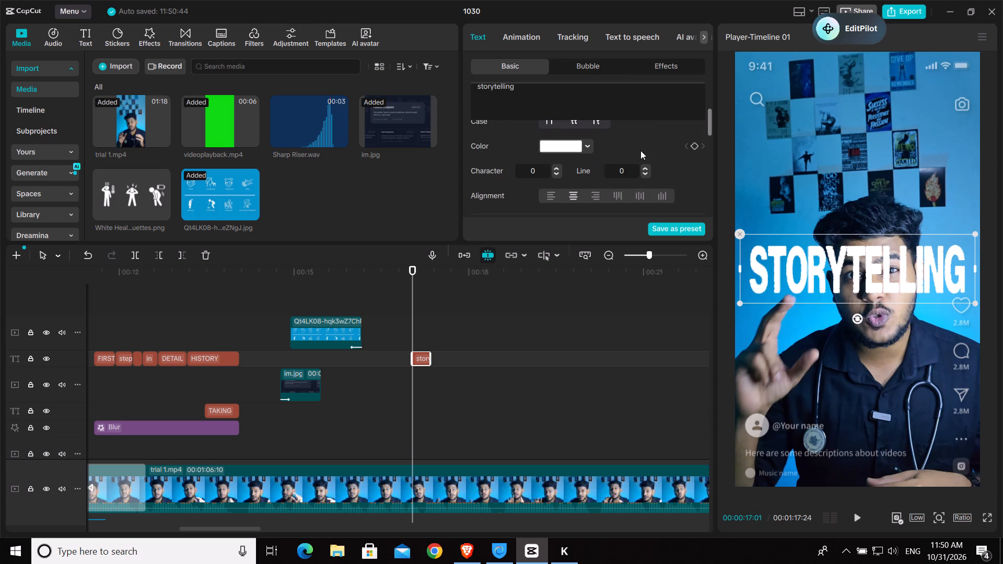
left_click(897, 277)
Play the section from 00:00:17:01 repeatedly to check the storytelling text's timing against the speech.
left_click(402, 389)
key("space")
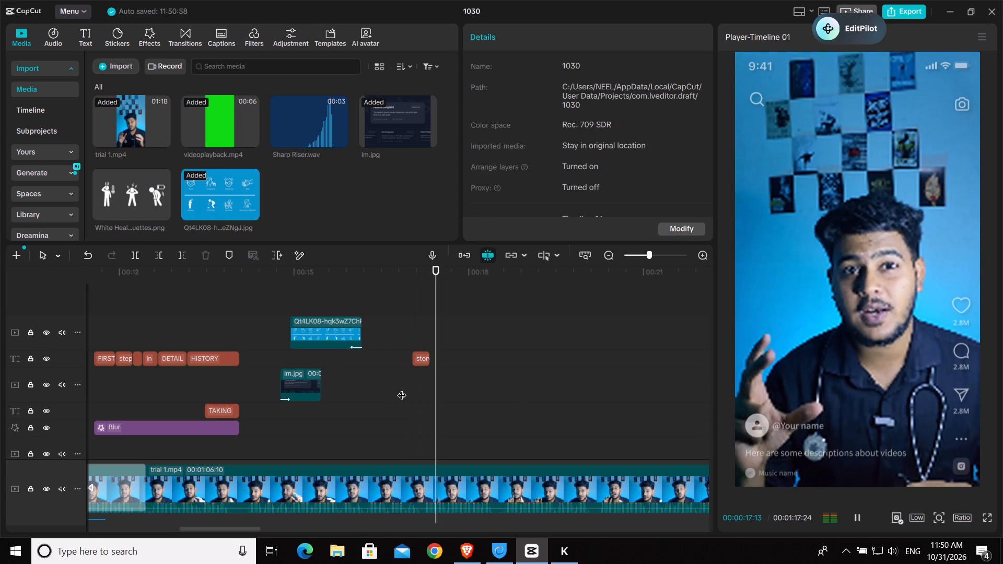
key("space")
left_click(418, 384)
left_click(411, 384)
key("space")
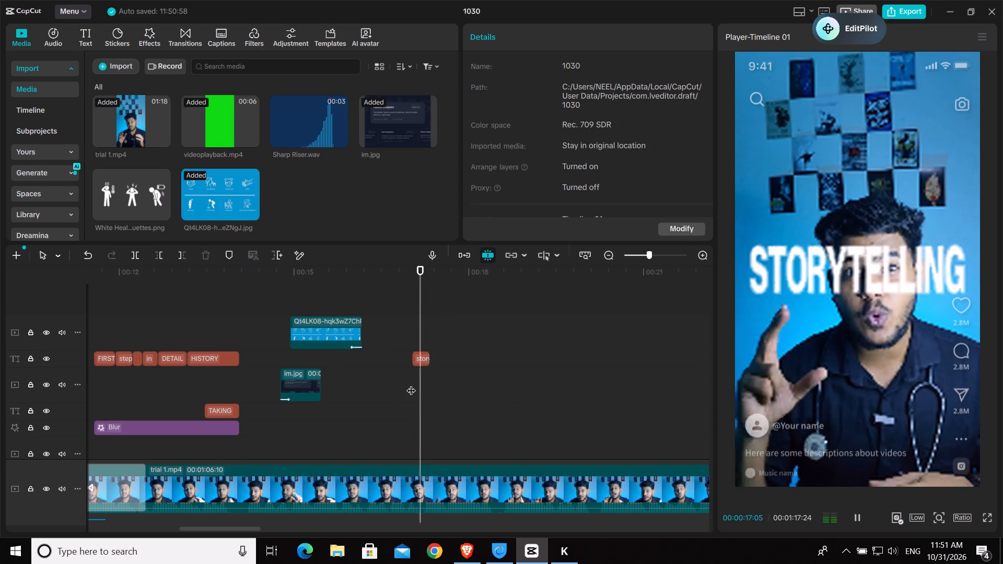
key("space")
left_click(411, 384)
key("space")
key("space")
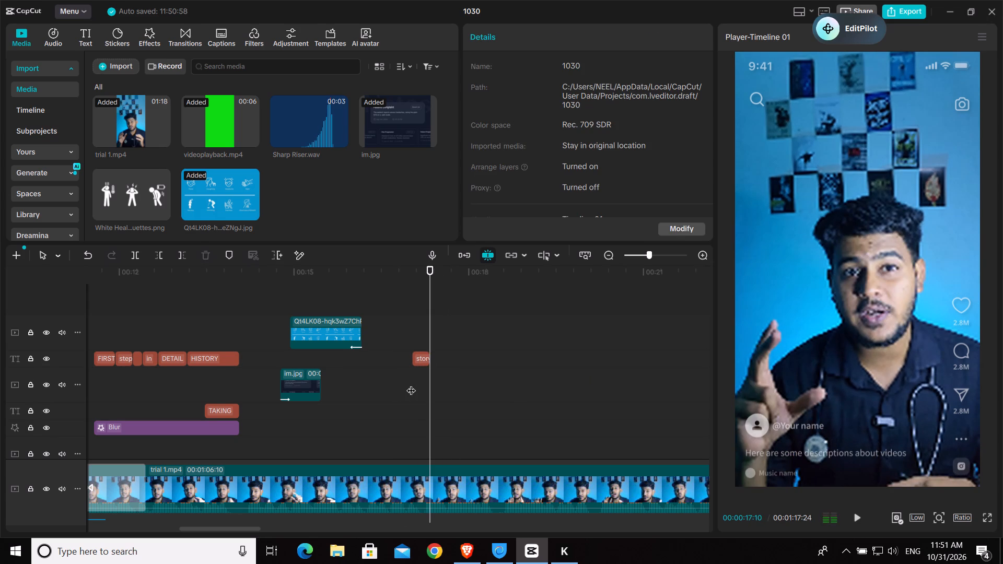
left_click(411, 384)
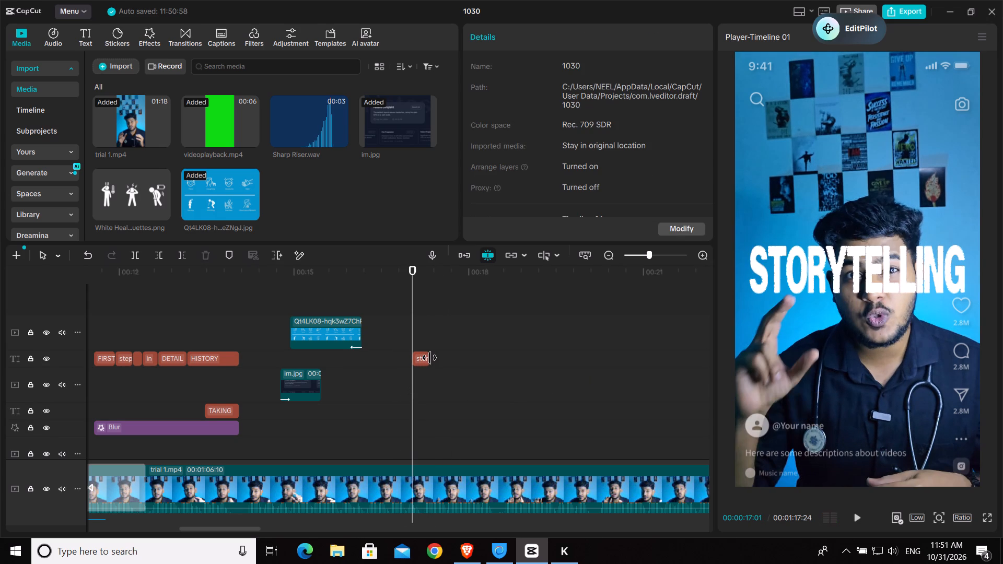
Move the storytelling text up above the speaker's head and scale it down slightly.
left_click(426, 359)
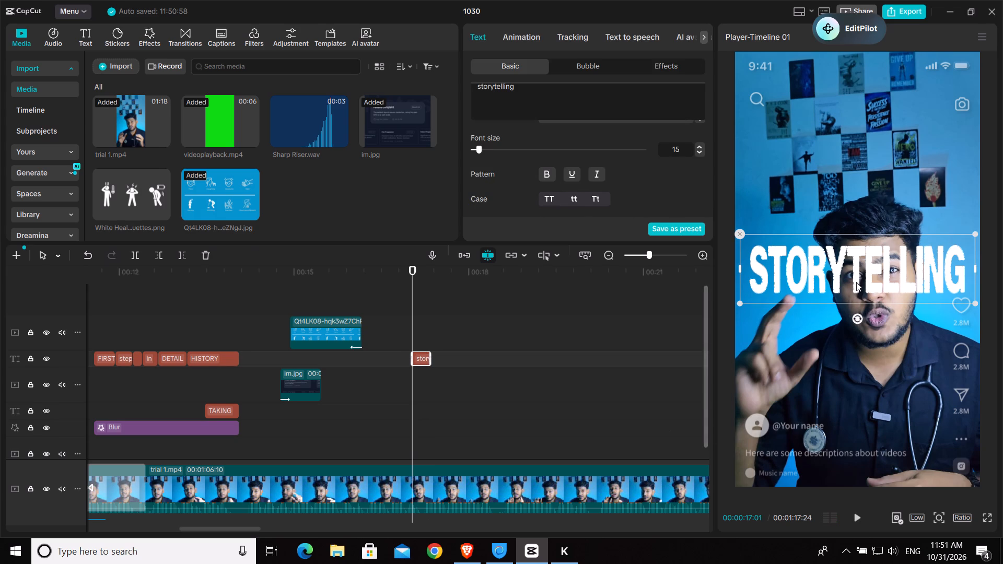
left_click_drag(862, 274, 862, 142)
left_click_drag(972, 100, 940, 127)
Play on from 00:00:17:01 against the speech and extend the storytelling text clip's end to about 00:00:18:09.
key("space")
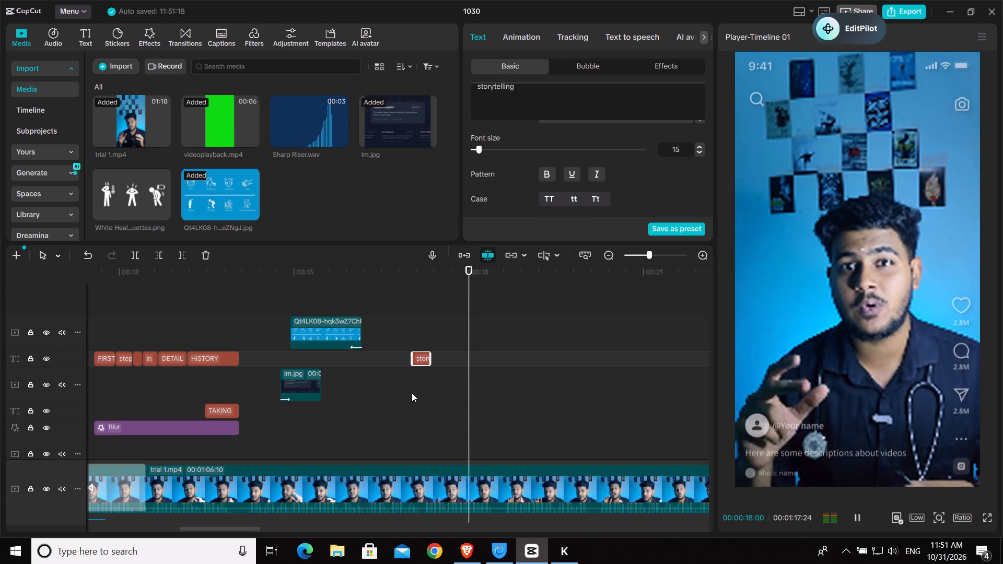
key("space")
key("space")
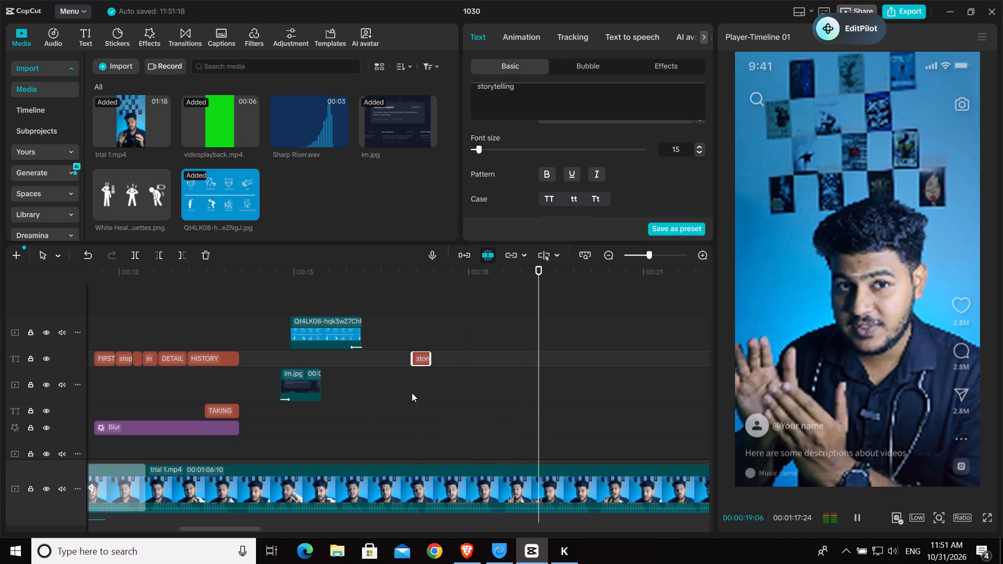
key("space")
left_click(446, 390)
key("space")
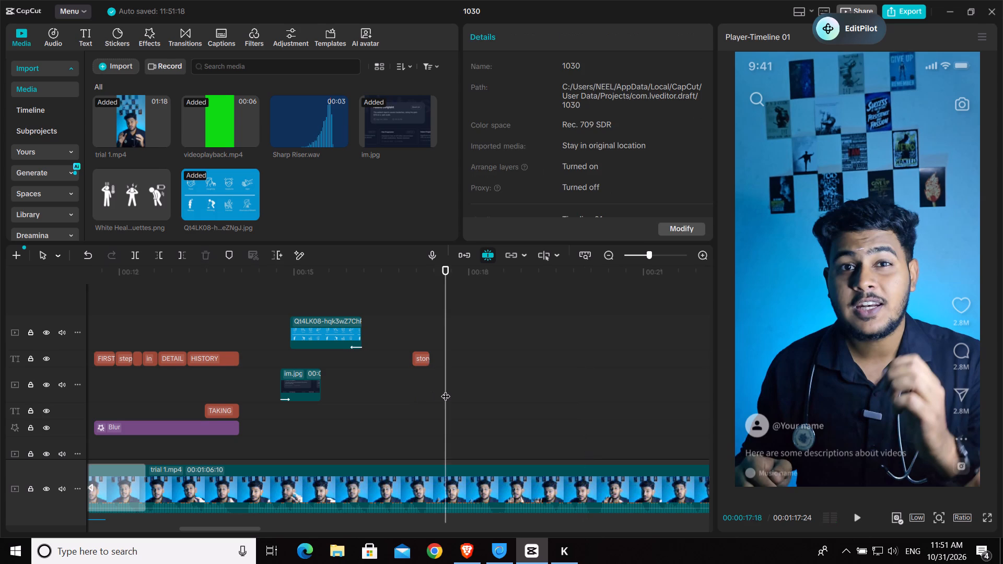
key("space")
left_click(446, 390)
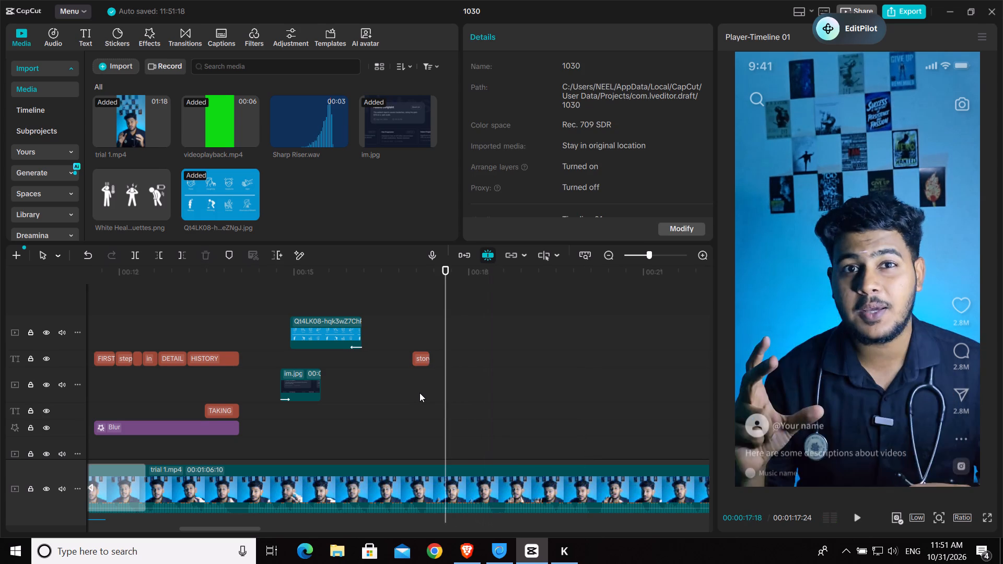
key("space")
key("space")
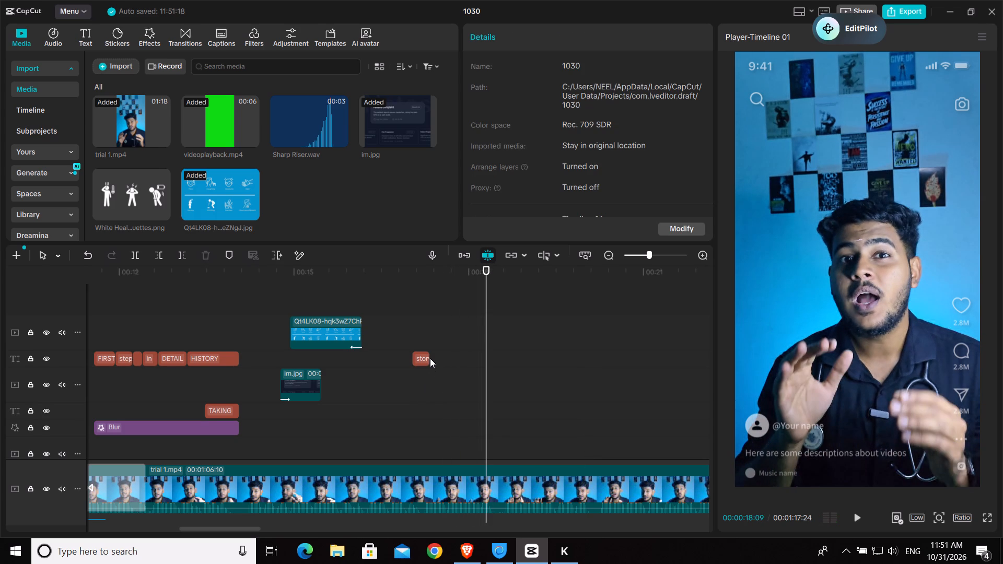
left_click_drag(427, 358, 459, 359)
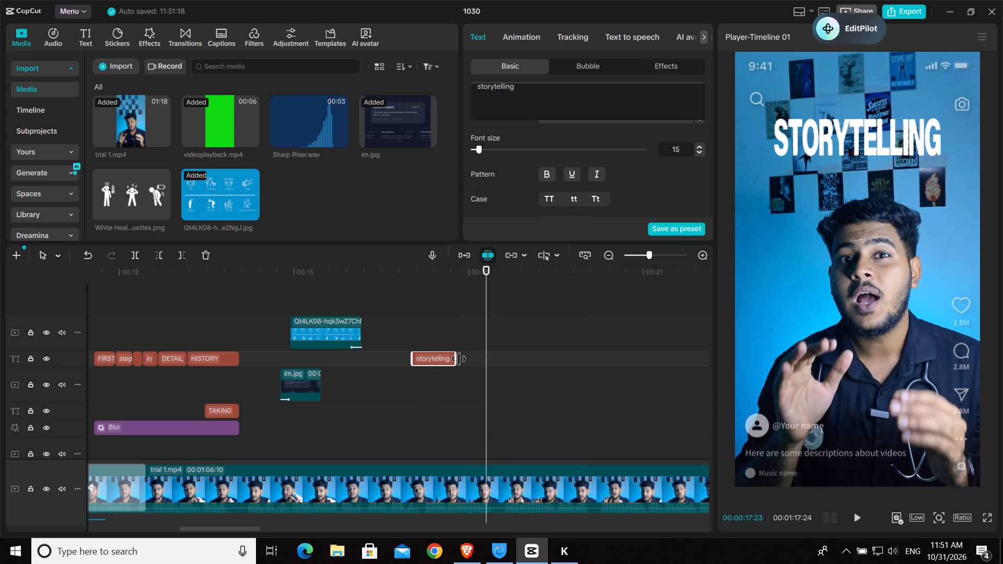